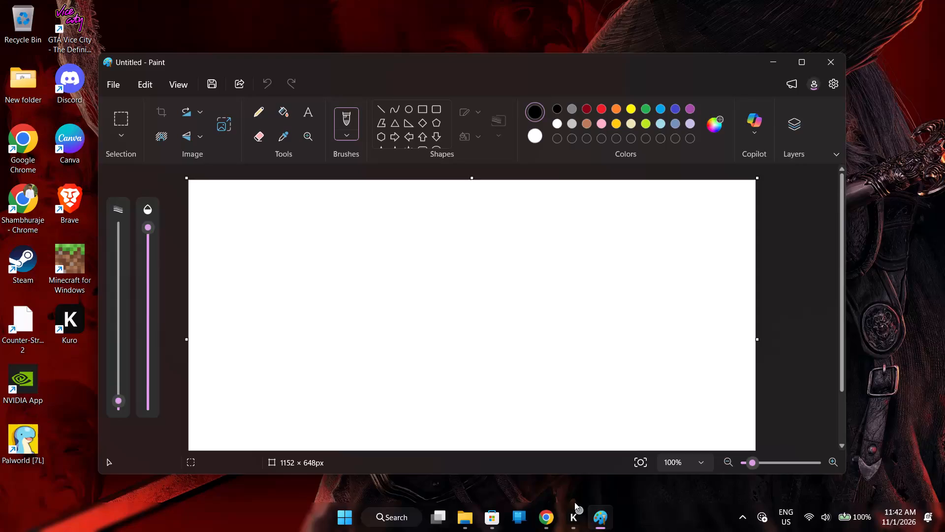
# Maximize the window and open the green picture whose name starts with 2f0f0e3bebf from the Downloads folder.
pyautogui.click(806, 55)
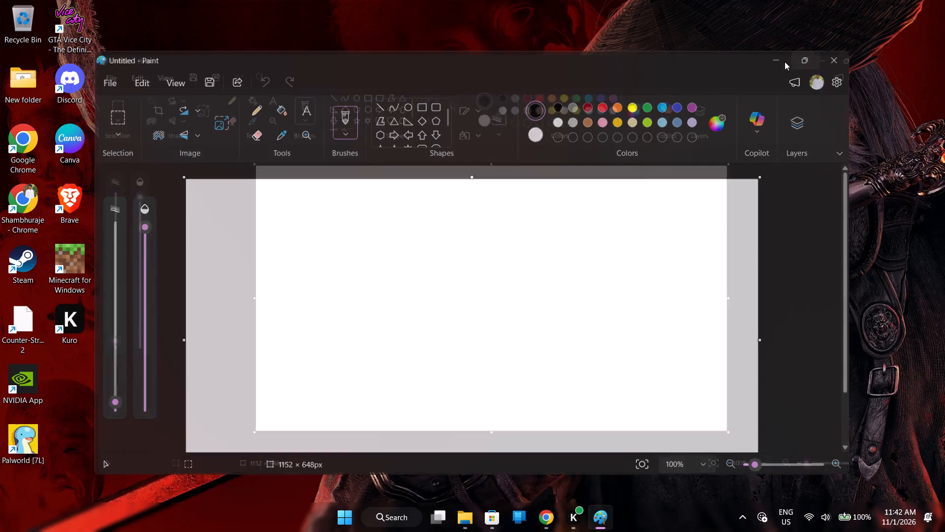
pyautogui.click(12, 32)
pyautogui.click(70, 68)
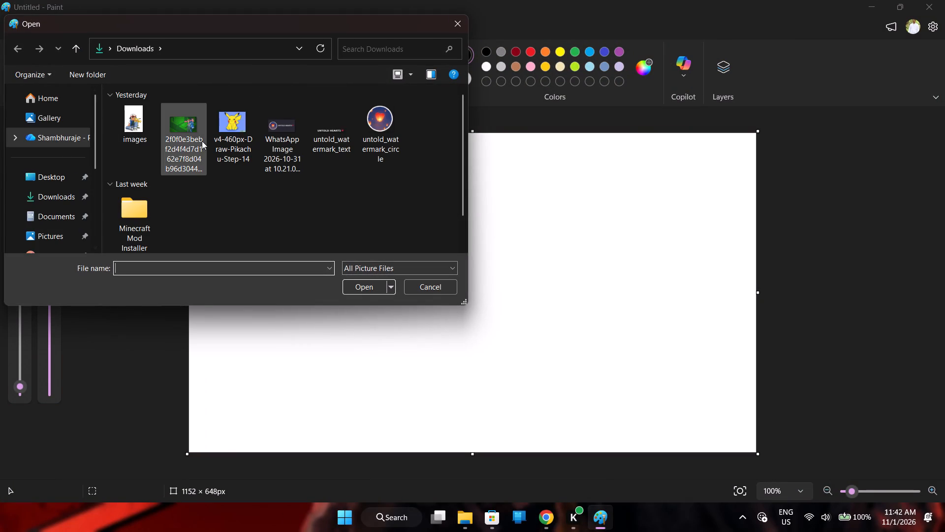
pyautogui.click(193, 136)
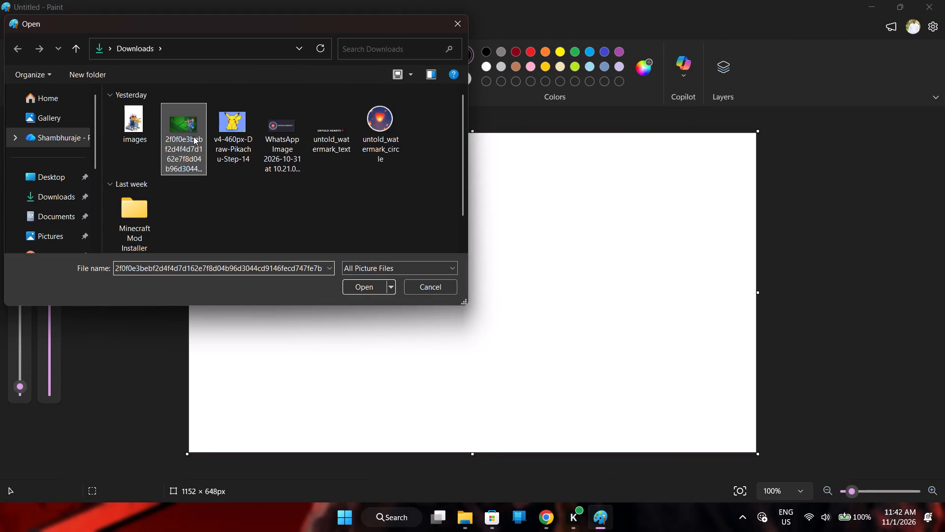
pyautogui.click(353, 284)
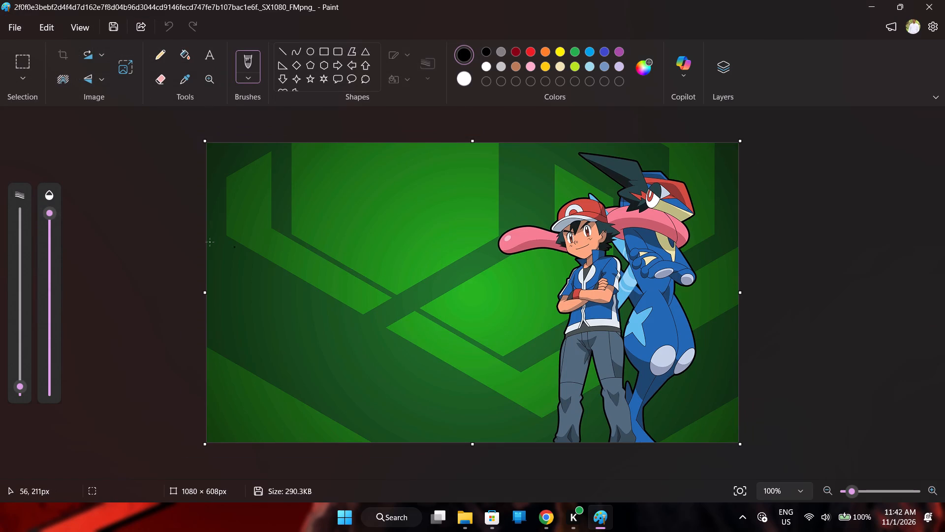
# Show the image's layers and add a new empty layer above the picture.
pyautogui.click(728, 69)
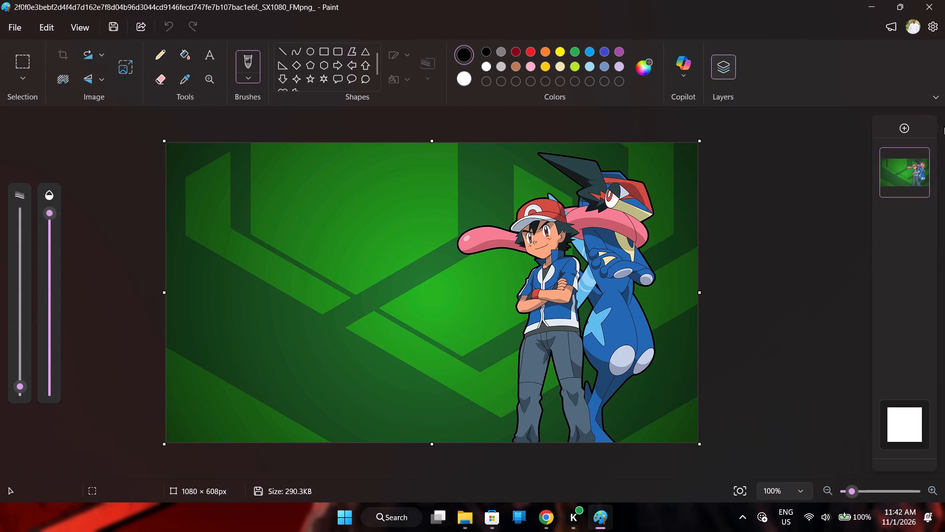
pyautogui.click(903, 133)
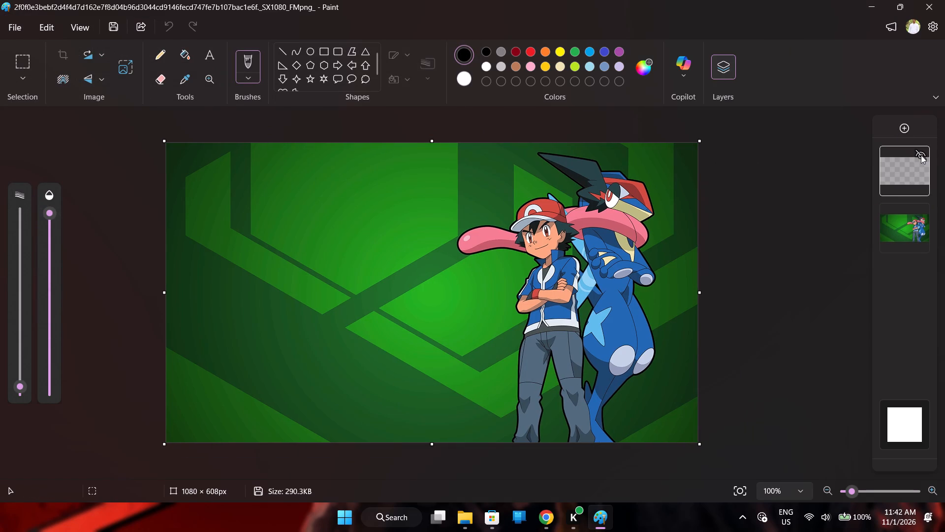
pyautogui.click(832, 219)
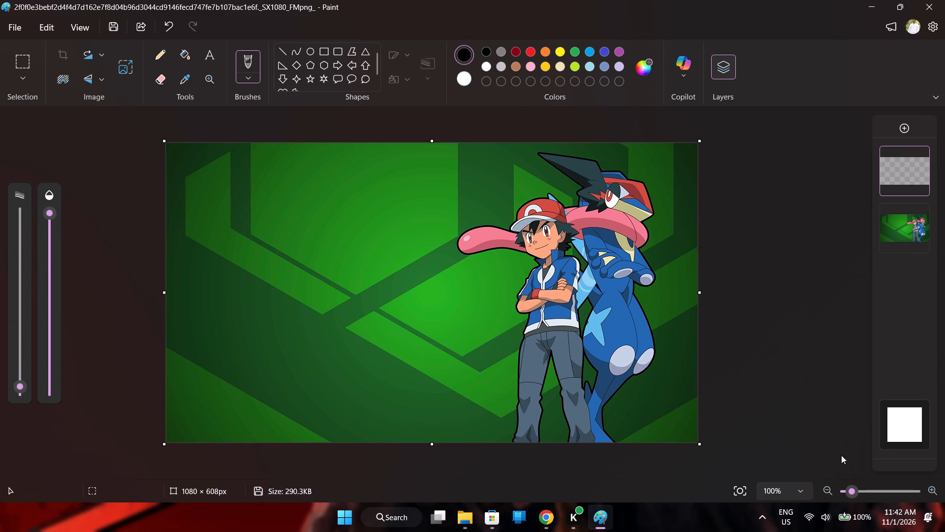
# Trace the back of the blue frog character's head on the new layer with a black Pencil, from beside the red cap to the crest's base.
pyautogui.moveTo(853, 493); pyautogui.dragTo(888, 485)
pyautogui.moveTo(888, 484); pyautogui.dragTo(869, 484)
pyautogui.scroll(2, 768, 269)
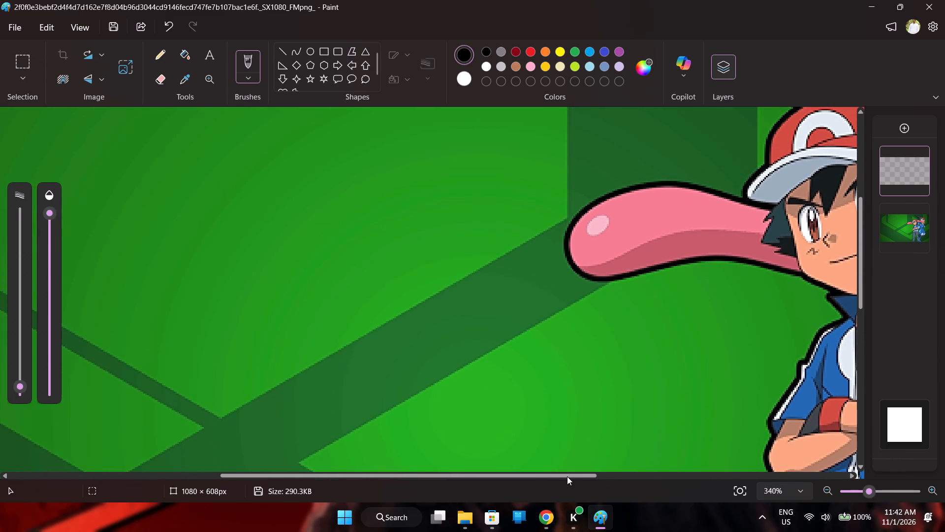
pyautogui.moveTo(567, 476); pyautogui.dragTo(794, 476)
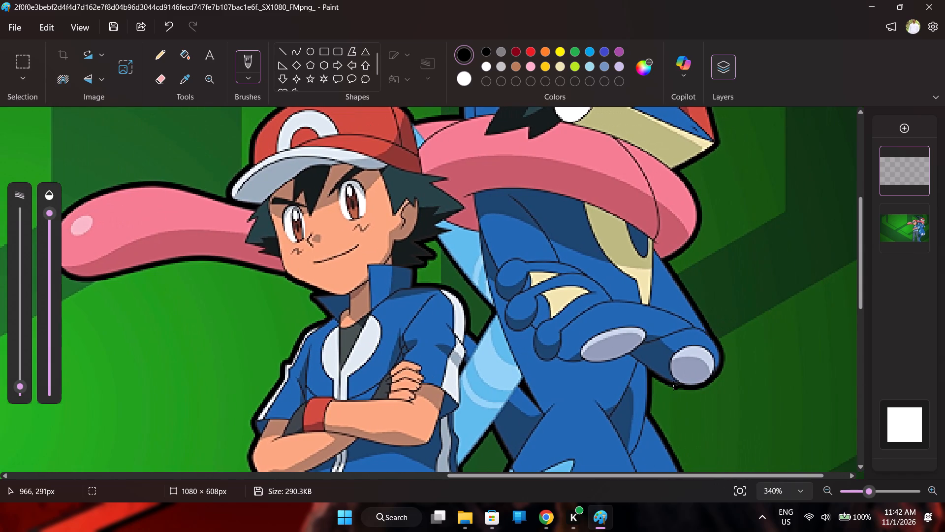
pyautogui.scroll(5, 671, 384)
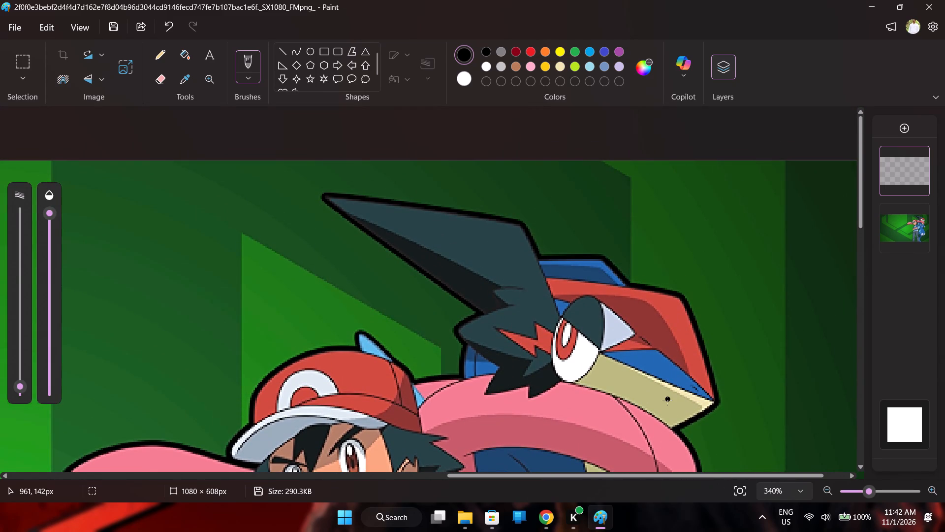
pyautogui.click(180, 74)
pyautogui.click(159, 52)
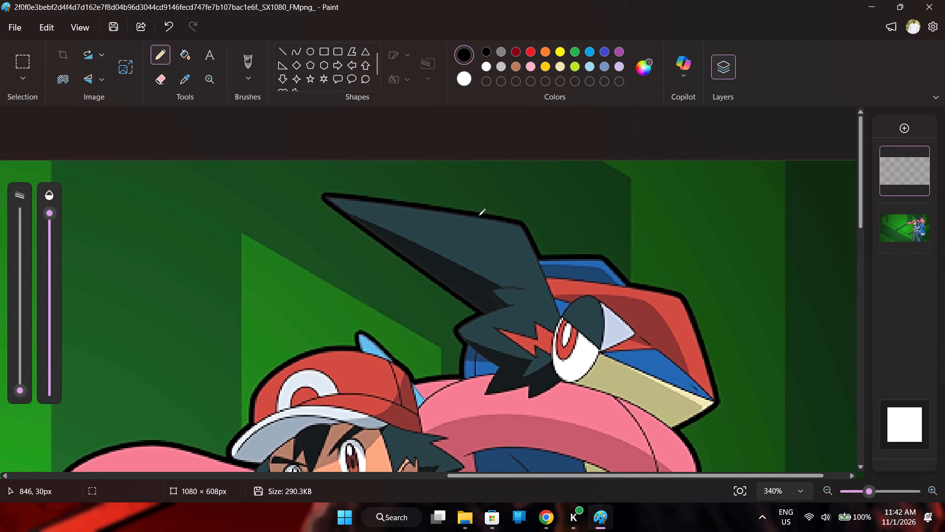
pyautogui.click(496, 216)
pyautogui.moveTo(415, 382); pyautogui.dragTo(419, 382)
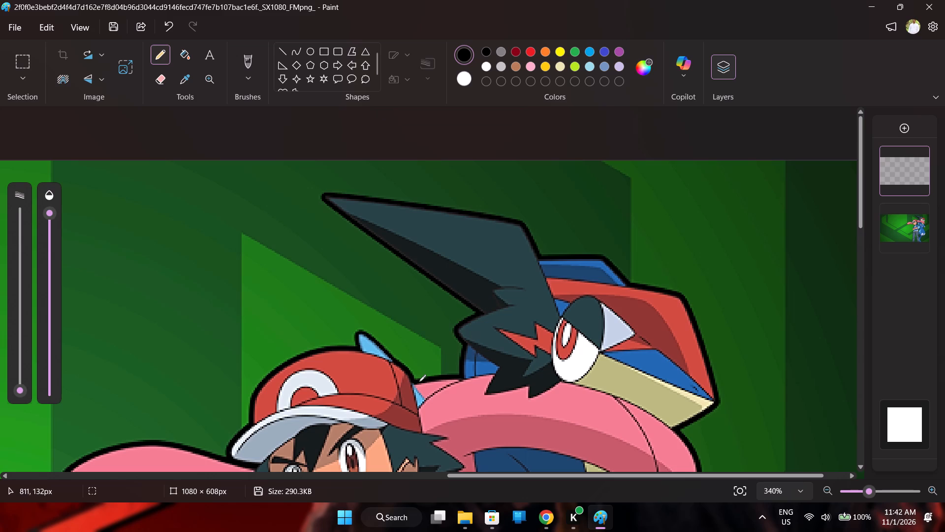
pyautogui.moveTo(419, 382); pyautogui.dragTo(461, 375)
pyautogui.moveTo(461, 375); pyautogui.dragTo(464, 353)
pyautogui.moveTo(464, 353); pyautogui.dragTo(460, 326)
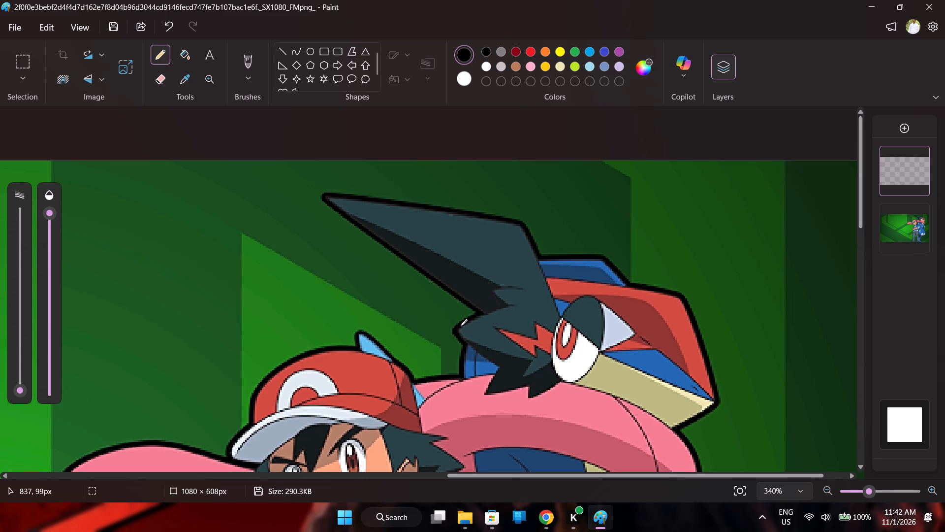
pyautogui.moveTo(460, 326); pyautogui.dragTo(481, 314)
# Trace the dark pointed crest, along its lower edge to the tip and back along its upper edge to the blue head.
pyautogui.moveTo(481, 314); pyautogui.dragTo(472, 309)
pyautogui.moveTo(472, 309); pyautogui.dragTo(417, 270)
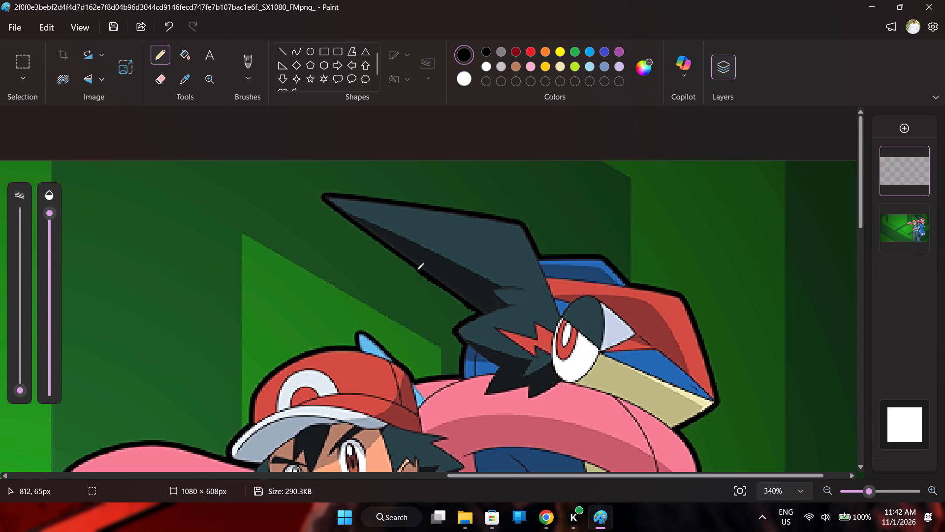
pyautogui.moveTo(417, 270); pyautogui.dragTo(381, 244)
pyautogui.moveTo(381, 244); pyautogui.dragTo(340, 210)
pyautogui.moveTo(340, 210); pyautogui.dragTo(339, 197)
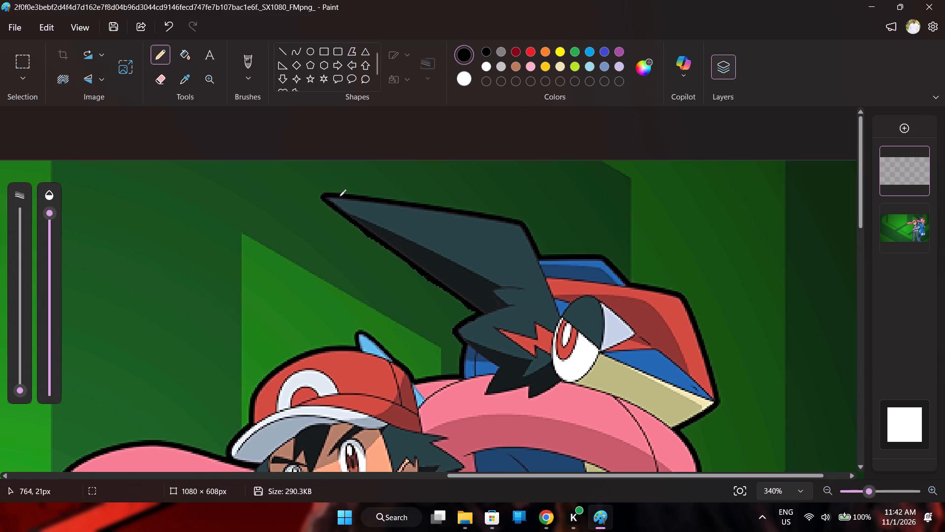
pyautogui.moveTo(339, 197); pyautogui.dragTo(441, 209)
pyautogui.moveTo(441, 209); pyautogui.dragTo(539, 249)
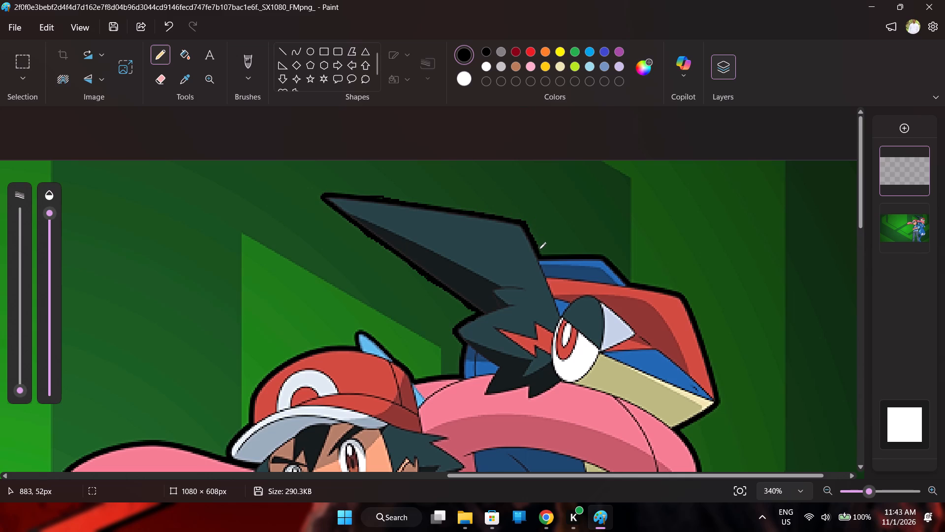
# Trace the frog character's head top and snout down to under the chin, and check the outline with the picture layer temporarily hidden.
pyautogui.moveTo(539, 249); pyautogui.dragTo(603, 257)
pyautogui.moveTo(603, 257); pyautogui.dragTo(655, 287)
pyautogui.moveTo(655, 287); pyautogui.dragTo(703, 349)
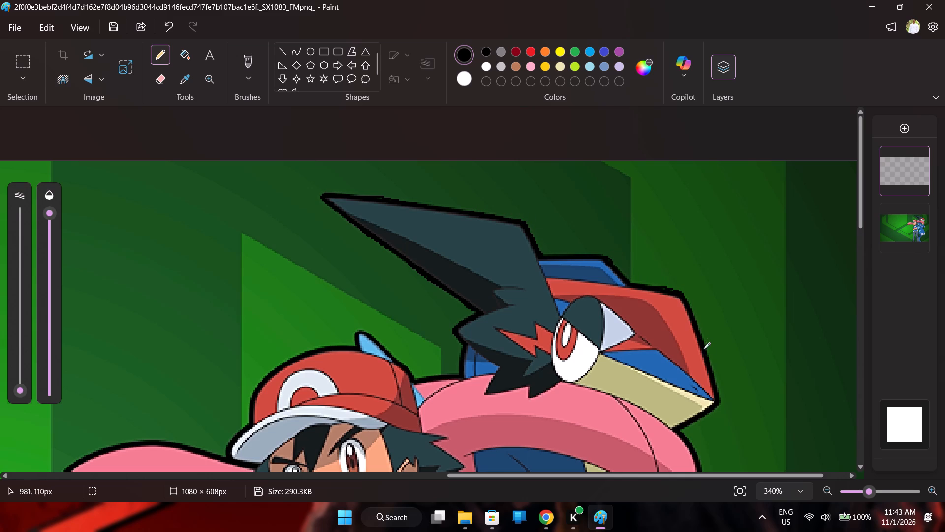
pyautogui.moveTo(703, 349); pyautogui.dragTo(717, 401)
pyautogui.moveTo(717, 401); pyautogui.dragTo(680, 425)
pyautogui.moveTo(680, 425); pyautogui.dragTo(676, 427)
pyautogui.scroll(-1, 676, 427)
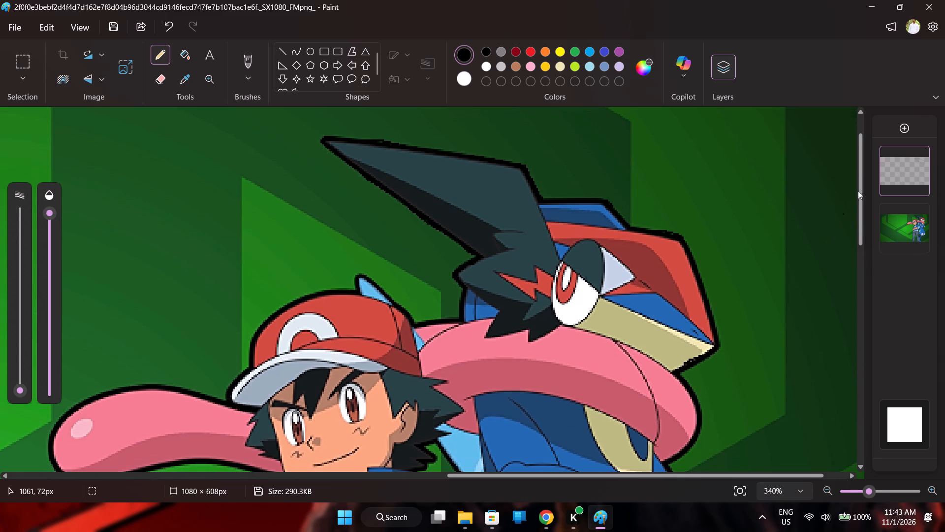
pyautogui.click(919, 212)
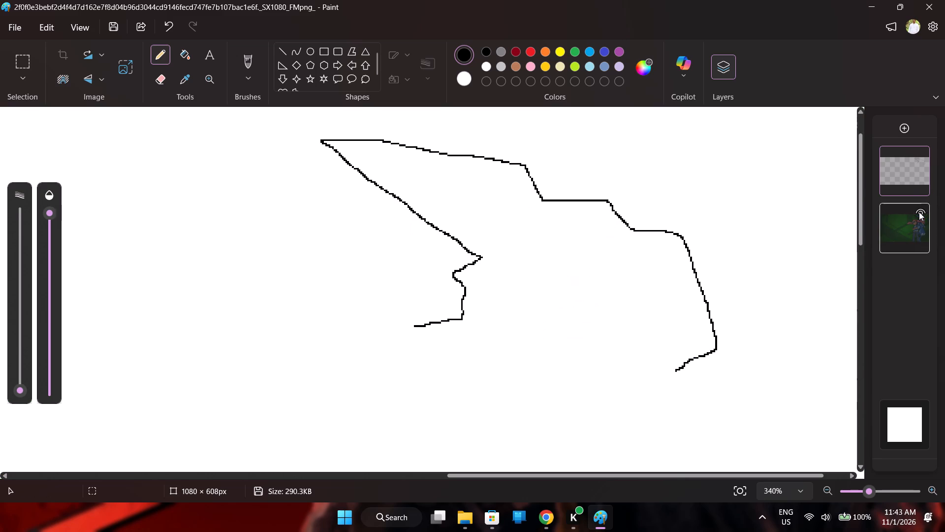
pyautogui.click(919, 212)
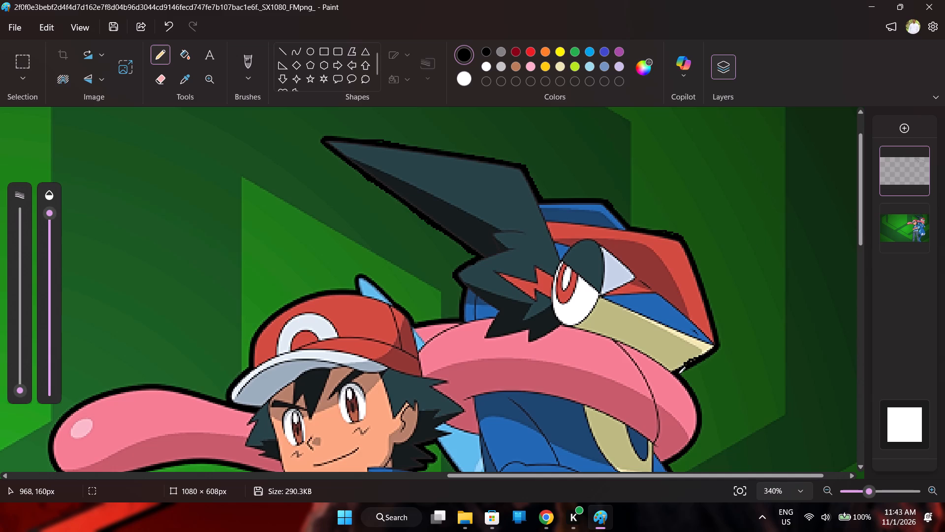
# Trace the pink scarf's outer edge from under the chin down to the blue body, undoing and redrawing the stroke just below the chin.
pyautogui.moveTo(682, 367); pyautogui.dragTo(678, 369)
pyautogui.moveTo(678, 369); pyautogui.dragTo(686, 380)
pyautogui.click(167, 33)
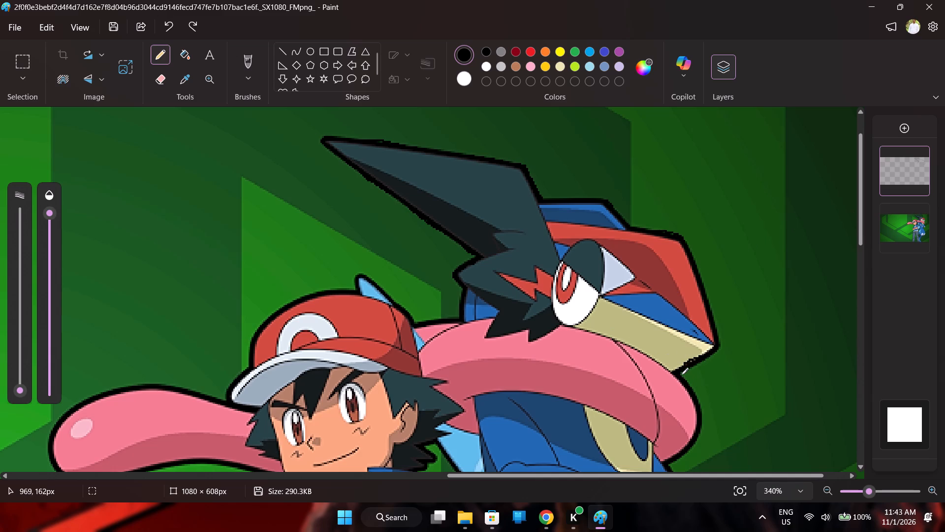
pyautogui.moveTo(679, 369); pyautogui.dragTo(692, 389)
pyautogui.moveTo(692, 389); pyautogui.dragTo(692, 447)
pyautogui.moveTo(692, 447); pyautogui.dragTo(665, 464)
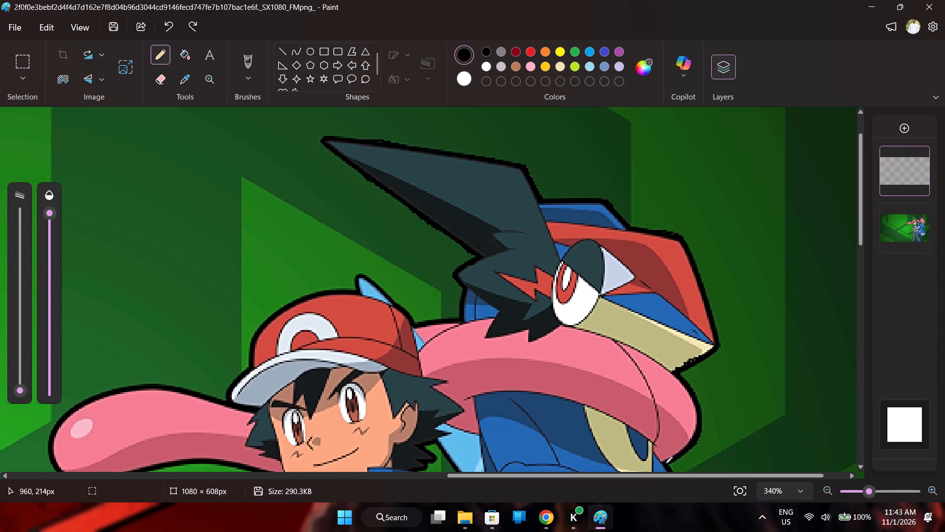
pyautogui.moveTo(665, 464); pyautogui.dragTo(664, 464)
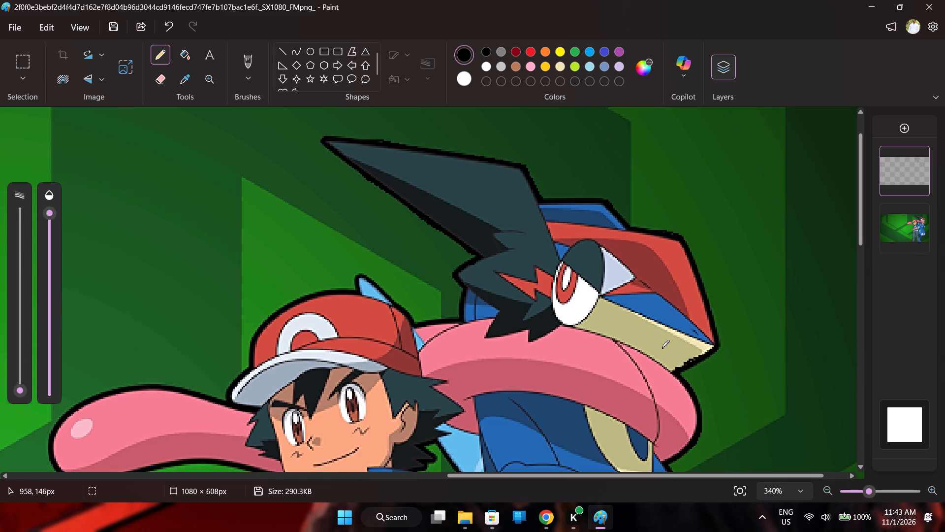
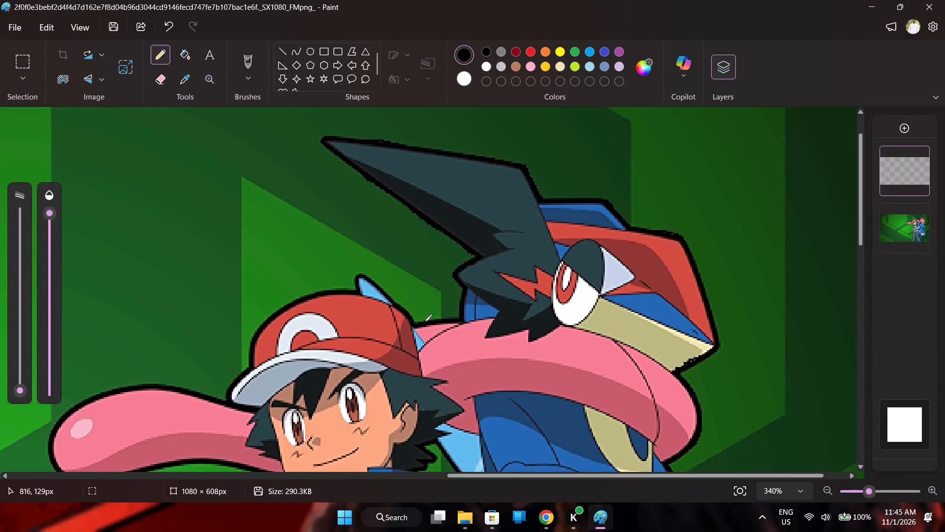
# Trace from the scarf's upper edge along the back of the red cap and around the light-blue tip sticking up behind it.
pyautogui.moveTo(425, 323); pyautogui.dragTo(411, 324)
pyautogui.moveTo(411, 324); pyautogui.dragTo(384, 292)
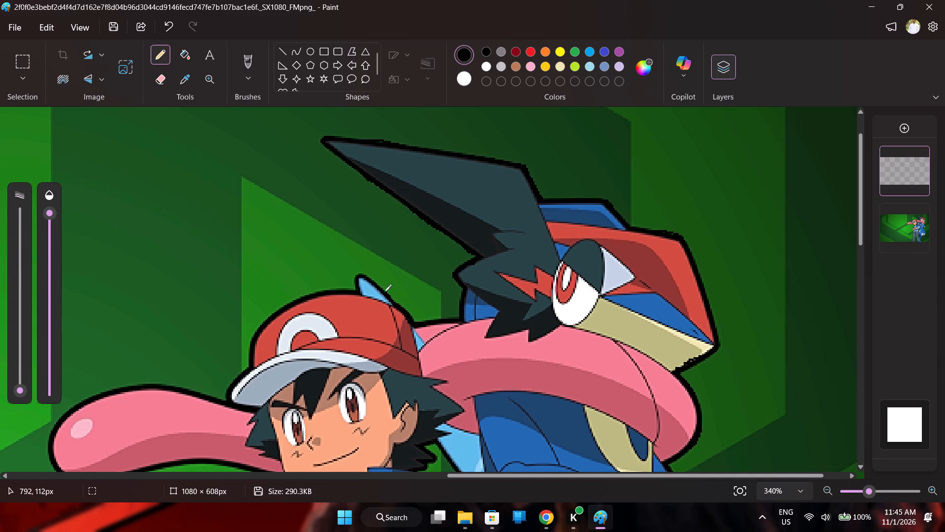
pyautogui.moveTo(384, 292); pyautogui.dragTo(355, 277)
pyautogui.moveTo(355, 277); pyautogui.dragTo(360, 294)
# Trace the red cap's crown and around the white brim's front edge to the boy's hair, and check the outline by toggling the picture layer's visibility.
pyautogui.moveTo(360, 293); pyautogui.dragTo(323, 293)
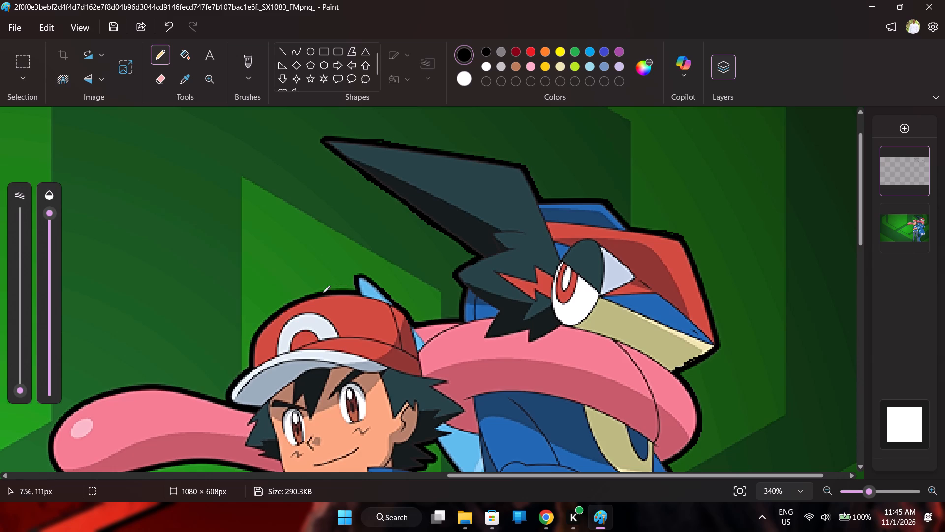
pyautogui.moveTo(323, 293); pyautogui.dragTo(262, 325)
pyautogui.moveTo(262, 325); pyautogui.dragTo(248, 368)
pyautogui.moveTo(248, 368); pyautogui.dragTo(226, 399)
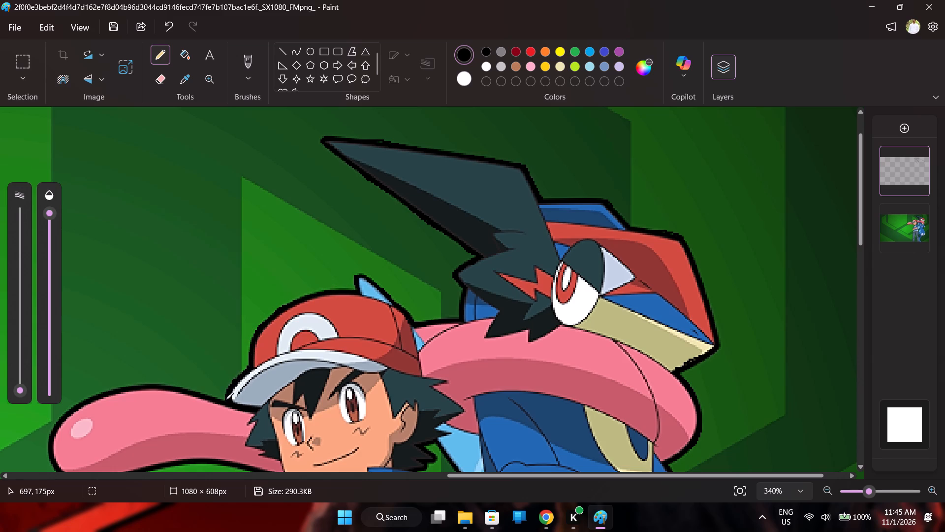
pyautogui.moveTo(226, 399); pyautogui.dragTo(257, 409)
pyautogui.moveTo(257, 409); pyautogui.dragTo(260, 410)
pyautogui.scroll(-1, 453, 448)
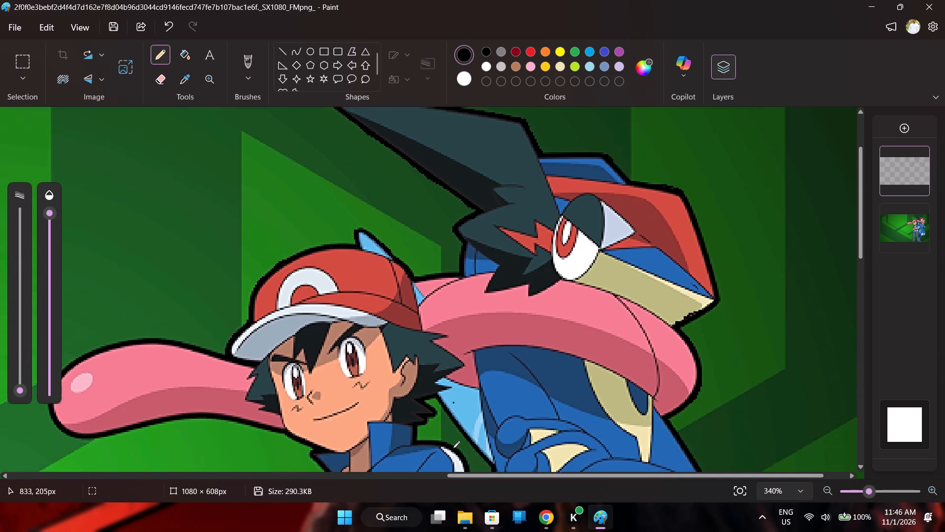
pyautogui.scroll(-1, 453, 448)
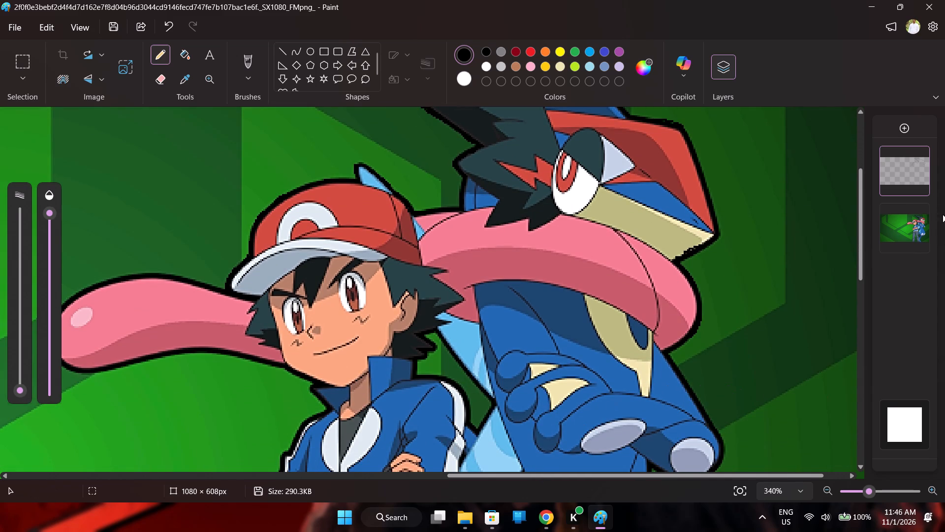
pyautogui.click(917, 213)
pyautogui.click(917, 213)
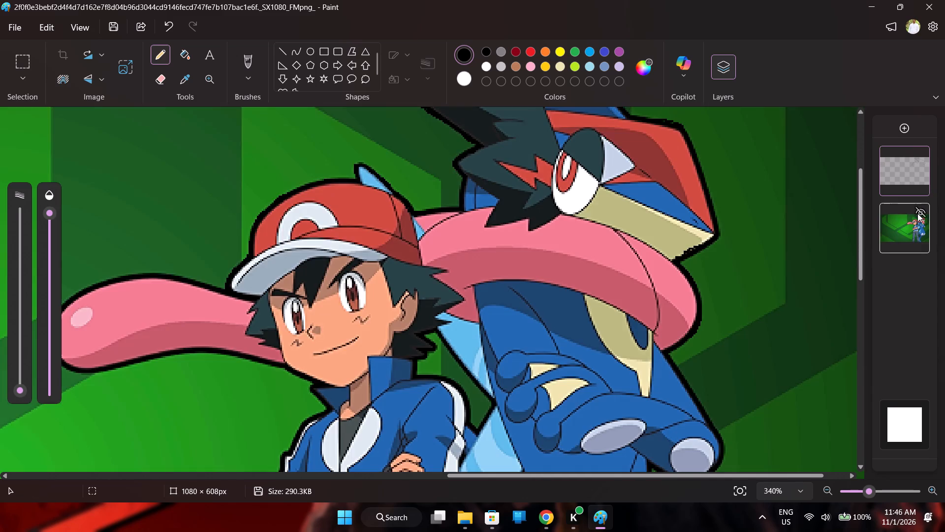
pyautogui.click(917, 213)
pyautogui.click(917, 213)
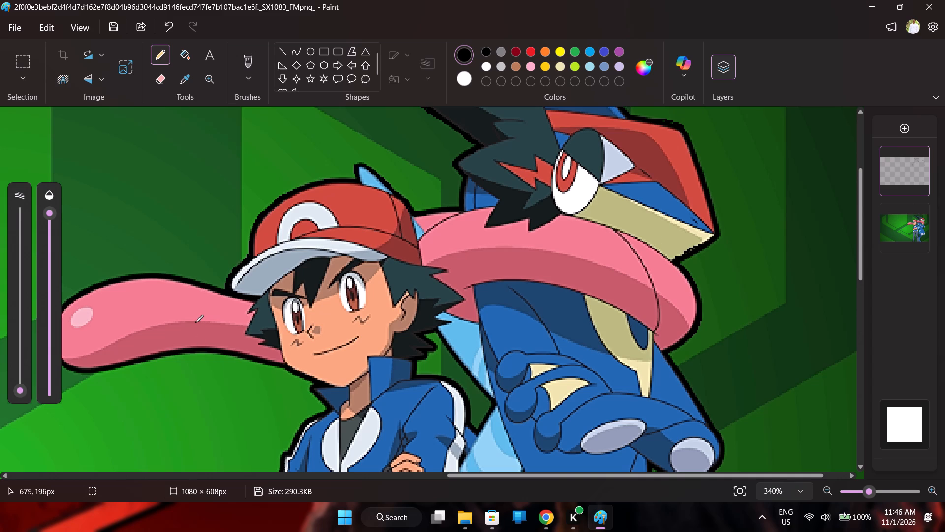
# Trace the scarf's long rounded pink end, from the cap's brim around its tip and back along its lower edge to the boy's chin.
pyautogui.moveTo(554, 478); pyautogui.dragTo(497, 480)
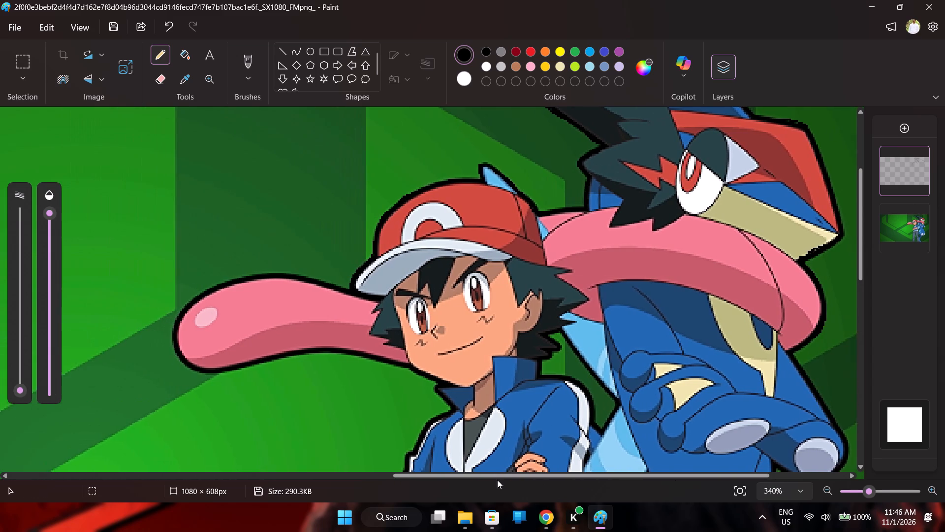
pyautogui.moveTo(497, 480); pyautogui.dragTo(495, 480)
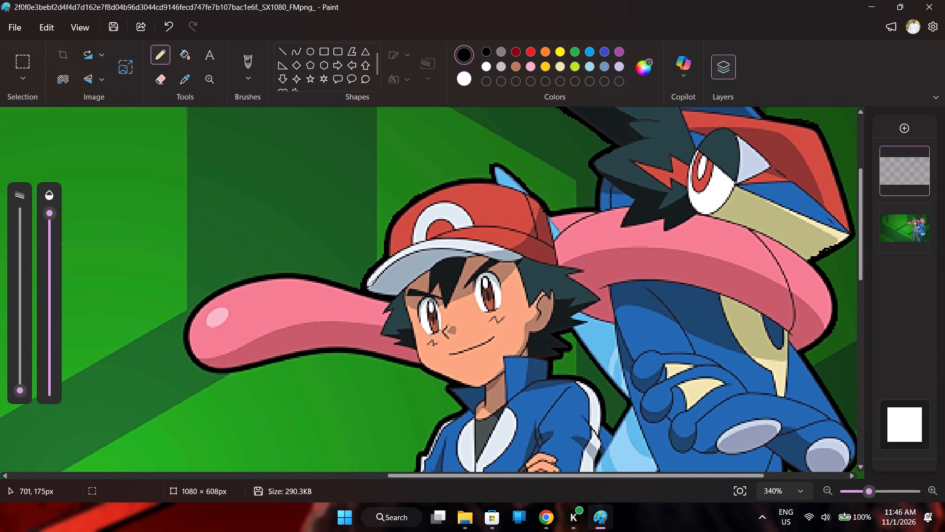
pyautogui.moveTo(366, 286); pyautogui.dragTo(366, 289)
pyautogui.moveTo(366, 289); pyautogui.dragTo(351, 290)
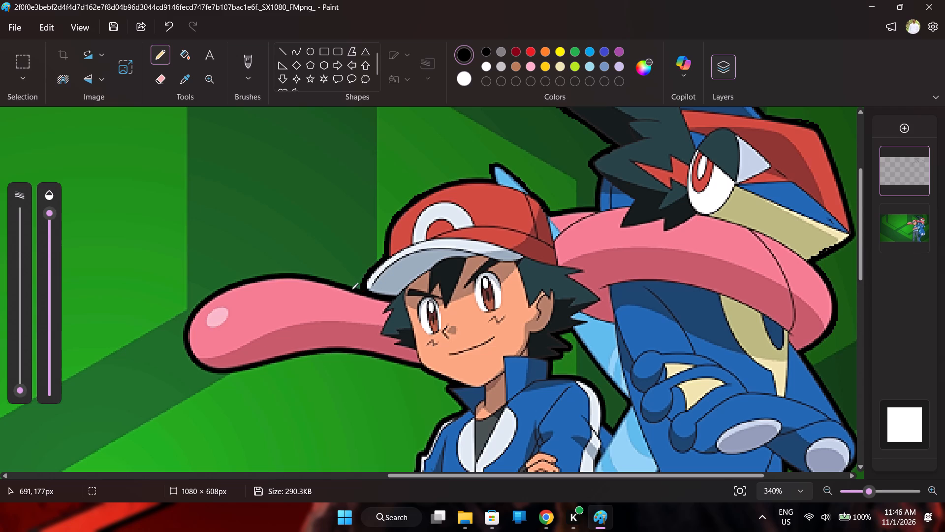
pyautogui.moveTo(351, 290); pyautogui.dragTo(286, 276)
pyautogui.moveTo(286, 276); pyautogui.dragTo(211, 296)
pyautogui.moveTo(211, 296); pyautogui.dragTo(186, 343)
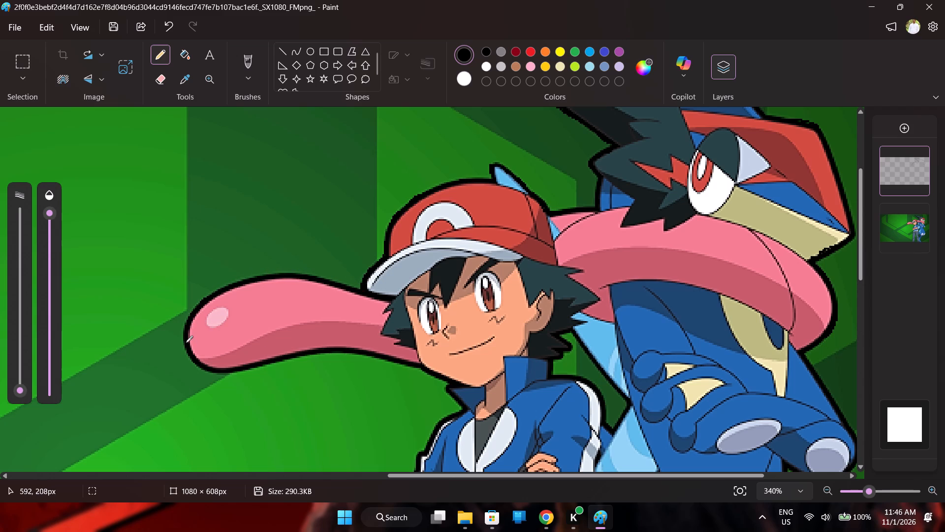
pyautogui.moveTo(186, 343); pyautogui.dragTo(236, 371)
pyautogui.moveTo(236, 371); pyautogui.dragTo(317, 351)
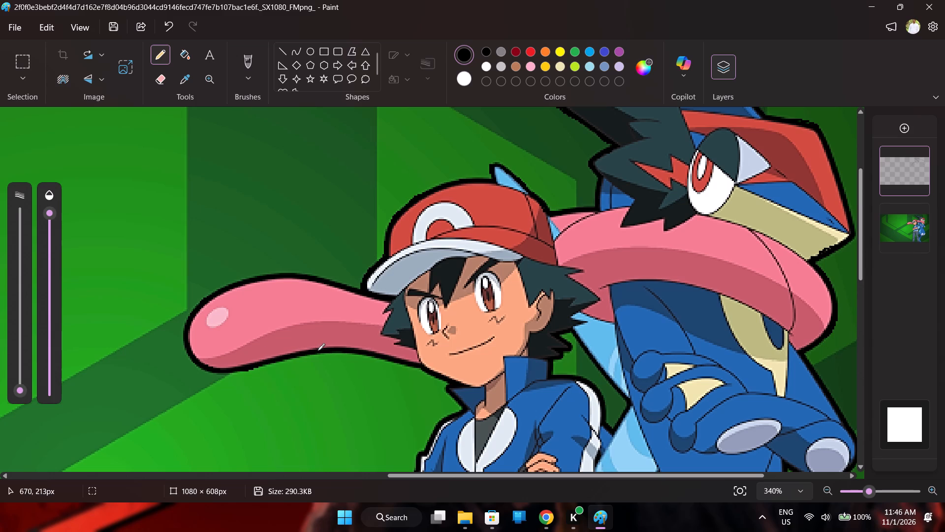
pyautogui.moveTo(317, 351); pyautogui.dragTo(407, 361)
pyautogui.moveTo(407, 361); pyautogui.dragTo(468, 386)
# Trace the boy's jacket from the collar point below the chin over the shoulder and down the sleeve's outer edge to its hem.
pyautogui.moveTo(468, 386); pyautogui.dragTo(448, 386)
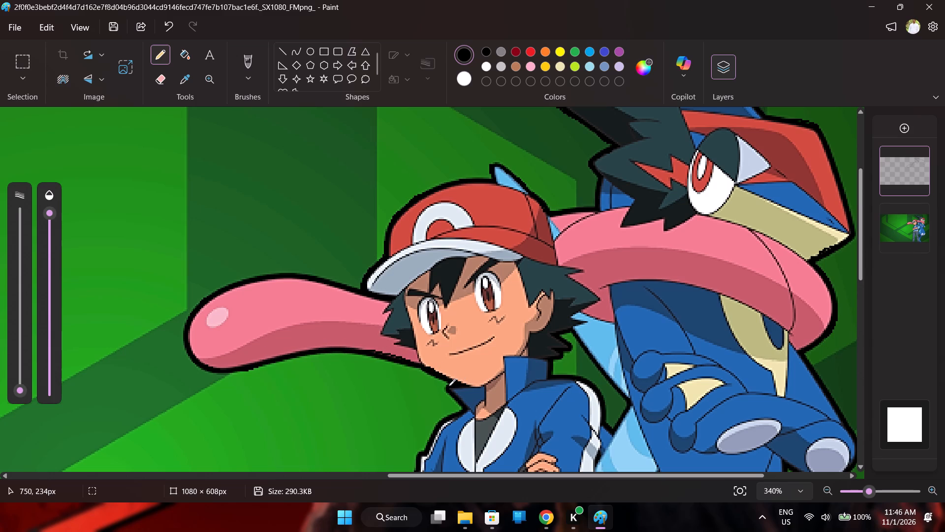
pyautogui.moveTo(448, 386); pyautogui.dragTo(465, 409)
pyautogui.moveTo(465, 409); pyautogui.dragTo(428, 449)
pyautogui.moveTo(428, 449); pyautogui.dragTo(416, 455)
pyautogui.scroll(-2, 417, 455)
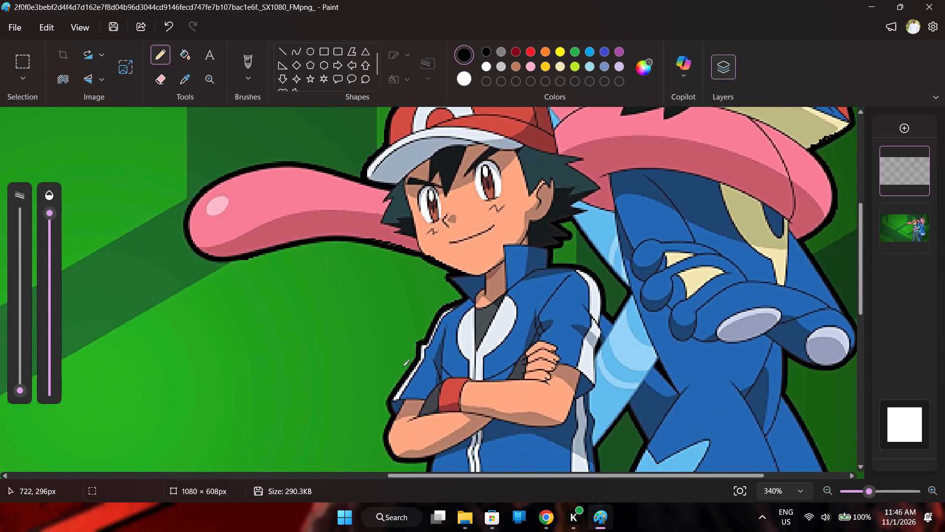
pyautogui.moveTo(419, 342); pyautogui.dragTo(418, 352)
pyautogui.moveTo(418, 352); pyautogui.dragTo(388, 405)
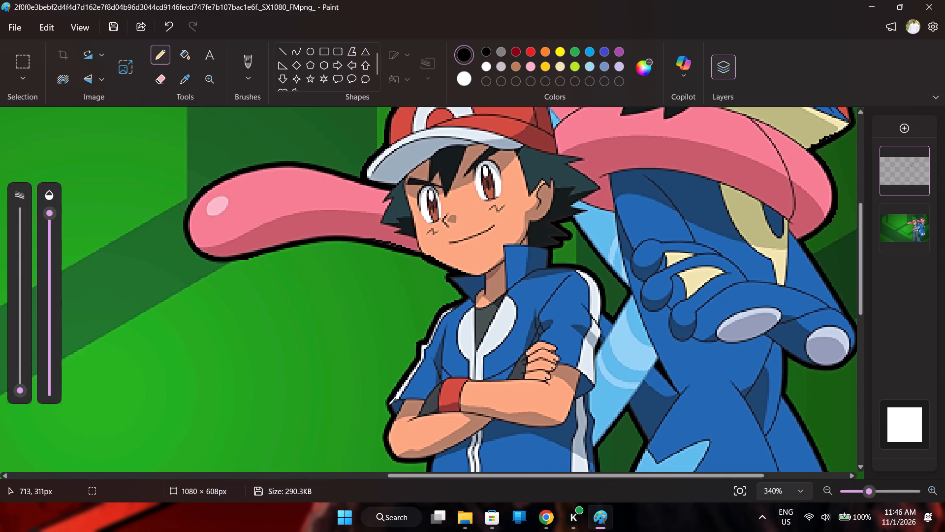
# Trace the boy's folded arm around the elbow below that sleeve, and the jacket's side from the arm down to the waist hem.
pyautogui.moveTo(388, 405); pyautogui.dragTo(392, 453)
pyautogui.moveTo(392, 453); pyautogui.dragTo(433, 457)
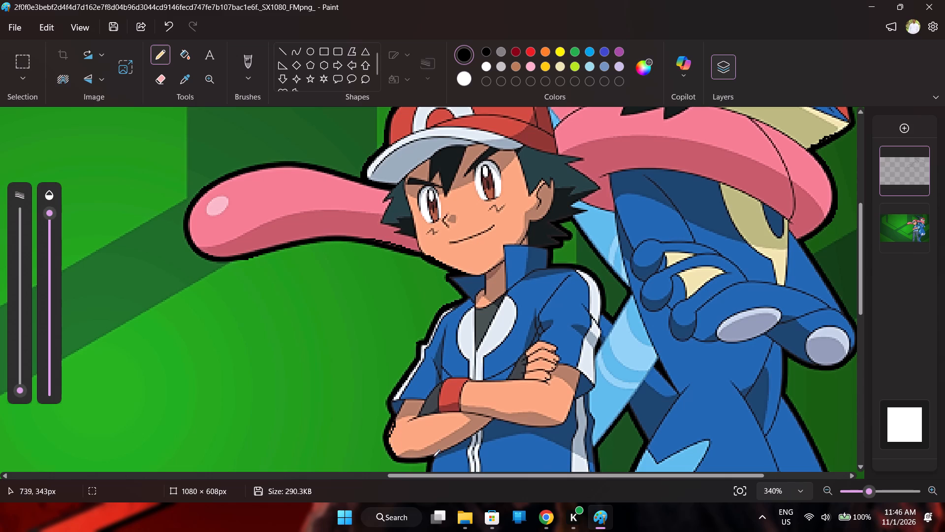
pyautogui.moveTo(433, 457); pyautogui.dragTo(434, 456)
pyautogui.moveTo(434, 455); pyautogui.dragTo(429, 468)
pyautogui.scroll(-3, 429, 468)
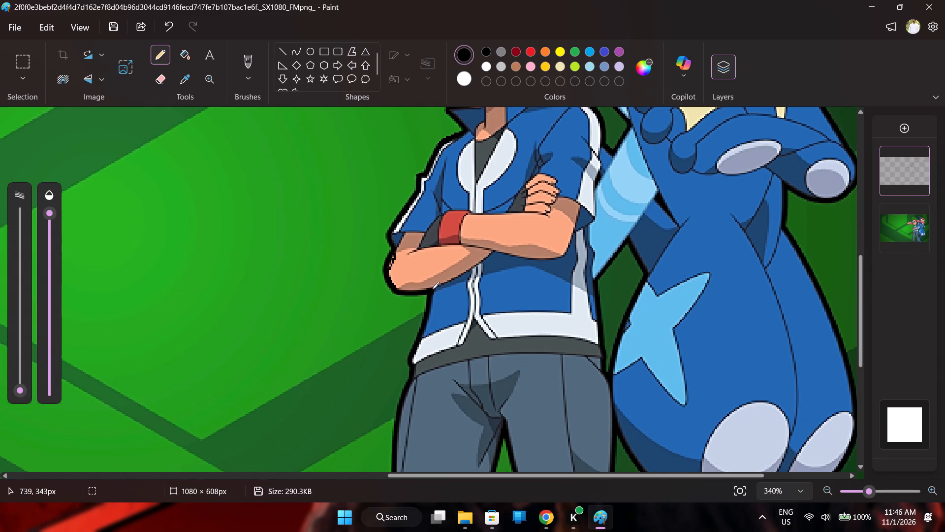
pyautogui.moveTo(432, 289); pyautogui.dragTo(417, 339)
pyautogui.moveTo(417, 339); pyautogui.dragTo(412, 366)
# Trace the outer edge of the boy's trousers from the jacket's waist hem down the thigh, and check it by toggling the picture layer's visibility.
pyautogui.moveTo(412, 366); pyautogui.dragTo(413, 371)
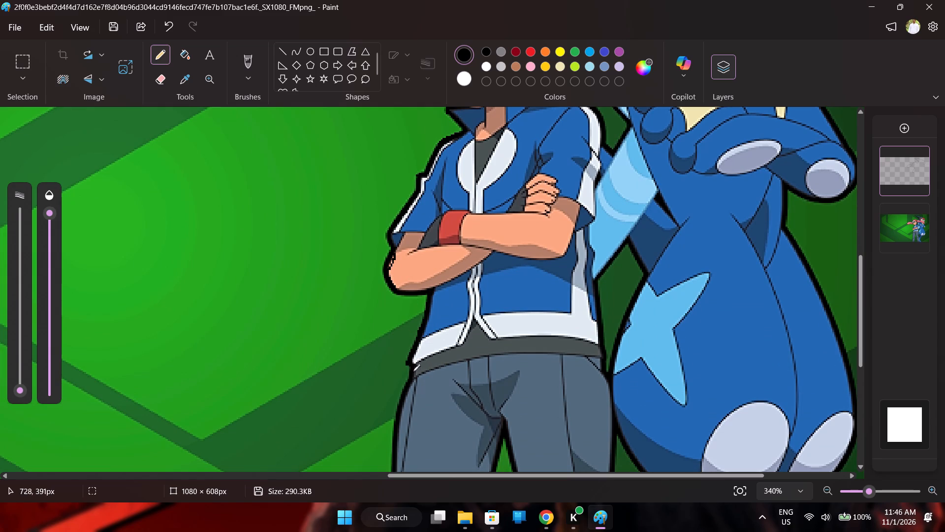
pyautogui.moveTo(413, 371); pyautogui.dragTo(398, 425)
pyautogui.moveTo(398, 425); pyautogui.dragTo(395, 471)
pyautogui.scroll(-4, 395, 471)
pyautogui.scroll(-1, 400, 258)
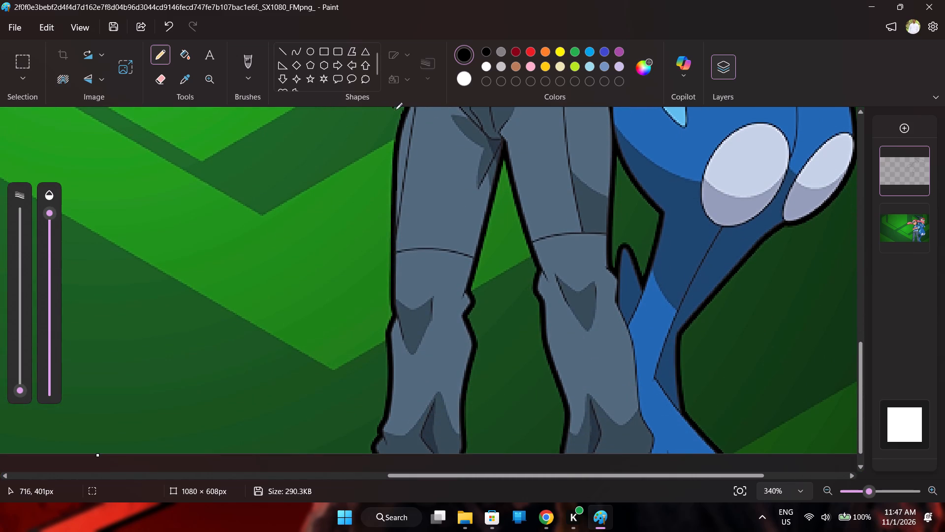
pyautogui.click(920, 211)
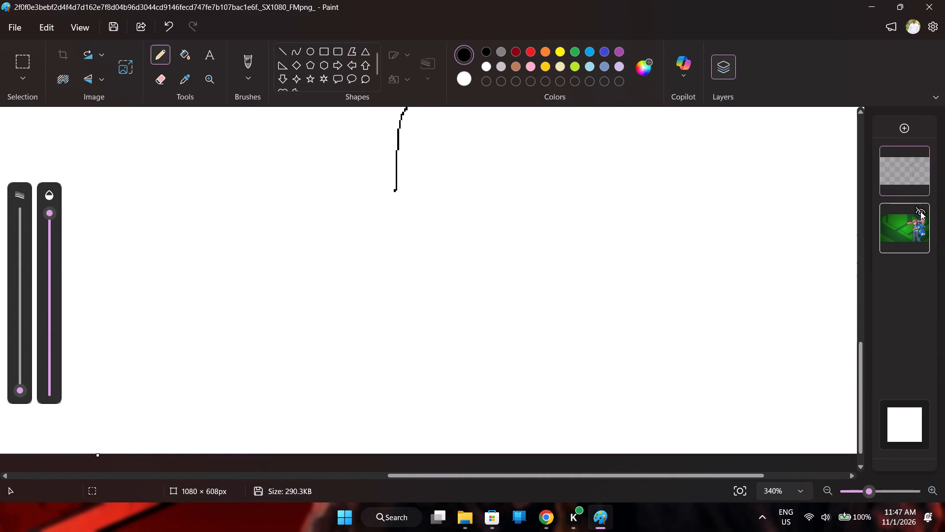
pyautogui.click(920, 211)
pyautogui.doubleClick(920, 211)
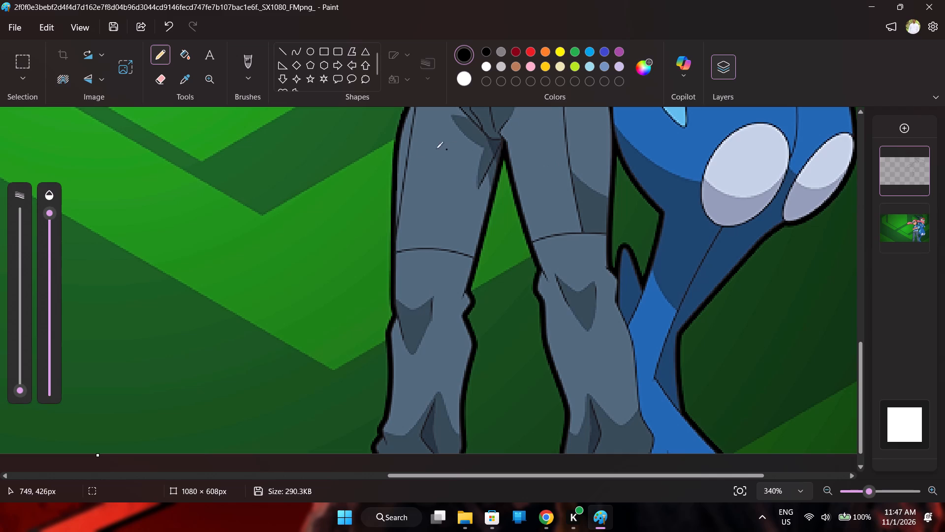
# Continue the trouser leg's outer outline from the thigh past the knee to the picture's bottom edge, and check it against the picture layer.
pyautogui.moveTo(395, 165); pyautogui.dragTo(394, 172)
pyautogui.moveTo(394, 172); pyautogui.dragTo(392, 235)
pyautogui.moveTo(392, 235); pyautogui.dragTo(394, 304)
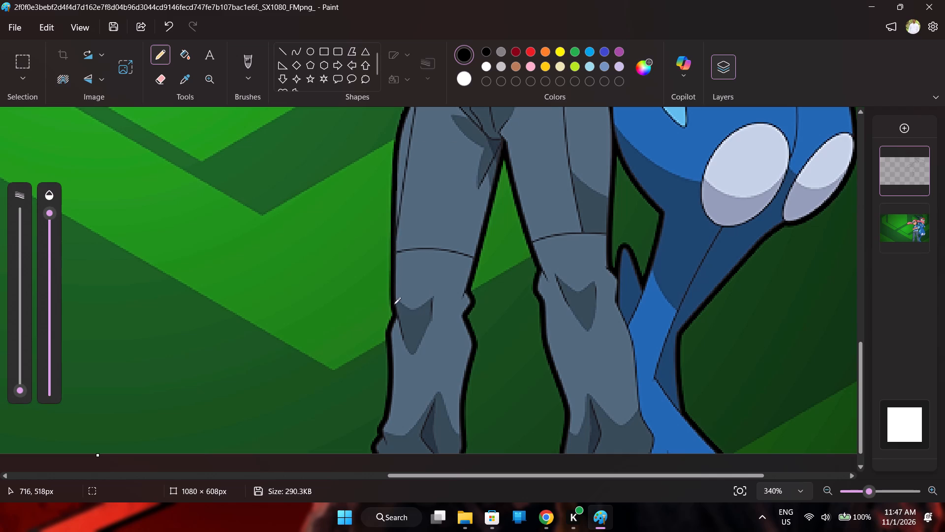
pyautogui.moveTo(394, 304); pyautogui.dragTo(390, 357)
pyautogui.moveTo(390, 357); pyautogui.dragTo(386, 416)
pyautogui.moveTo(386, 416); pyautogui.dragTo(381, 426)
pyautogui.scroll(-2, 381, 399)
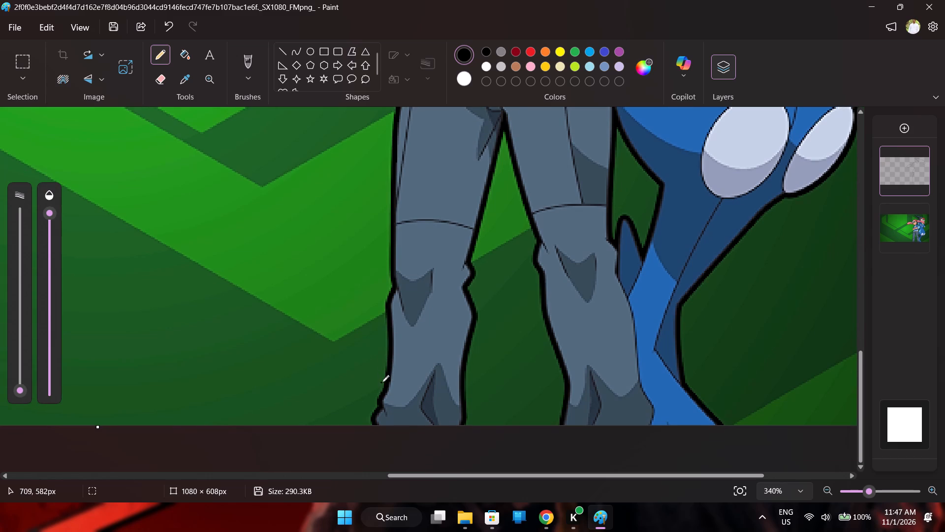
pyautogui.moveTo(387, 387); pyautogui.dragTo(381, 407)
pyautogui.moveTo(381, 407); pyautogui.dragTo(380, 427)
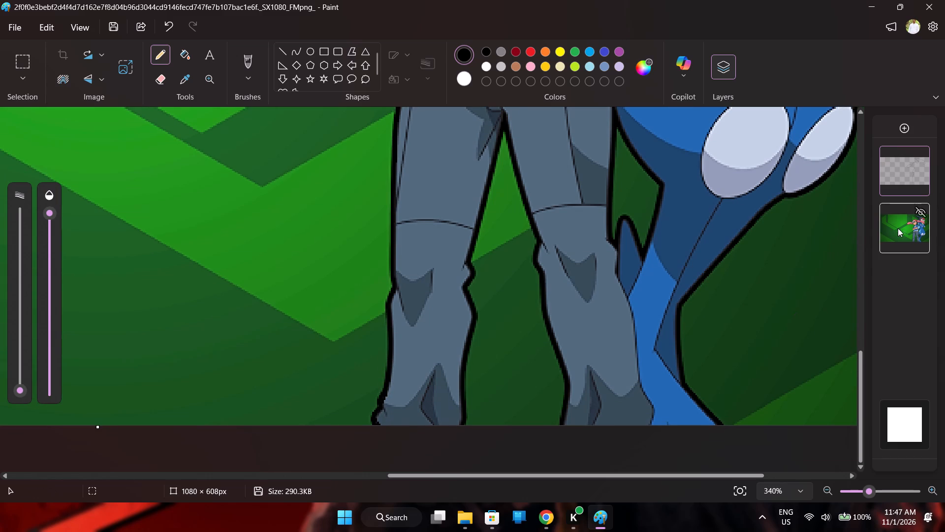
pyautogui.click(920, 210)
pyautogui.click(920, 210)
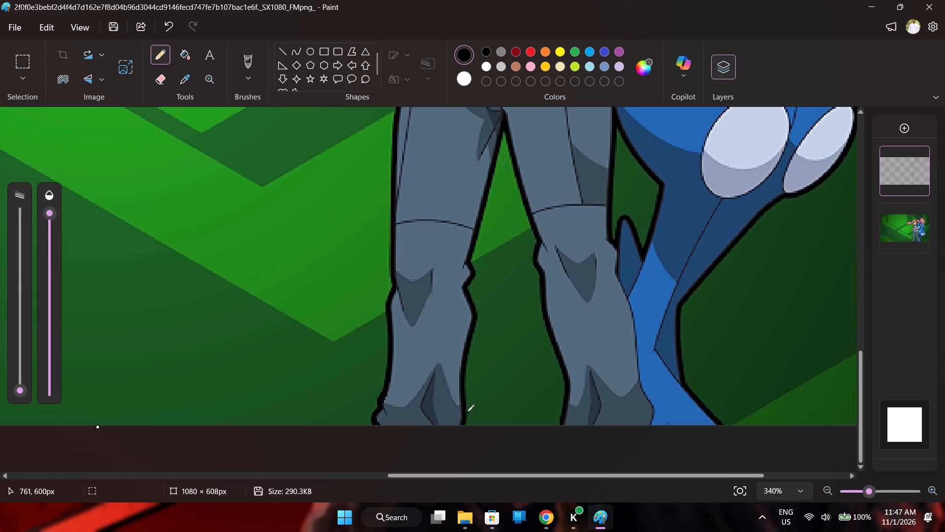
# Trace the same trouser leg's inner edge from the picture's bottom edge up past the knee folds and around the crotch.
pyautogui.moveTo(465, 409); pyautogui.dragTo(464, 429)
pyautogui.moveTo(464, 414); pyautogui.dragTo(462, 354)
pyautogui.moveTo(462, 354); pyautogui.dragTo(471, 287)
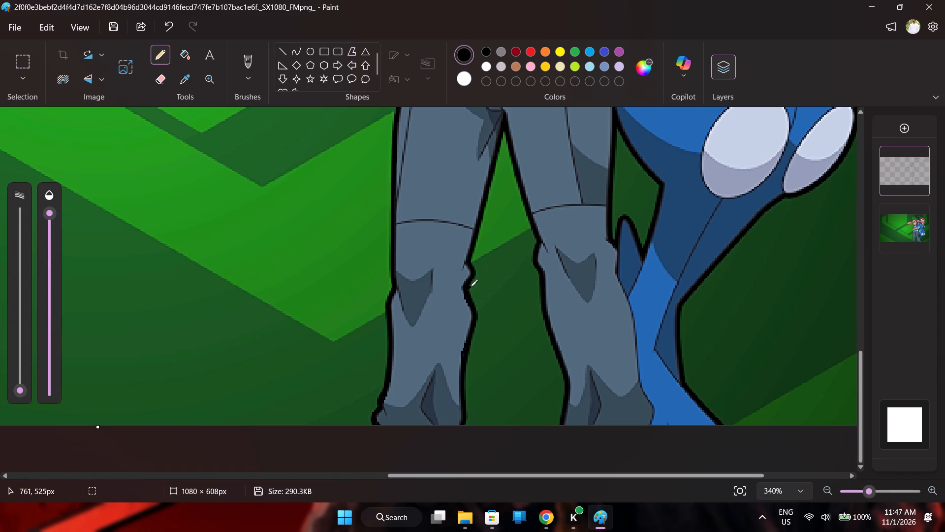
pyautogui.moveTo(471, 287); pyautogui.dragTo(475, 224)
pyautogui.moveTo(475, 224); pyautogui.dragTo(497, 149)
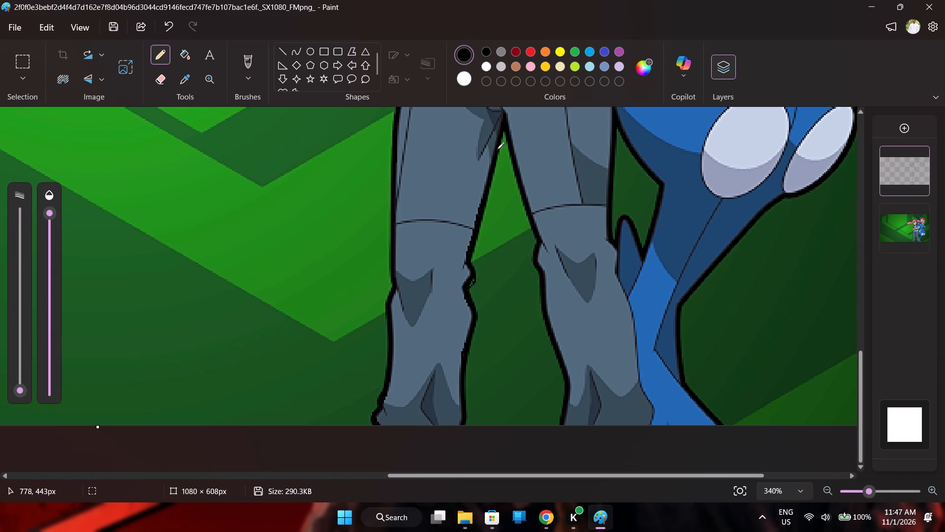
pyautogui.moveTo(497, 149); pyautogui.dragTo(510, 157)
# Trace the inner edge of the boy's other trouser leg from the crotch past the knee fold to the picture's bottom edge.
pyautogui.moveTo(510, 157); pyautogui.dragTo(545, 249)
pyautogui.moveTo(545, 249); pyautogui.dragTo(536, 255)
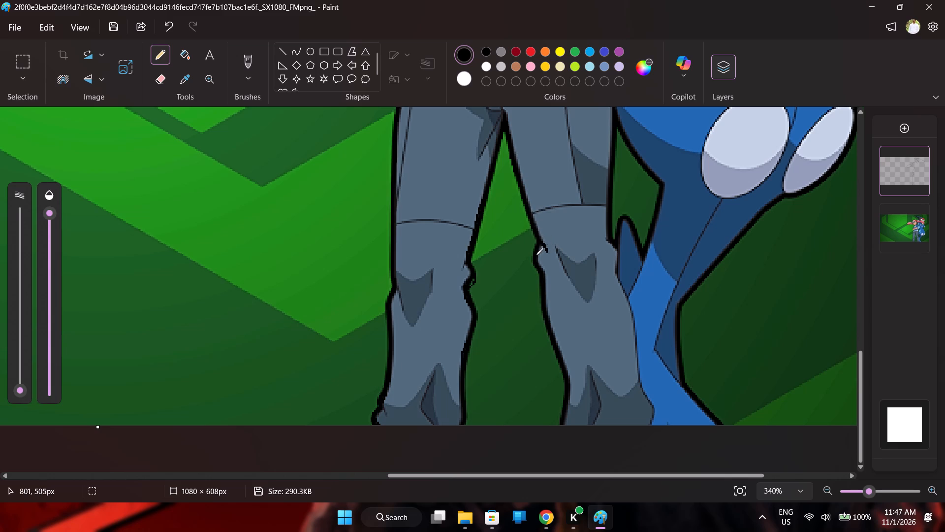
pyautogui.moveTo(536, 255); pyautogui.dragTo(557, 349)
pyautogui.moveTo(557, 349); pyautogui.dragTo(561, 424)
pyautogui.moveTo(561, 424); pyautogui.dragTo(560, 440)
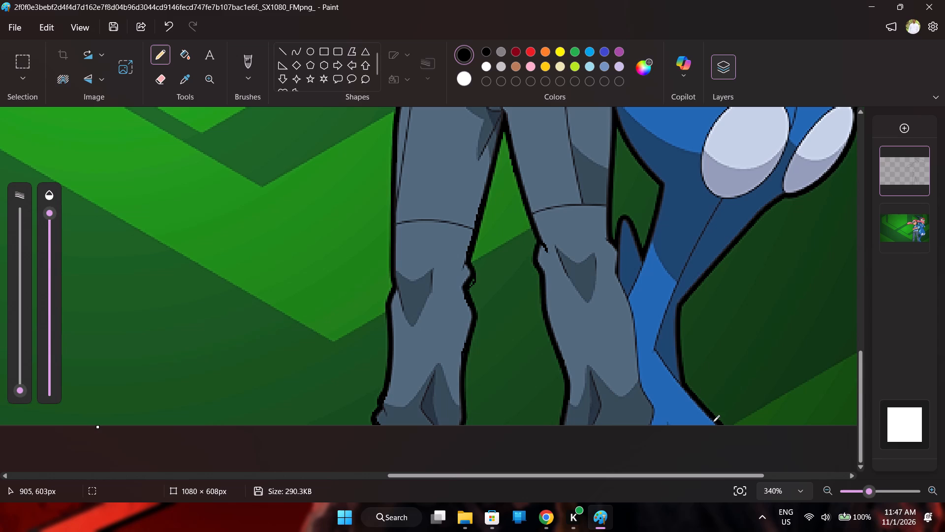
# Trace the frog's outer lower leg from the picture's bottom edge up past the narrow ankle and around the pale knee pad.
pyautogui.moveTo(718, 421); pyautogui.dragTo(713, 419)
pyautogui.moveTo(713, 419); pyautogui.dragTo(676, 356)
pyautogui.moveTo(676, 356); pyautogui.dragTo(707, 270)
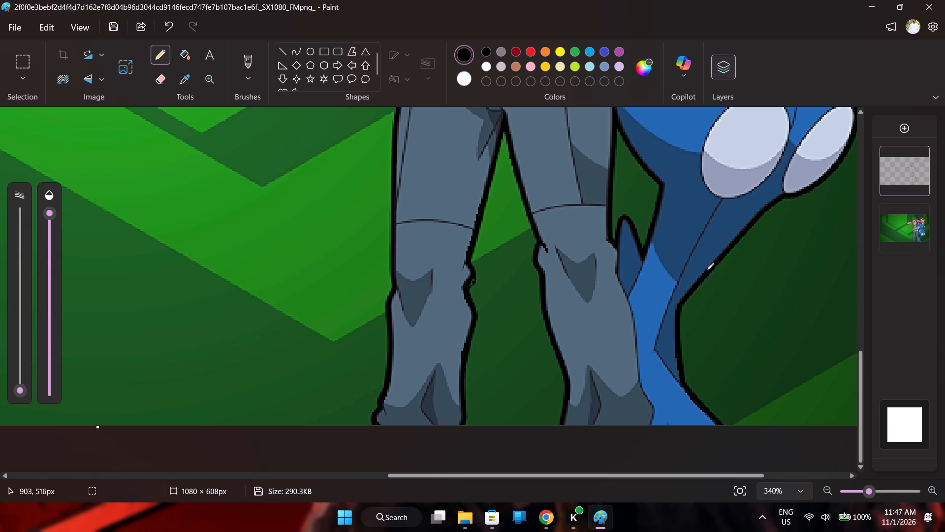
pyautogui.moveTo(707, 270); pyautogui.dragTo(737, 238)
pyautogui.moveTo(737, 238); pyautogui.dragTo(795, 193)
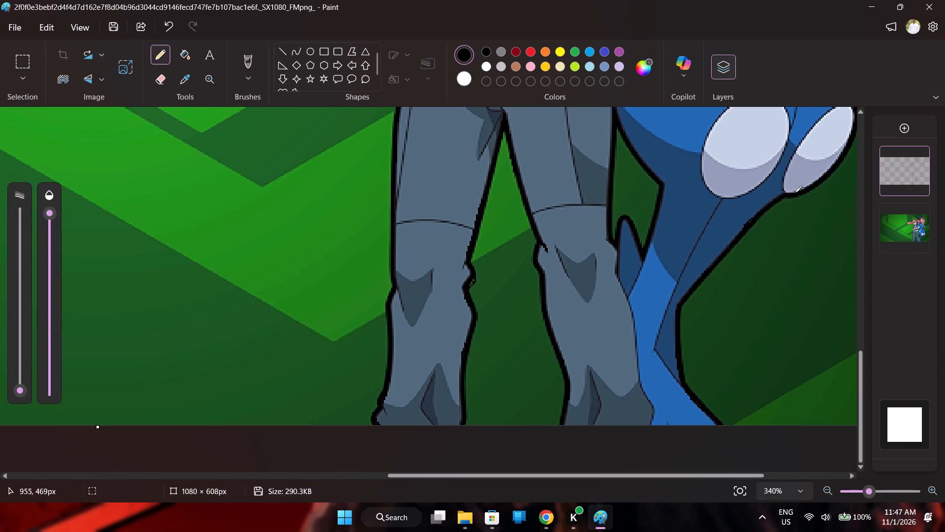
pyautogui.moveTo(795, 193); pyautogui.dragTo(851, 139)
pyautogui.moveTo(851, 139); pyautogui.dragTo(853, 103)
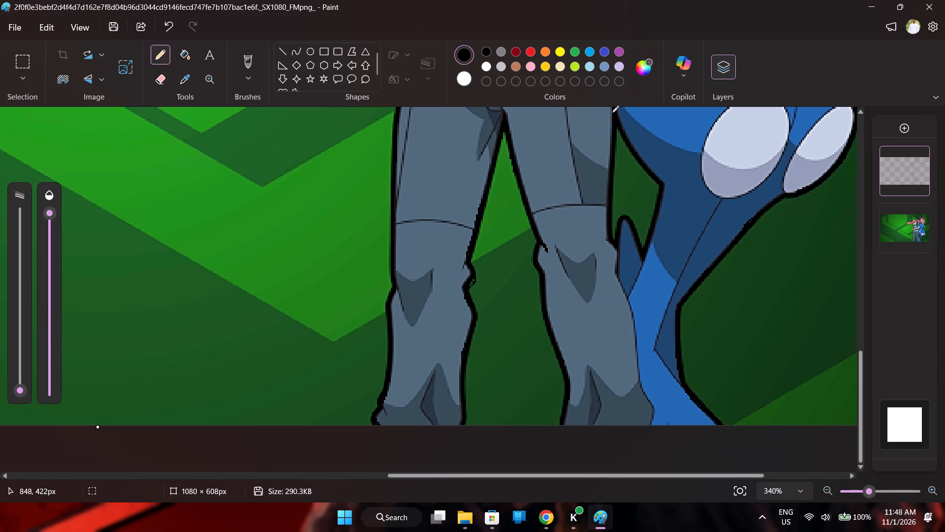
# Trace around the green gap between the boy's trouser leg and the frog's inner leg, including the pointed blue tip.
pyautogui.click(615, 111)
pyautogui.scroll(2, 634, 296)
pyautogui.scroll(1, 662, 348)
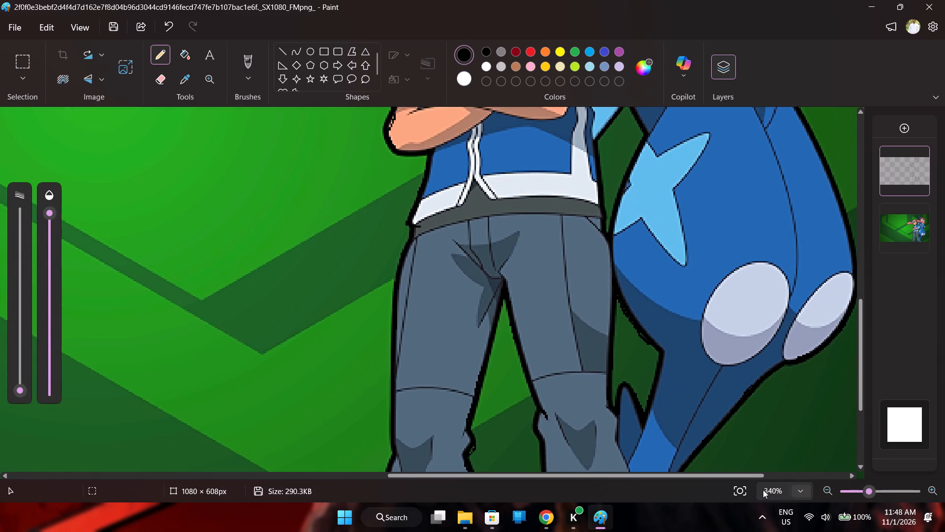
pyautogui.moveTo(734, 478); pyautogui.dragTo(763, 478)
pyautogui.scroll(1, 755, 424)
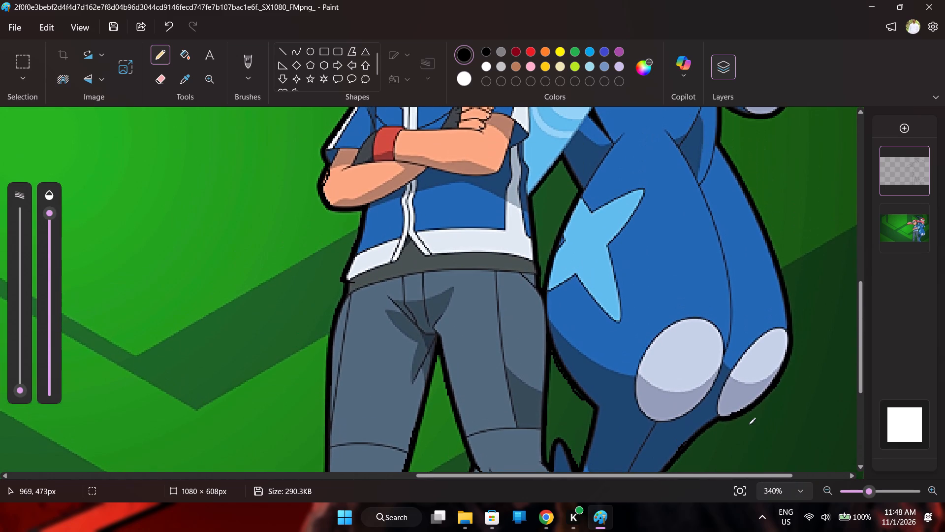
# Trace the frog's outer thigh from the pale knee pad up to its waist.
pyautogui.click(923, 210)
pyautogui.click(923, 210)
pyautogui.moveTo(790, 327); pyautogui.dragTo(769, 241)
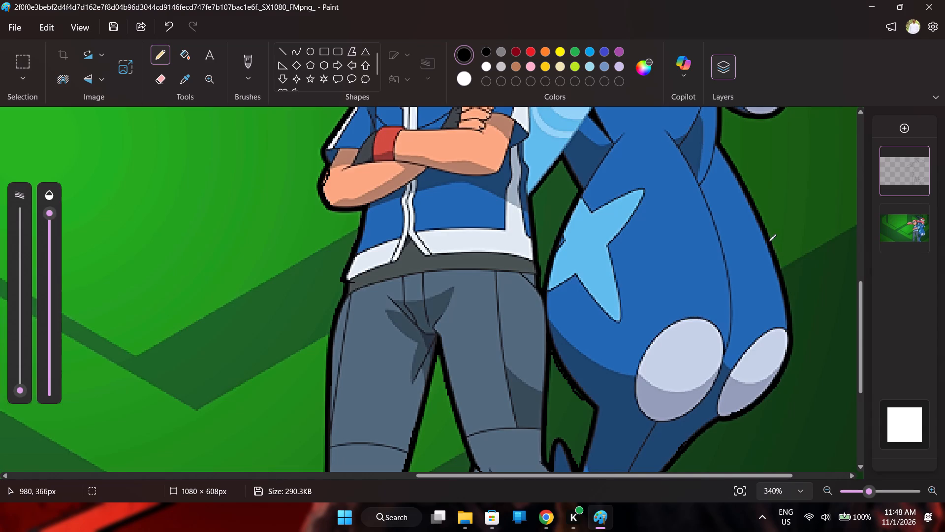
pyautogui.moveTo(769, 241); pyautogui.dragTo(721, 151)
pyautogui.moveTo(721, 151); pyautogui.dragTo(719, 143)
# Trace around the diamond-shaped green gap between the boy's jacket side and the frog's waist and star-marked thigh.
pyautogui.scroll(1, 723, 272)
pyautogui.scroll(1, 726, 387)
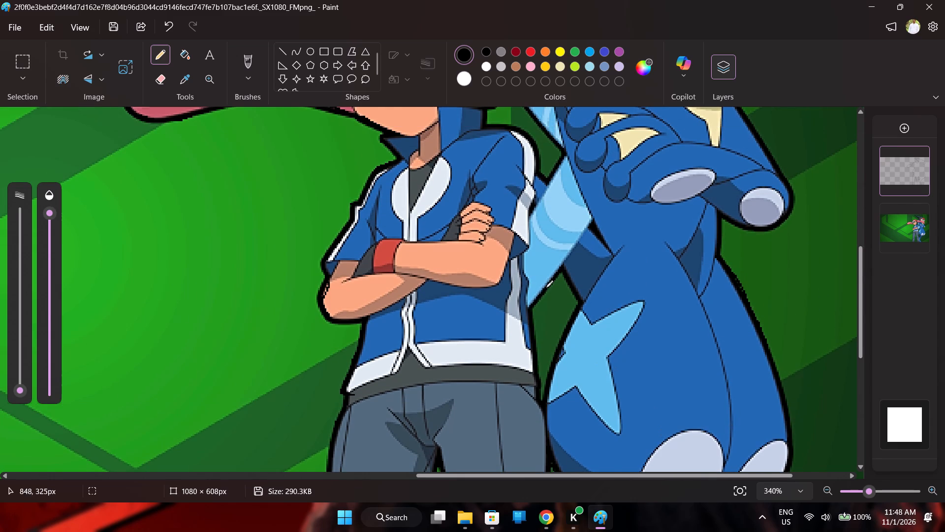
pyautogui.moveTo(546, 288); pyautogui.dragTo(532, 360)
pyautogui.moveTo(532, 360); pyautogui.dragTo(541, 404)
pyautogui.moveTo(541, 404); pyautogui.dragTo(553, 357)
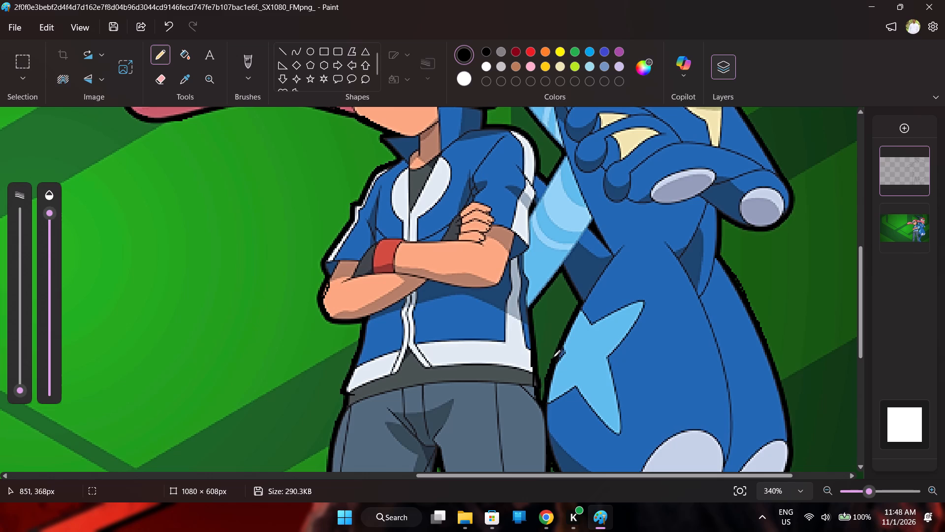
pyautogui.moveTo(553, 357); pyautogui.dragTo(582, 304)
pyautogui.moveTo(582, 304); pyautogui.dragTo(556, 272)
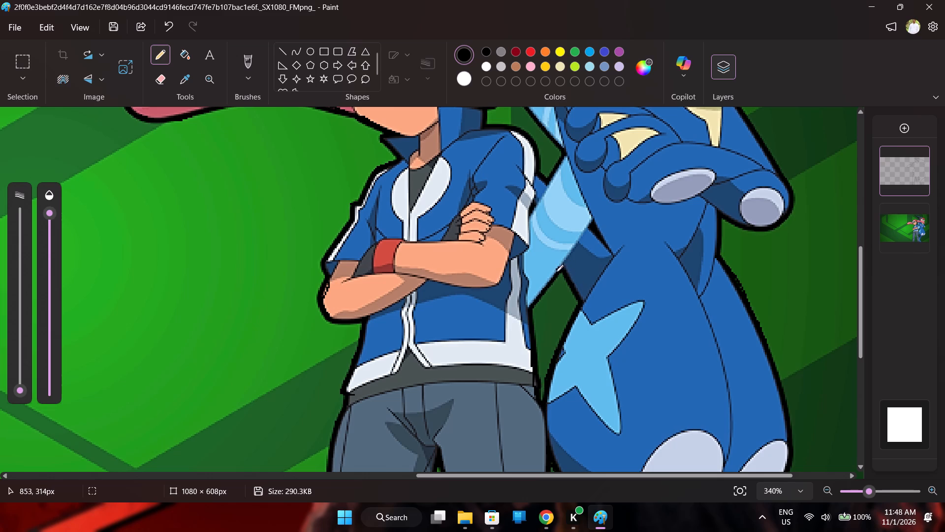
pyautogui.moveTo(556, 272); pyautogui.dragTo(531, 337)
pyautogui.moveTo(531, 337); pyautogui.dragTo(535, 352)
# Trace the frog's outstretched hand from the waist around the pale fingertip and up the arm's outer edge to the pink scarf.
pyautogui.scroll(2, 699, 386)
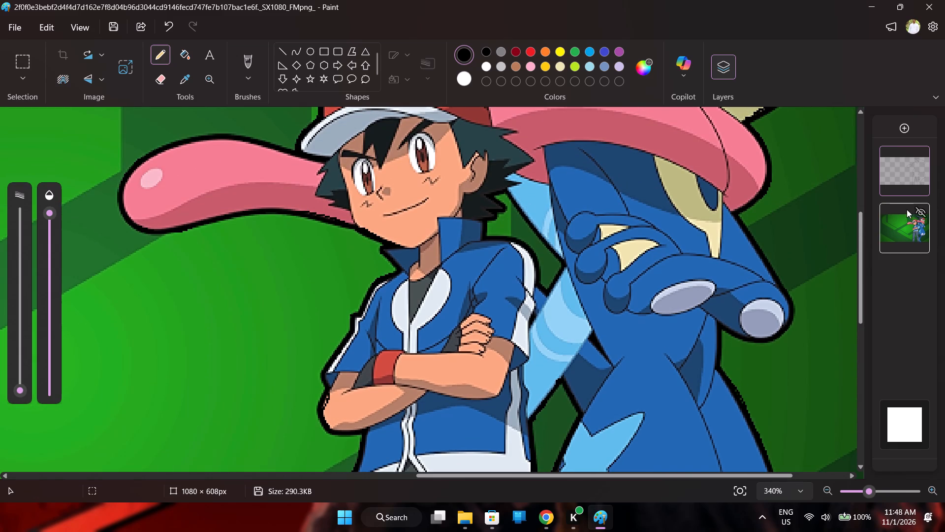
pyautogui.click(920, 209)
pyautogui.click(920, 209)
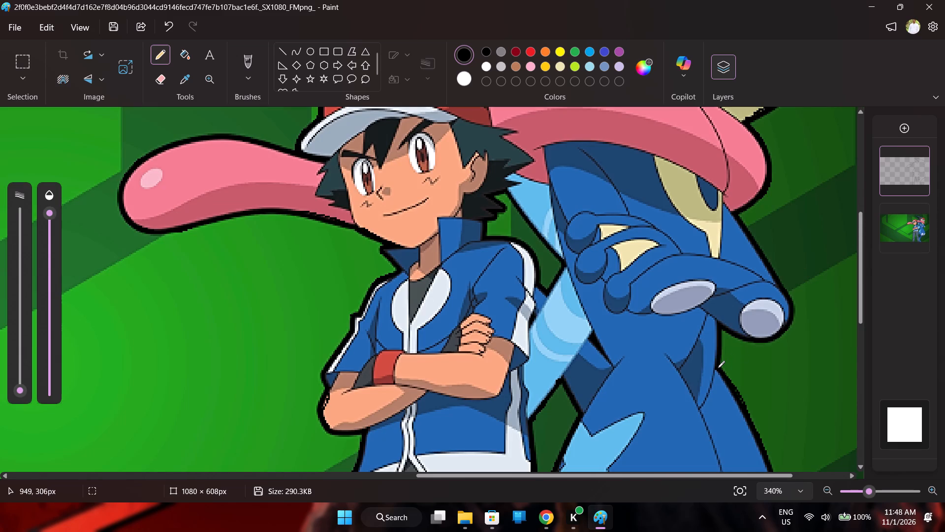
pyautogui.moveTo(721, 368); pyautogui.dragTo(721, 367)
pyautogui.moveTo(721, 367); pyautogui.dragTo(739, 336)
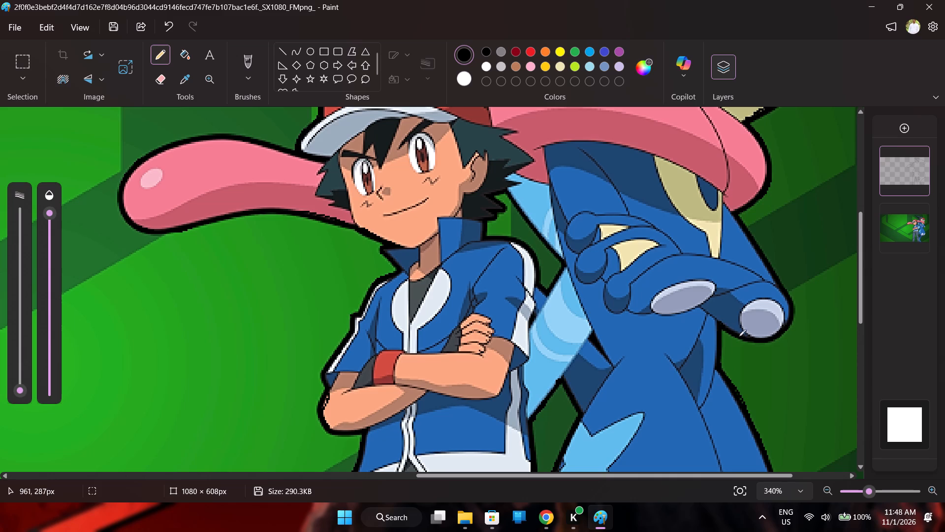
pyautogui.moveTo(739, 336); pyautogui.dragTo(785, 294)
pyautogui.moveTo(785, 294); pyautogui.dragTo(753, 245)
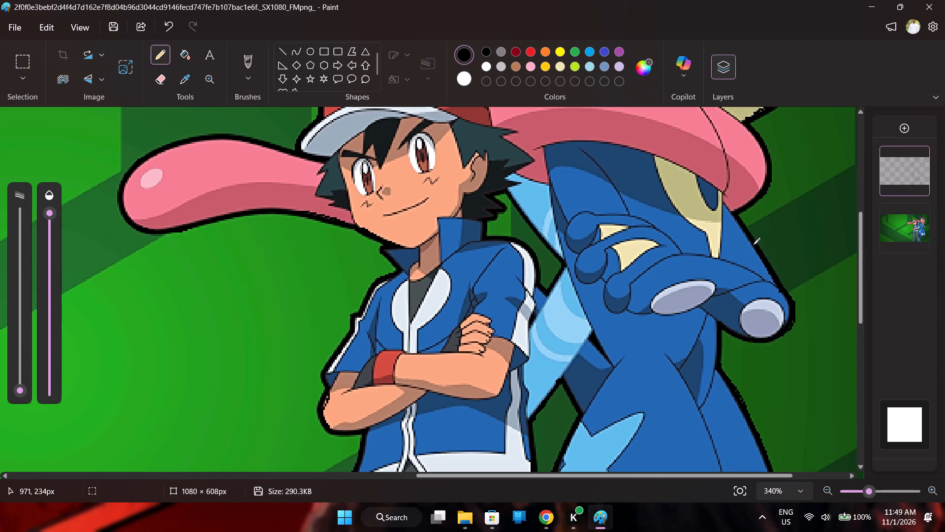
pyautogui.moveTo(753, 245); pyautogui.dragTo(735, 211)
# Trace around the narrow green gap enclosed by the boy's hair, collar and shoulder and the frog's light-blue shape.
pyautogui.scroll(1, 581, 328)
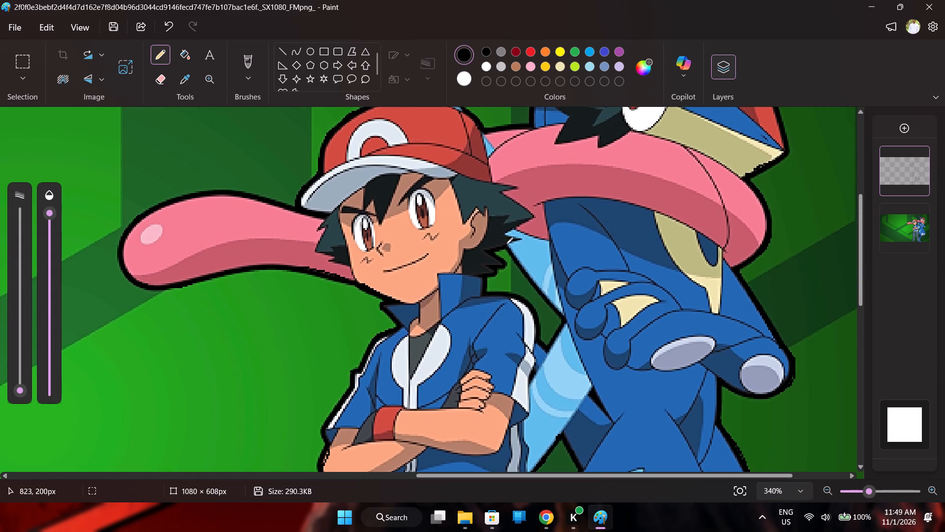
pyautogui.moveTo(506, 245); pyautogui.dragTo(502, 260)
pyautogui.moveTo(502, 260); pyautogui.dragTo(490, 267)
pyautogui.moveTo(490, 267); pyautogui.dragTo(488, 294)
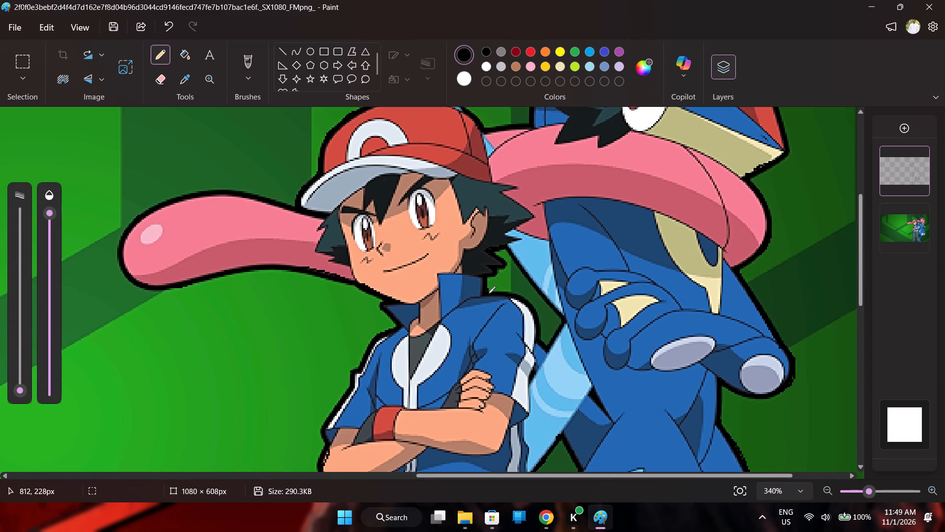
pyautogui.moveTo(488, 294); pyautogui.dragTo(538, 327)
pyautogui.moveTo(538, 327); pyautogui.dragTo(546, 347)
pyautogui.moveTo(546, 347); pyautogui.dragTo(547, 307)
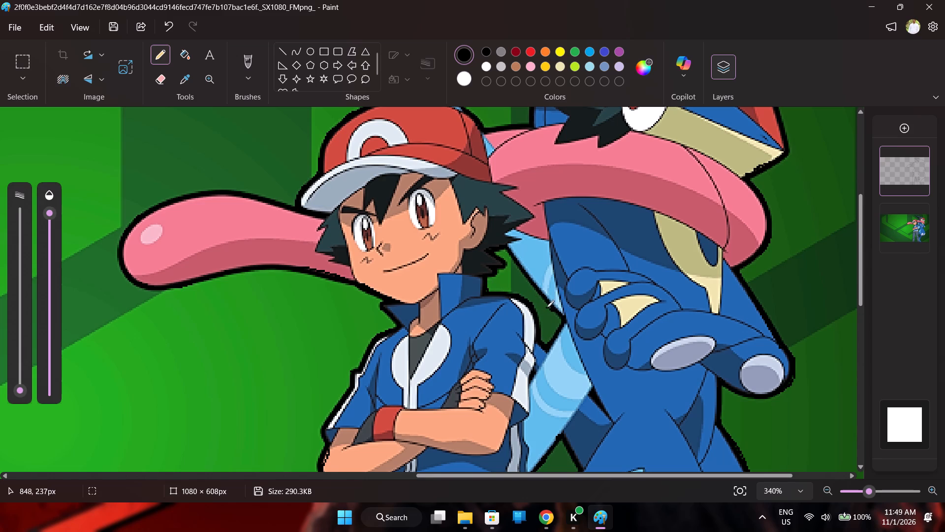
pyautogui.moveTo(547, 307); pyautogui.dragTo(509, 248)
pyautogui.moveTo(509, 248); pyautogui.dragTo(494, 247)
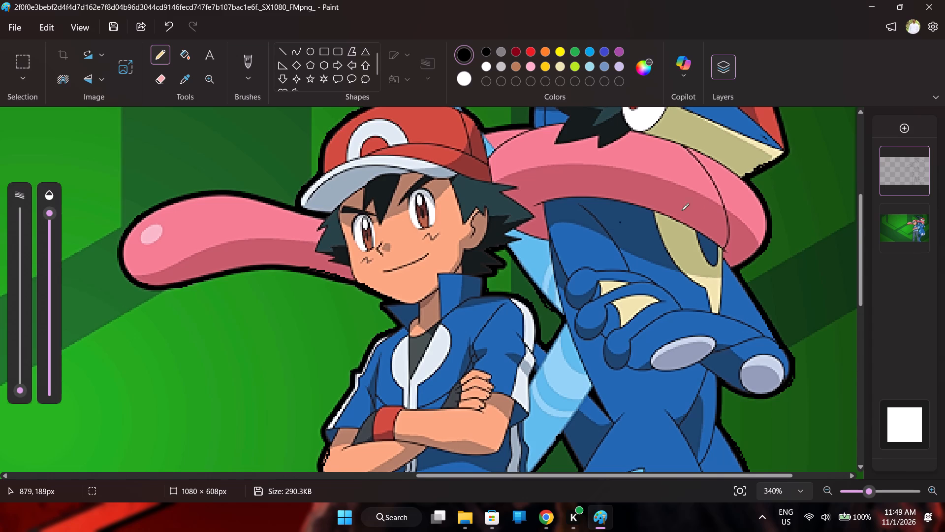
# Hide the picture layer to inspect the traced outlines at different zoom levels, and show the layer again.
pyautogui.click(923, 211)
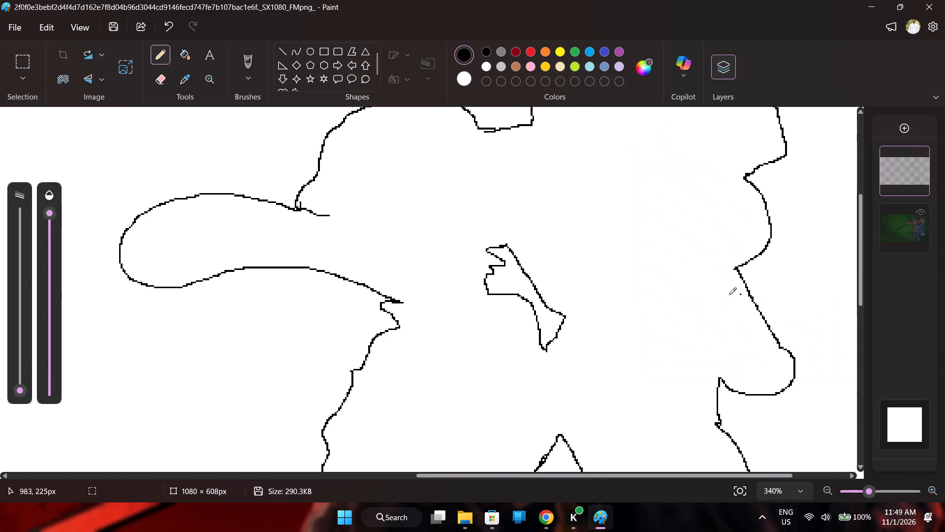
pyautogui.moveTo(868, 493); pyautogui.dragTo(852, 498)
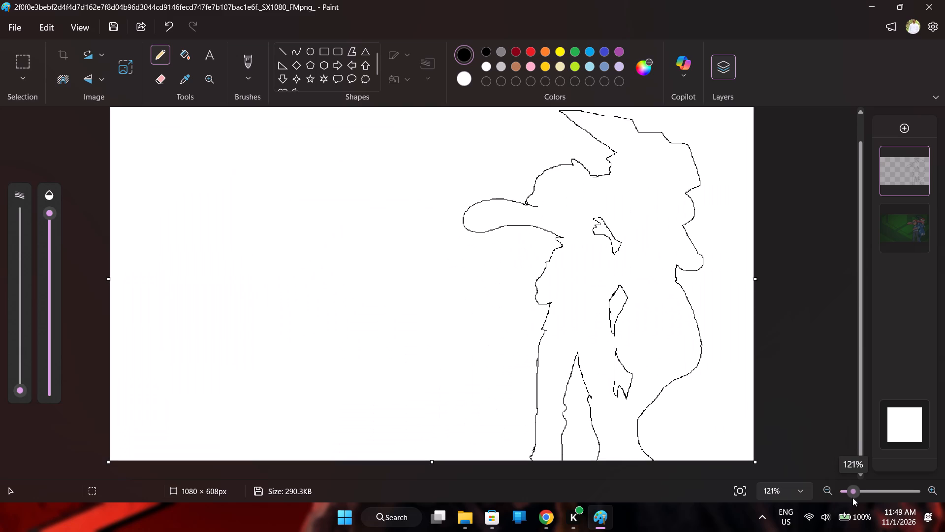
pyautogui.moveTo(852, 498); pyautogui.dragTo(859, 498)
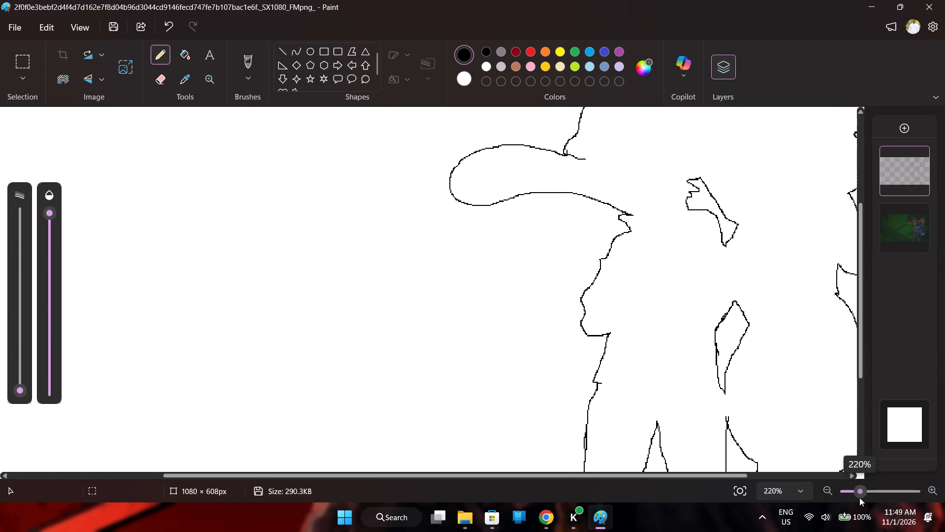
pyautogui.moveTo(859, 498); pyautogui.dragTo(872, 498)
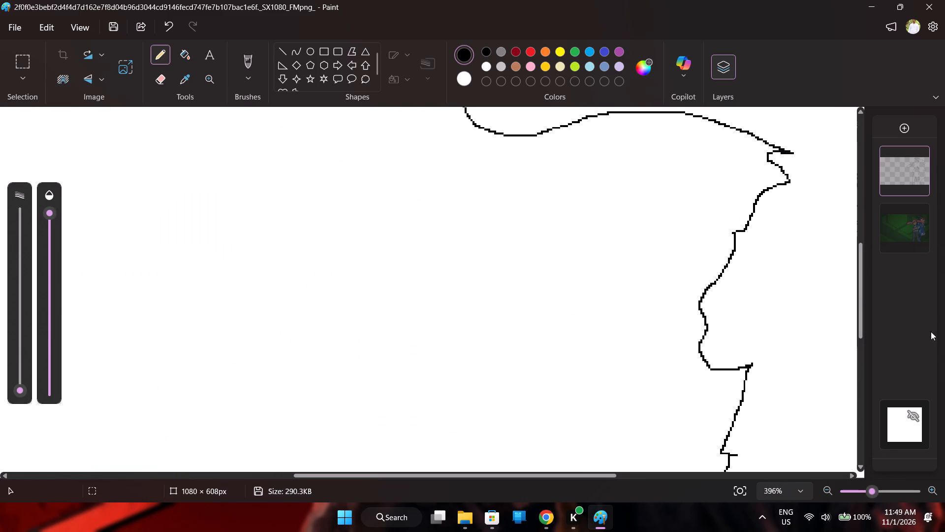
pyautogui.click(921, 209)
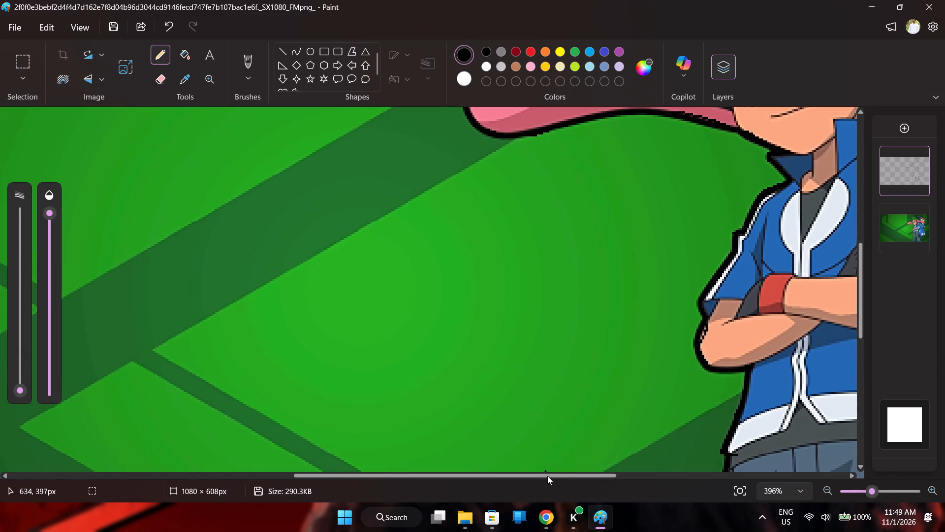
# Trace the front edge of the frog's dark head spike from the blue crest down to the top of the eye.
pyautogui.moveTo(548, 476); pyautogui.dragTo(761, 485)
pyautogui.scroll(2, 529, 308)
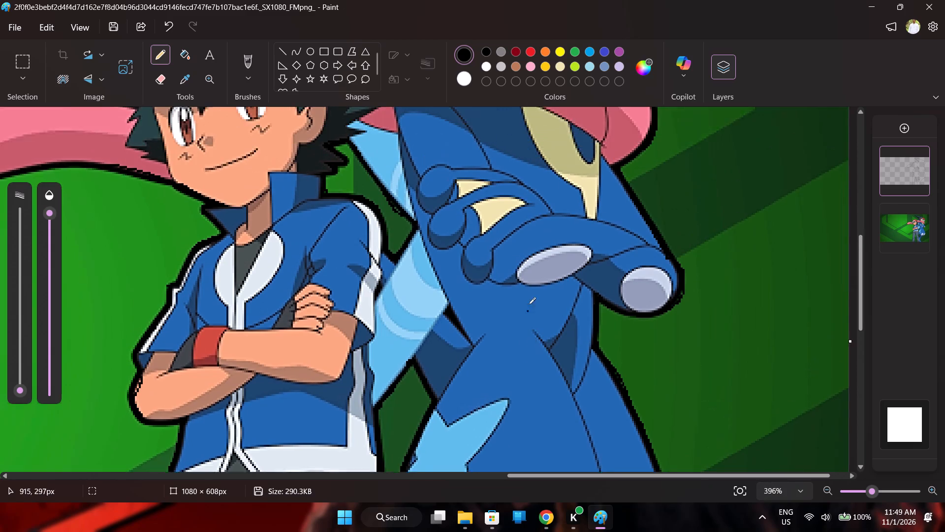
pyautogui.scroll(1, 529, 304)
pyautogui.scroll(4, 437, 346)
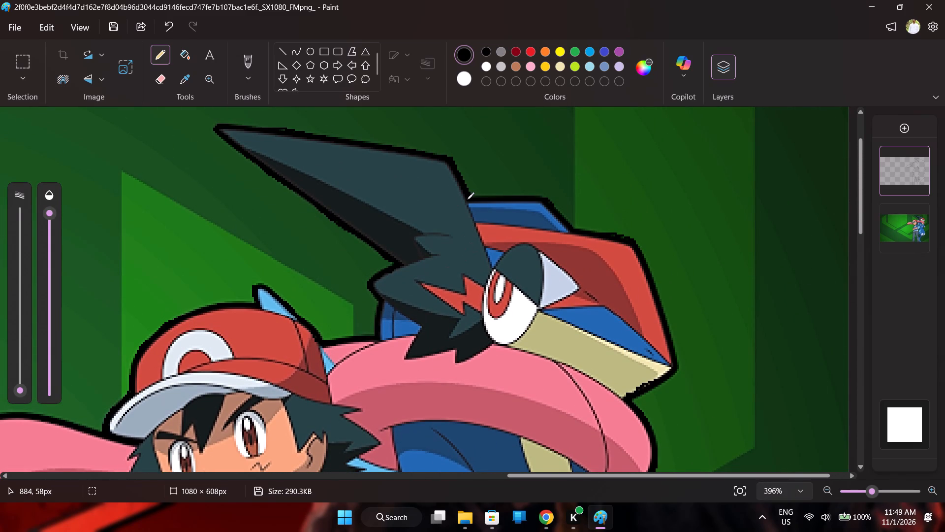
pyautogui.moveTo(467, 199); pyautogui.dragTo(477, 231)
pyautogui.moveTo(477, 231); pyautogui.dragTo(493, 269)
# Trace around the frog's oval eye and add the diagonal eyelid line between its dark upper part and the white.
pyautogui.moveTo(493, 269); pyautogui.dragTo(484, 306)
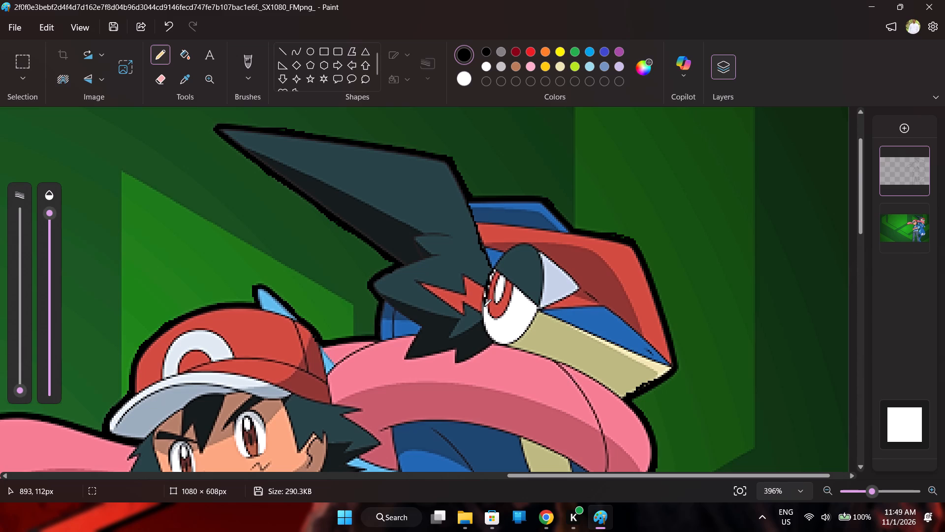
pyautogui.moveTo(484, 306); pyautogui.dragTo(496, 344)
pyautogui.moveTo(496, 344); pyautogui.dragTo(532, 321)
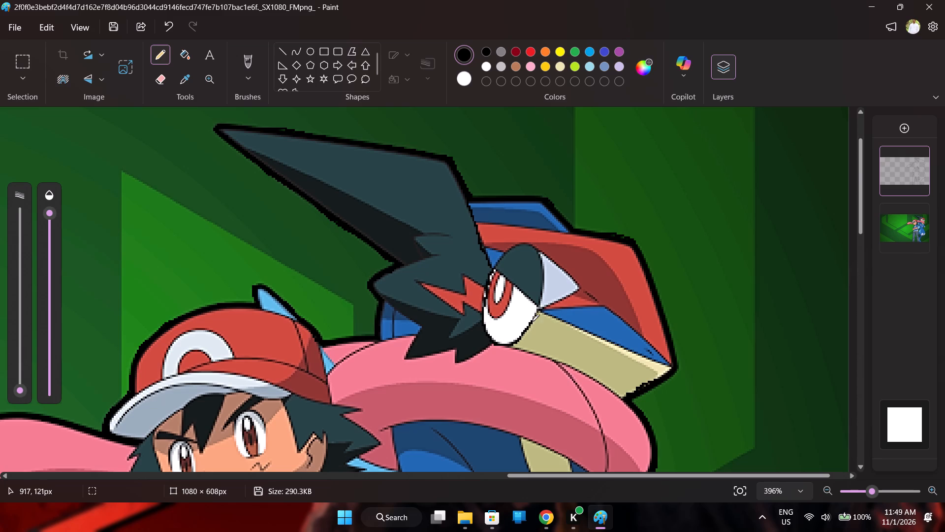
pyautogui.moveTo(532, 321); pyautogui.dragTo(538, 258)
pyautogui.moveTo(538, 258); pyautogui.dragTo(499, 263)
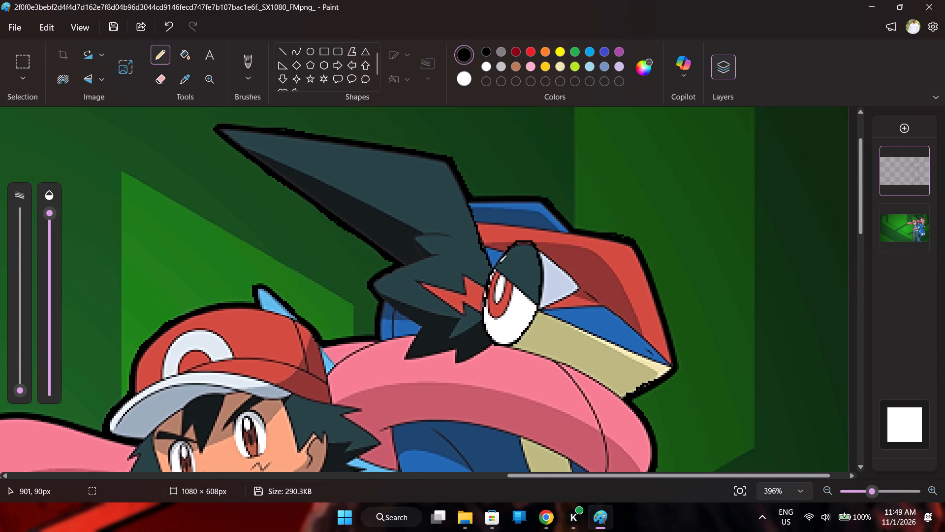
pyautogui.moveTo(499, 263); pyautogui.dragTo(489, 274)
pyautogui.moveTo(495, 268); pyautogui.dragTo(524, 293)
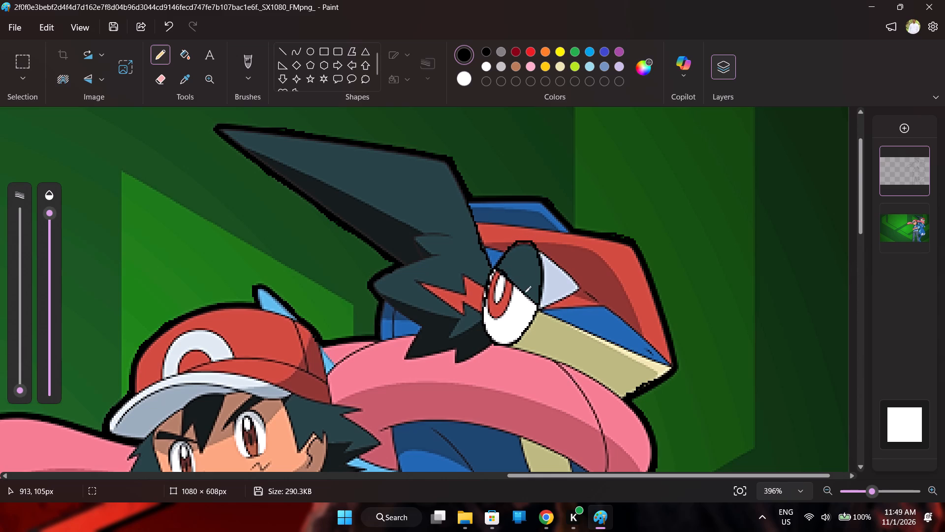
pyautogui.moveTo(524, 293); pyautogui.dragTo(538, 305)
# Trace the jagged lower edge of the frog's dark tuft from beneath the eye to its rear point.
pyautogui.moveTo(495, 341); pyautogui.dragTo(461, 363)
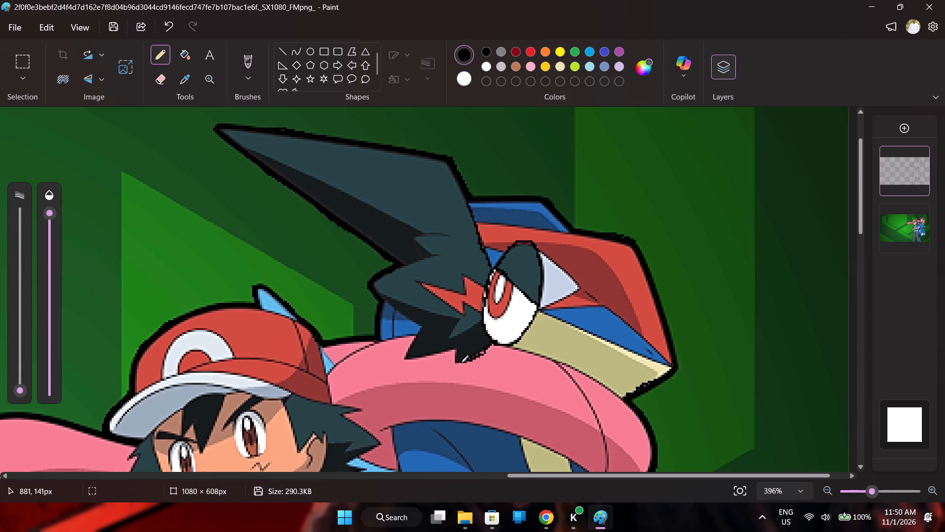
pyautogui.moveTo(461, 363); pyautogui.dragTo(444, 349)
pyautogui.moveTo(444, 349); pyautogui.dragTo(418, 334)
pyautogui.moveTo(418, 334); pyautogui.dragTo(401, 314)
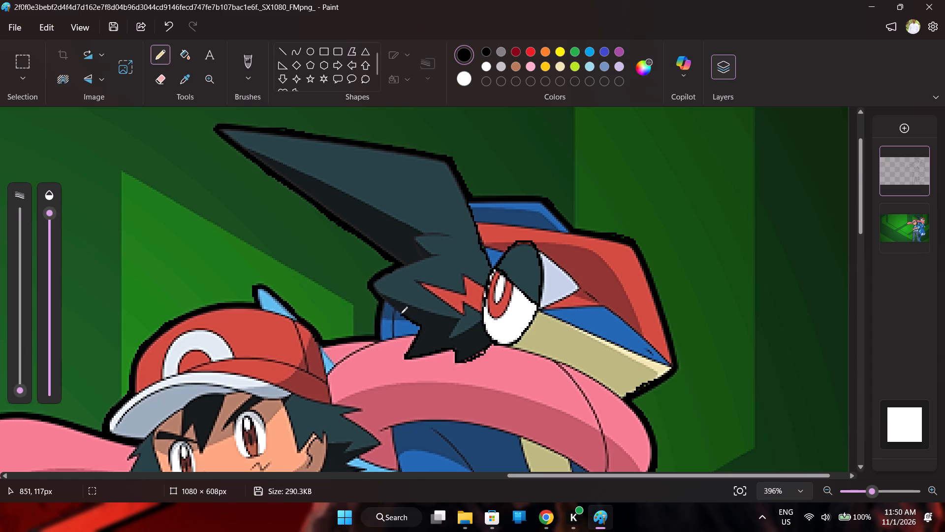
pyautogui.moveTo(401, 314); pyautogui.dragTo(376, 297)
# Trace around the red zigzag marking beside the frog's eye.
pyautogui.scroll(1, 439, 312)
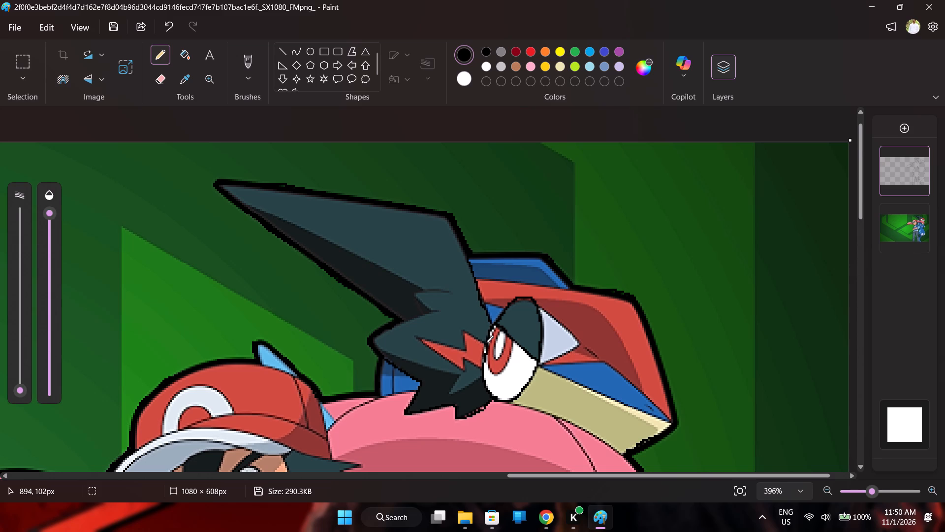
pyautogui.moveTo(486, 343); pyautogui.dragTo(465, 333)
pyautogui.moveTo(465, 333); pyautogui.dragTo(466, 352)
pyautogui.moveTo(466, 352); pyautogui.dragTo(416, 338)
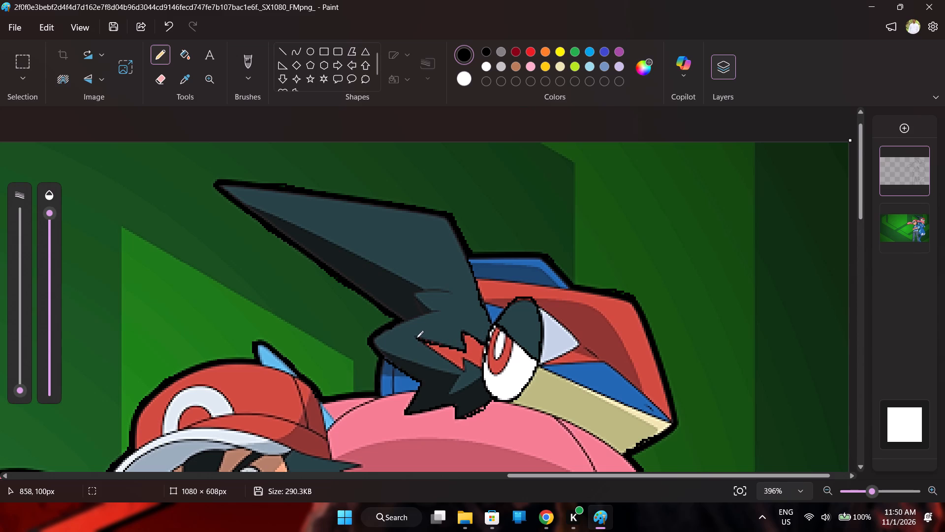
pyautogui.moveTo(416, 338); pyautogui.dragTo(460, 369)
pyautogui.moveTo(460, 369); pyautogui.dragTo(464, 365)
pyautogui.moveTo(464, 365); pyautogui.dragTo(476, 366)
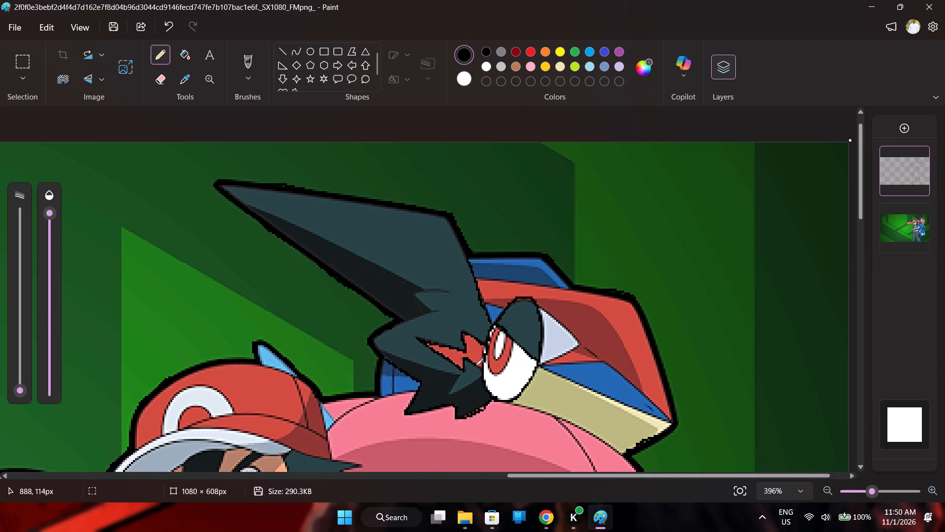
pyautogui.moveTo(476, 366); pyautogui.dragTo(482, 369)
# Pick up the spike's near-black shadow colour and trace the shadow boundary from the spike's tip through the notches at its base.
pyautogui.click(187, 84)
pyautogui.click(333, 253)
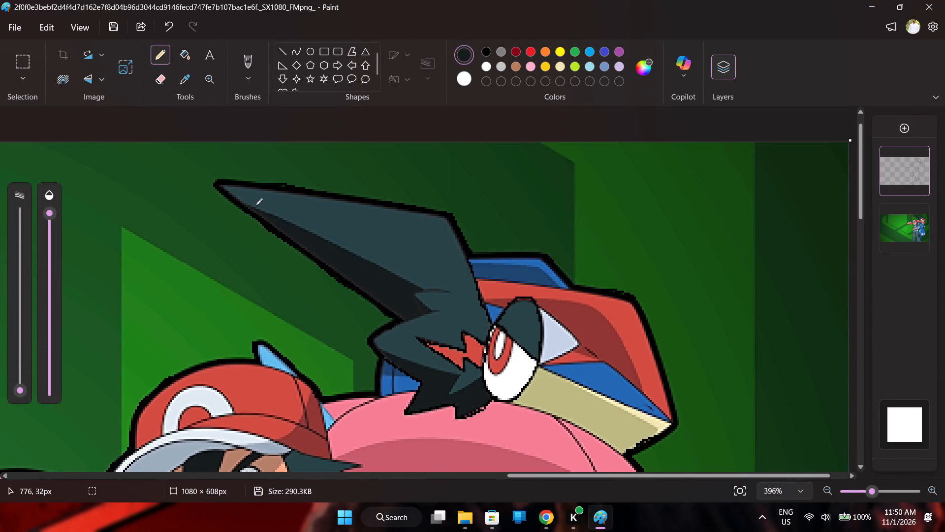
pyautogui.moveTo(238, 201); pyautogui.dragTo(281, 220)
pyautogui.moveTo(281, 220); pyautogui.dragTo(400, 276)
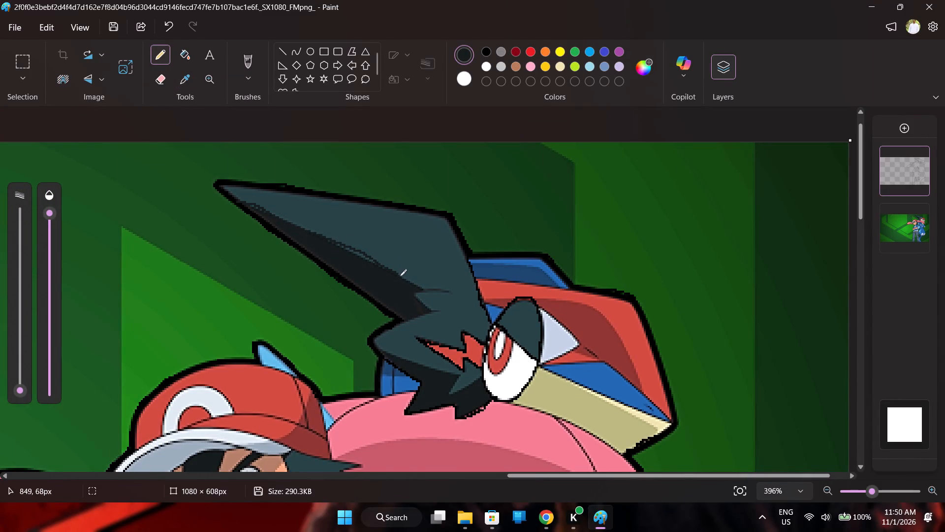
pyautogui.moveTo(400, 276); pyautogui.dragTo(420, 288)
pyautogui.moveTo(420, 288); pyautogui.dragTo(438, 310)
pyautogui.moveTo(438, 310); pyautogui.dragTo(387, 325)
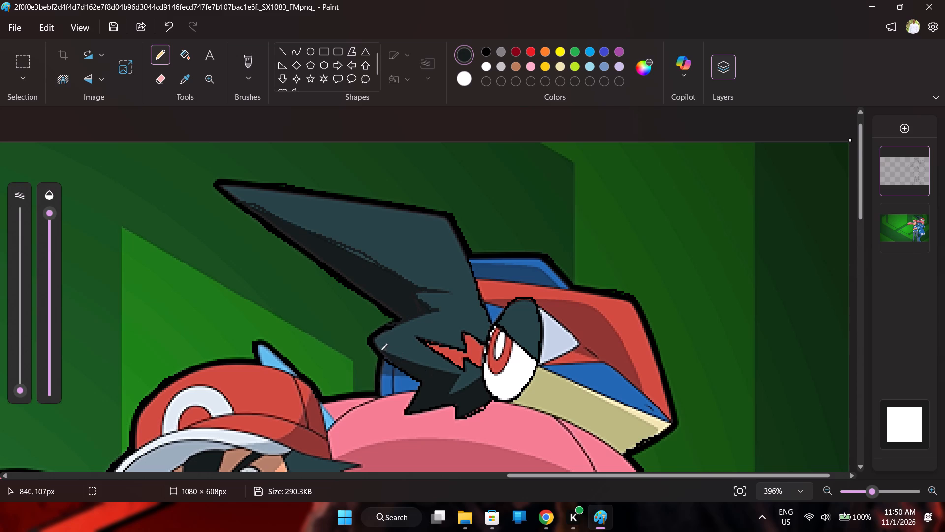
# Trace the shadow boundary across the frog's lower dark tuft from its rear point to the eye in the same shadow colour.
pyautogui.moveTo(373, 346); pyautogui.dragTo(410, 364)
pyautogui.moveTo(410, 364); pyautogui.dragTo(460, 377)
pyautogui.moveTo(460, 377); pyautogui.dragTo(463, 391)
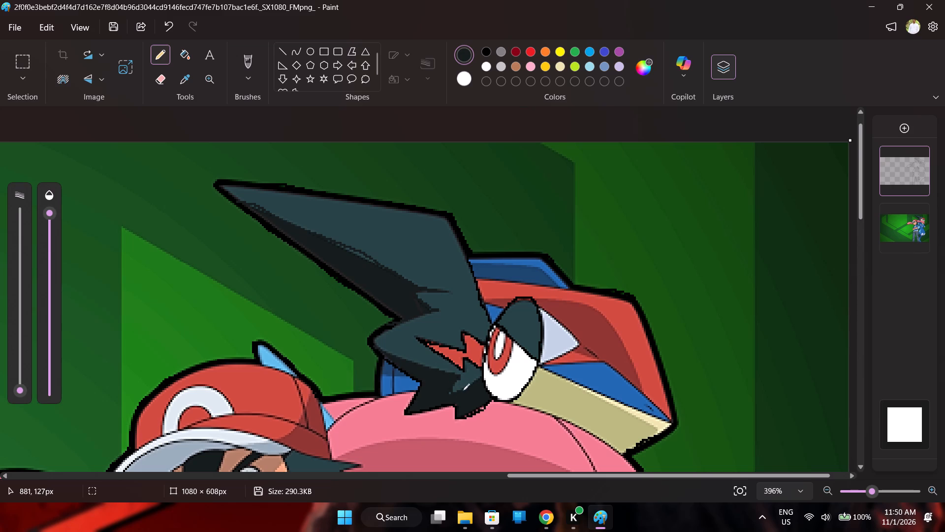
pyautogui.moveTo(463, 391); pyautogui.dragTo(483, 377)
# Hide the original artwork layer to check the traced lines, and show it again.
pyautogui.click(918, 209)
pyautogui.click(918, 209)
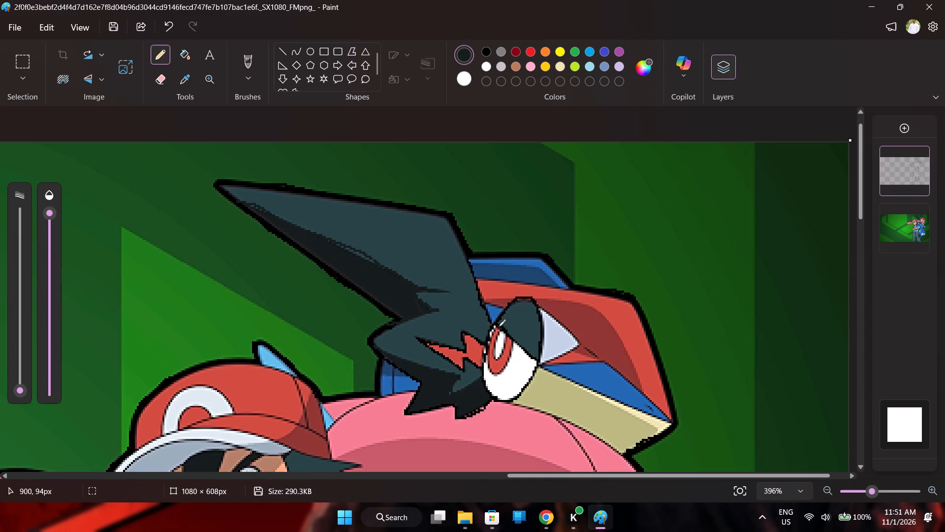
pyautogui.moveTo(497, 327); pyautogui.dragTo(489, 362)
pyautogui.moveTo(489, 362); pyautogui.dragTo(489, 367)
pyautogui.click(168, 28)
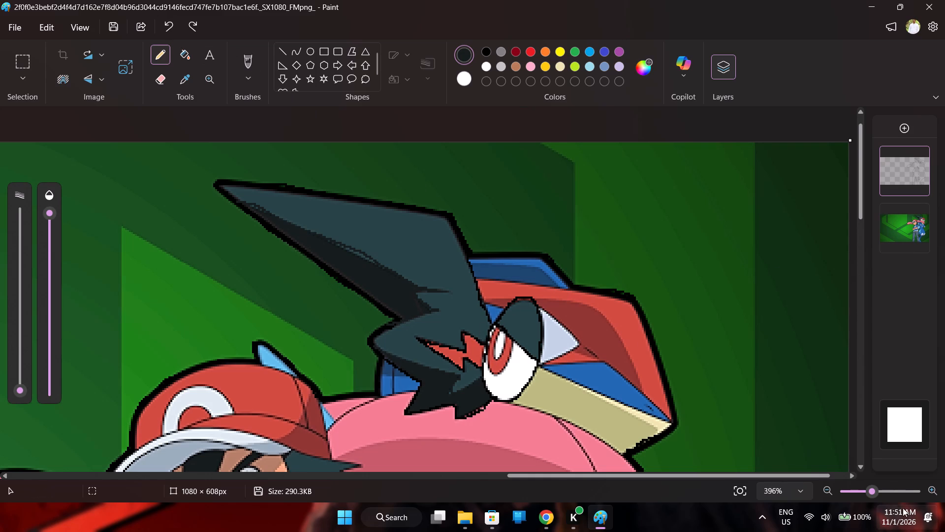
# Trace the outer outline of the frog's red iris from the top of the eye around to the eyelid line.
pyautogui.moveTo(874, 493); pyautogui.dragTo(914, 499)
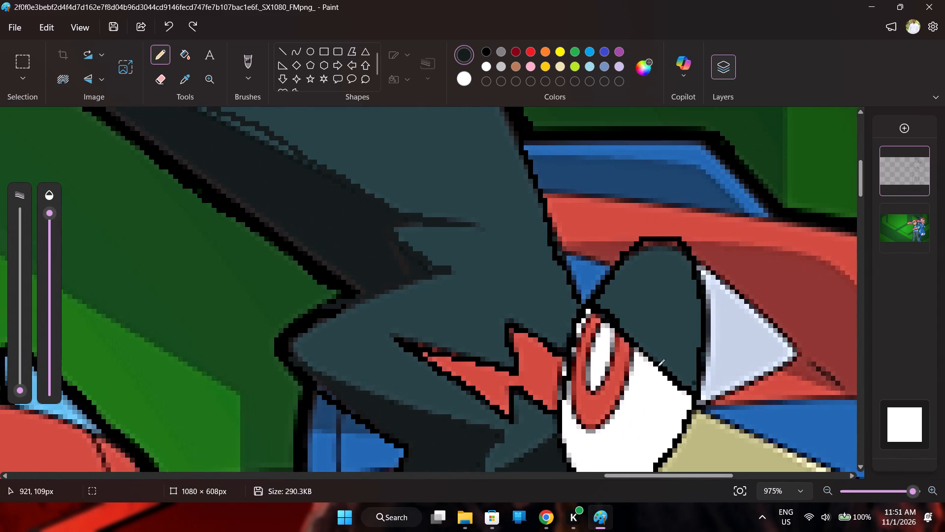
pyautogui.moveTo(596, 311); pyautogui.dragTo(593, 316)
pyautogui.moveTo(593, 316); pyautogui.dragTo(573, 360)
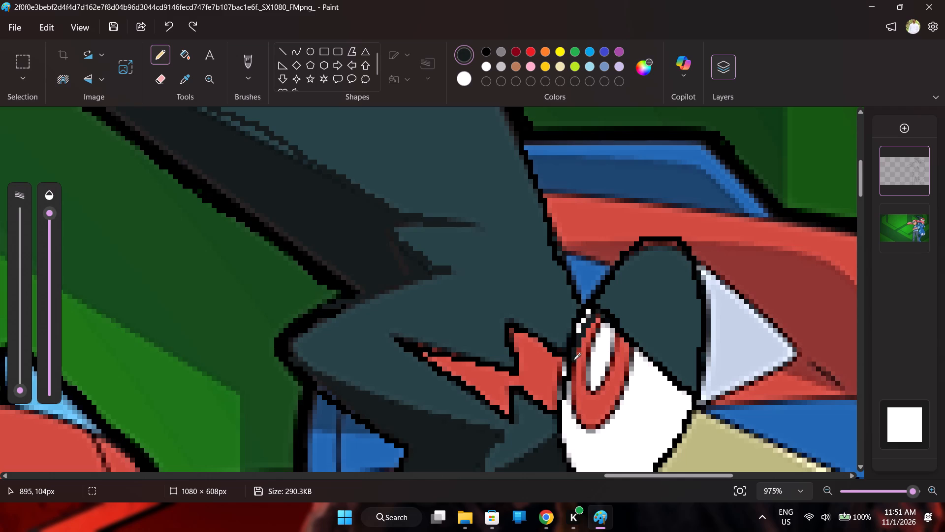
pyautogui.moveTo(573, 360); pyautogui.dragTo(581, 425)
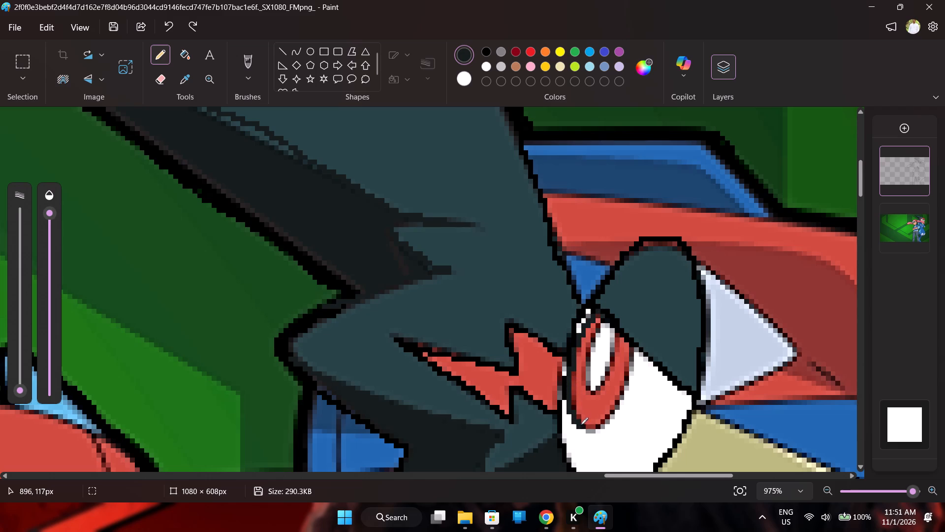
pyautogui.moveTo(581, 425); pyautogui.dragTo(625, 389)
pyautogui.moveTo(625, 389); pyautogui.dragTo(633, 343)
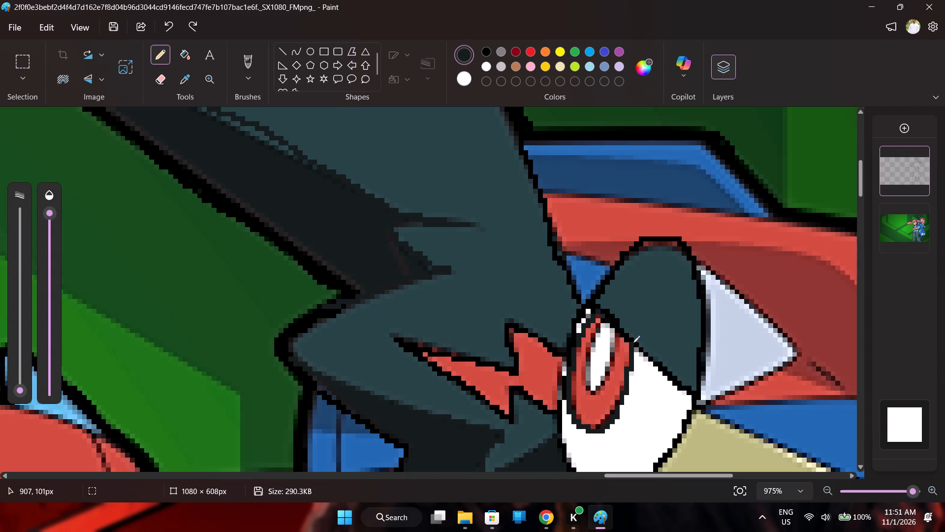
pyautogui.moveTo(633, 343); pyautogui.dragTo(633, 341)
# Trace around the narrow white pupil inside the red iris up to the eyelid line.
pyautogui.moveTo(603, 322); pyautogui.dragTo(592, 347)
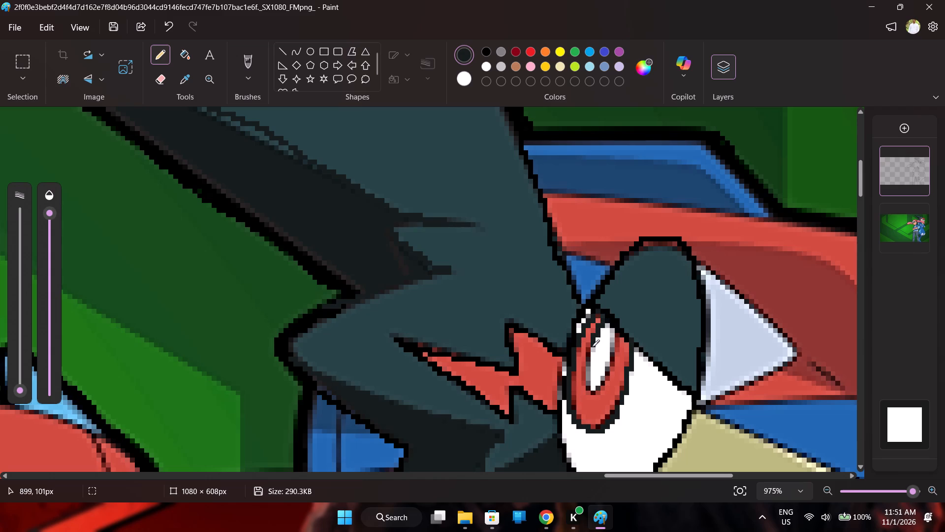
pyautogui.moveTo(592, 347); pyautogui.dragTo(600, 388)
pyautogui.moveTo(600, 388); pyautogui.dragTo(616, 329)
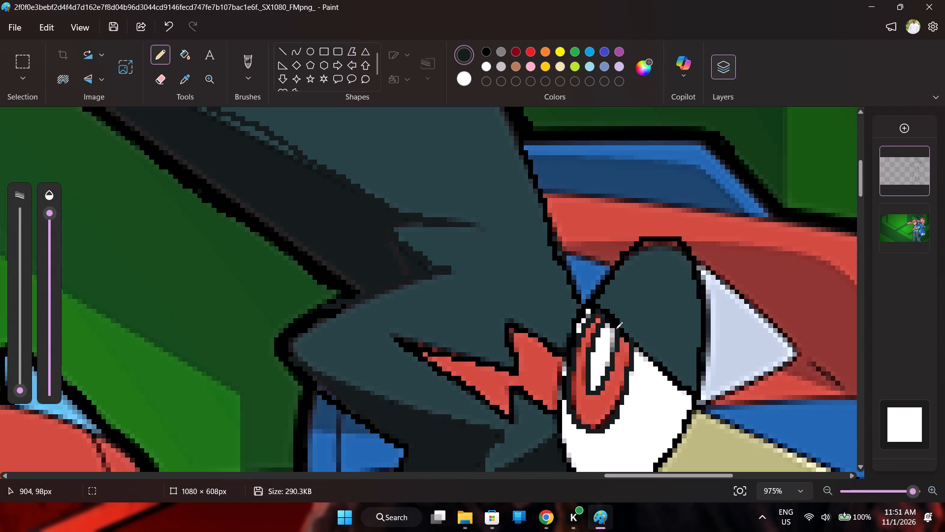
pyautogui.moveTo(616, 329); pyautogui.dragTo(616, 328)
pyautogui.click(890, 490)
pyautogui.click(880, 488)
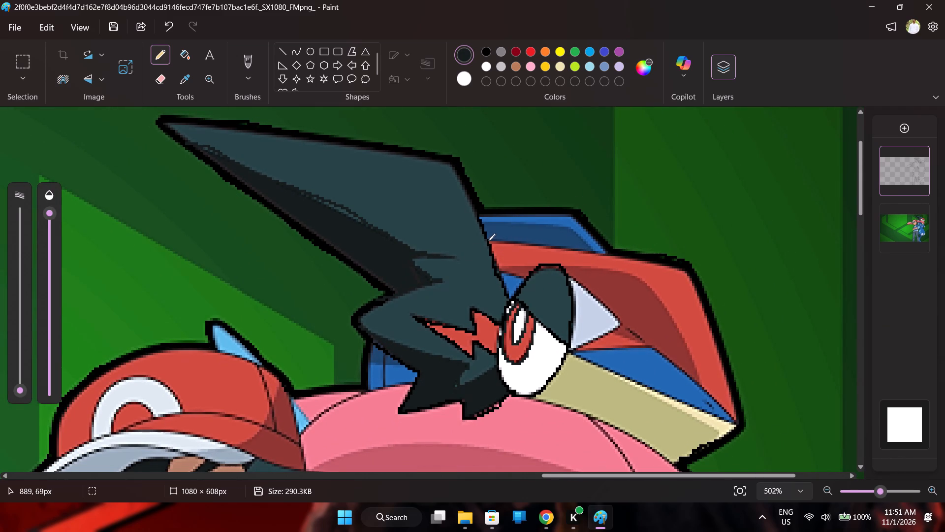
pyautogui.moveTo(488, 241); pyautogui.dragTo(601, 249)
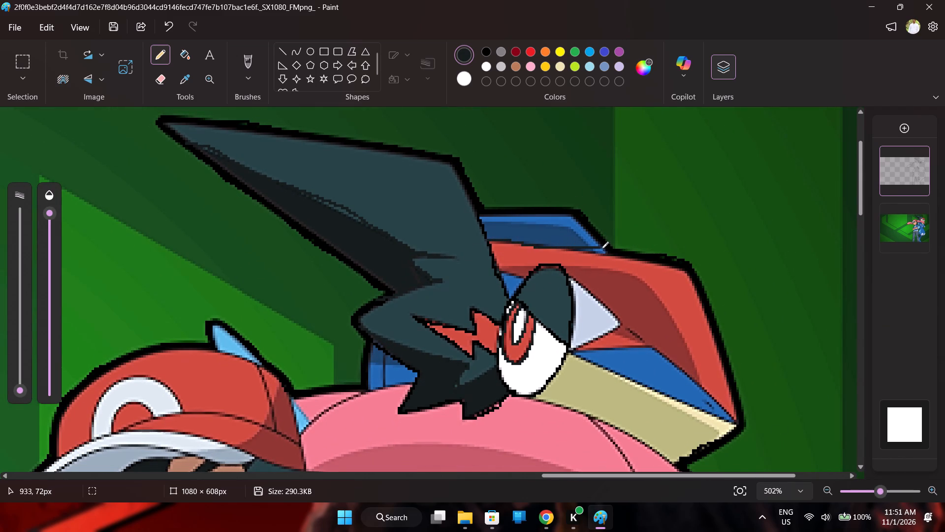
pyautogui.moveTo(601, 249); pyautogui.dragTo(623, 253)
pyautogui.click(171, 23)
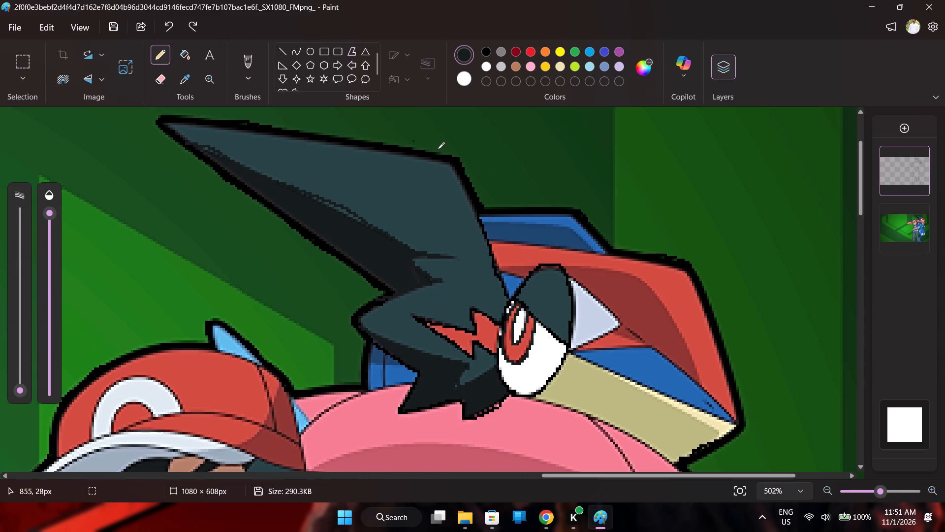
# Trace the seam between the blue crest and the red forehead, plus the top edge of the small blue patch behind the eye.
pyautogui.moveTo(487, 239); pyautogui.dragTo(505, 242)
pyautogui.moveTo(505, 242); pyautogui.dragTo(625, 253)
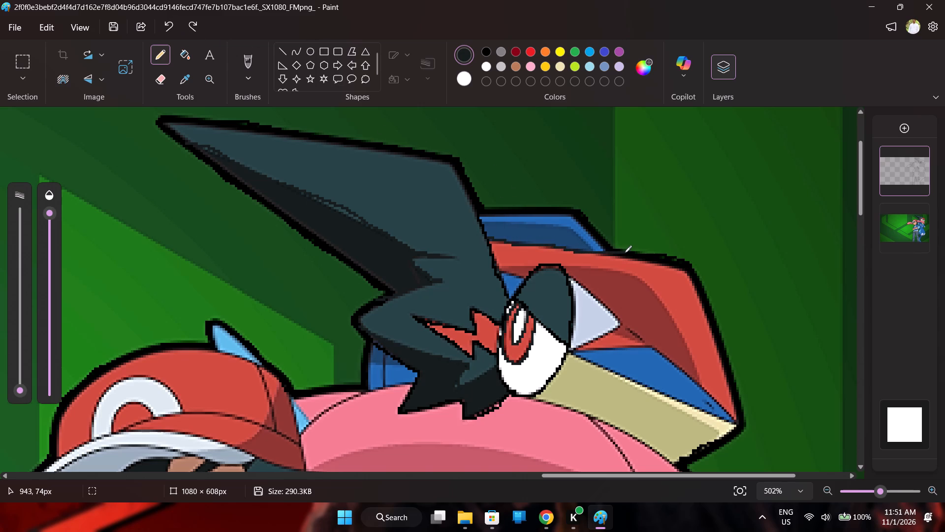
pyautogui.moveTo(625, 253); pyautogui.dragTo(630, 252)
pyautogui.moveTo(496, 270); pyautogui.dragTo(514, 274)
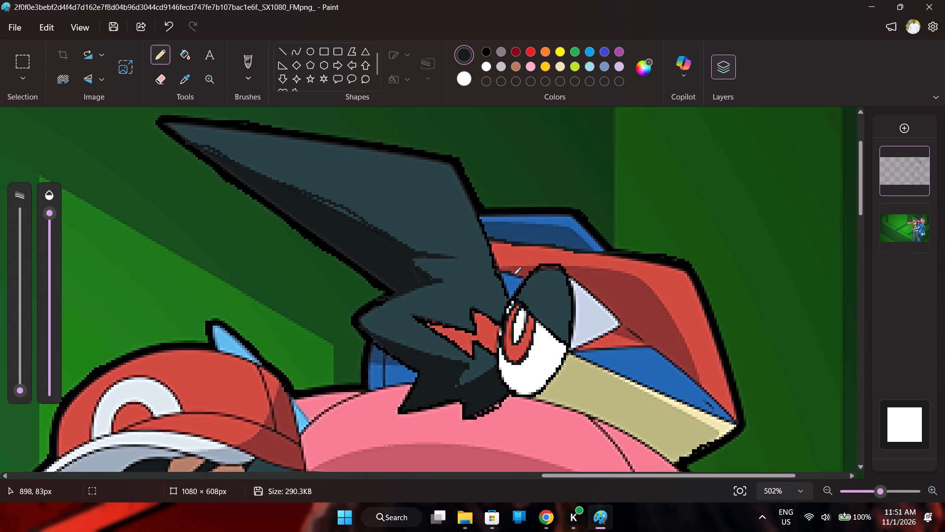
pyautogui.moveTo(514, 274); pyautogui.dragTo(524, 278)
# Trace the two outer edges of the pale lavender triangle in front of the frog's eye.
pyautogui.moveTo(566, 272); pyautogui.dragTo(569, 275)
pyautogui.moveTo(569, 275); pyautogui.dragTo(621, 323)
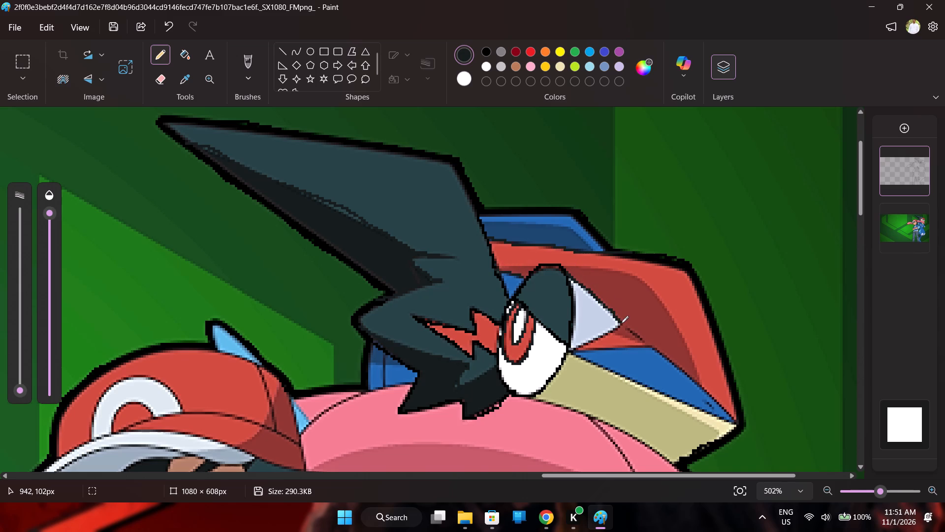
pyautogui.moveTo(621, 323); pyautogui.dragTo(567, 351)
# Trace the upper and lower edges of the blue snout band from the eye's lower corner to the tip of the mouth.
pyautogui.moveTo(567, 351); pyautogui.dragTo(609, 350)
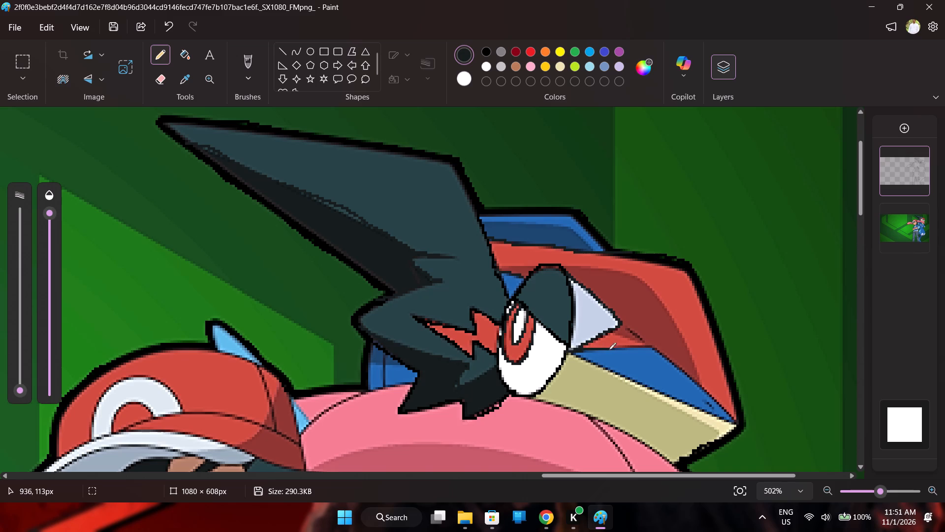
pyautogui.moveTo(609, 350); pyautogui.dragTo(654, 348)
pyautogui.moveTo(654, 348); pyautogui.dragTo(710, 395)
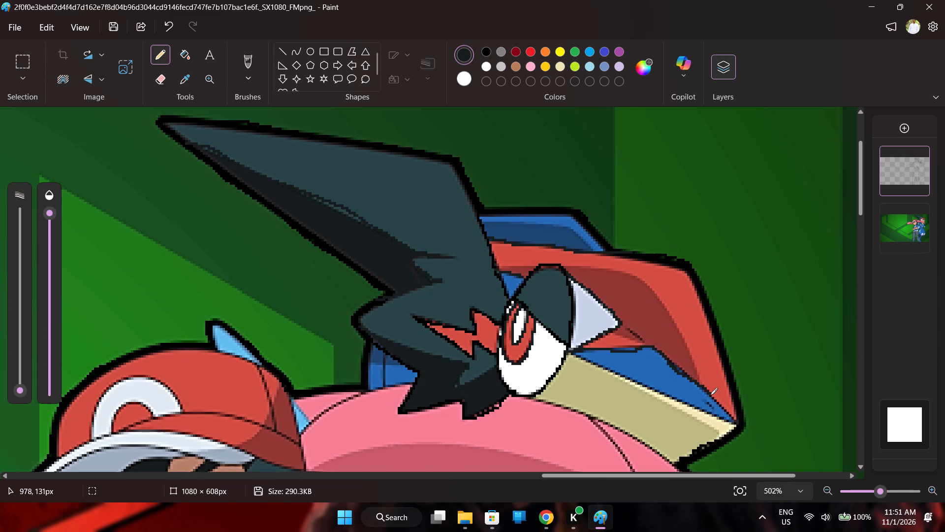
pyautogui.moveTo(710, 395); pyautogui.dragTo(742, 426)
pyautogui.moveTo(568, 352); pyautogui.dragTo(586, 361)
pyautogui.moveTo(586, 361); pyautogui.dragTo(685, 404)
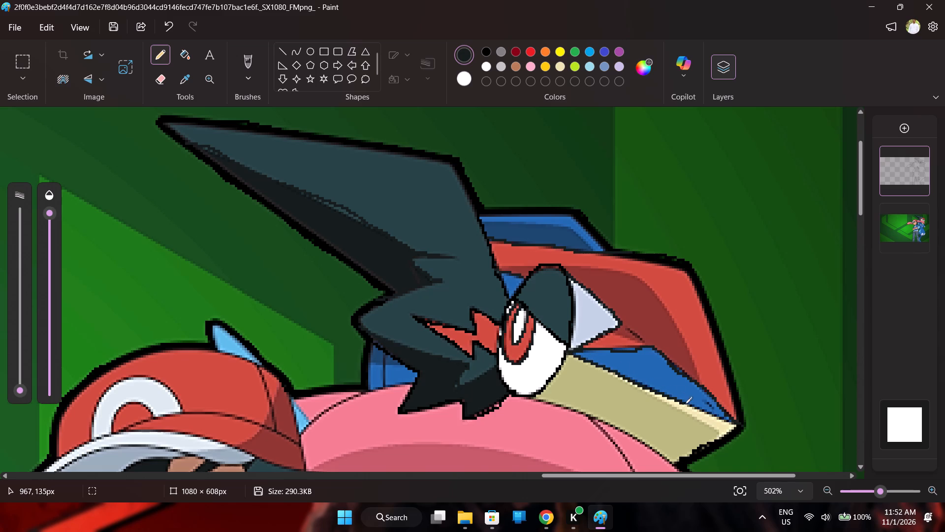
pyautogui.moveTo(685, 404); pyautogui.dragTo(743, 424)
pyautogui.moveTo(743, 424); pyautogui.dragTo(744, 424)
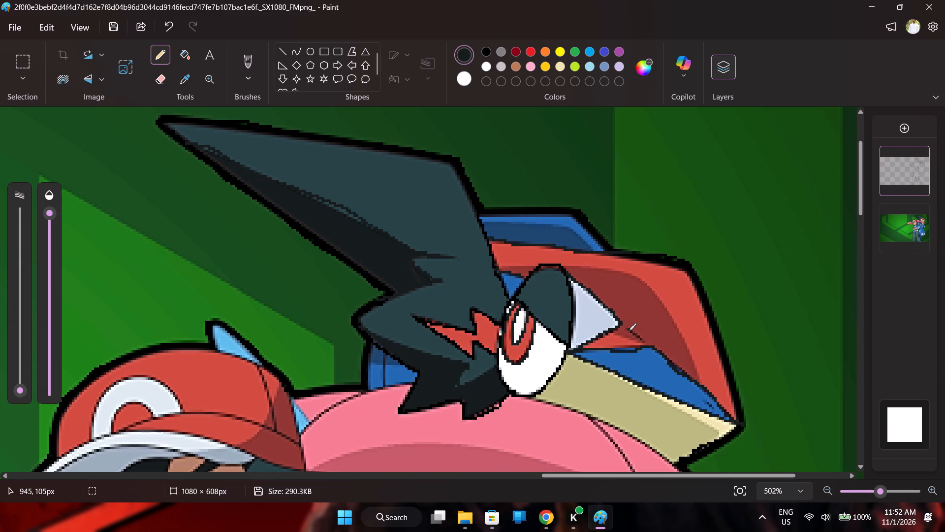
# Trace the short slanted crease line just beyond the tip of the pale triangle.
pyautogui.moveTo(627, 329); pyautogui.dragTo(642, 339)
pyautogui.moveTo(642, 339); pyautogui.dragTo(643, 341)
# Sample the dark red forehead shadow and trace its boundary from behind the eye over the brow and down to the blue snout band.
pyautogui.click(188, 75)
pyautogui.click(614, 290)
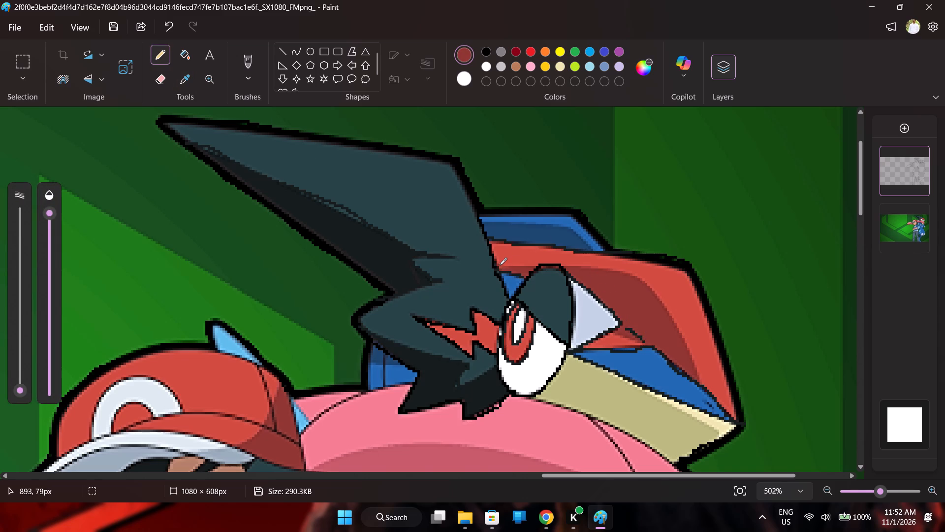
pyautogui.moveTo(497, 266); pyautogui.dragTo(548, 267)
pyautogui.moveTo(548, 267); pyautogui.dragTo(631, 278)
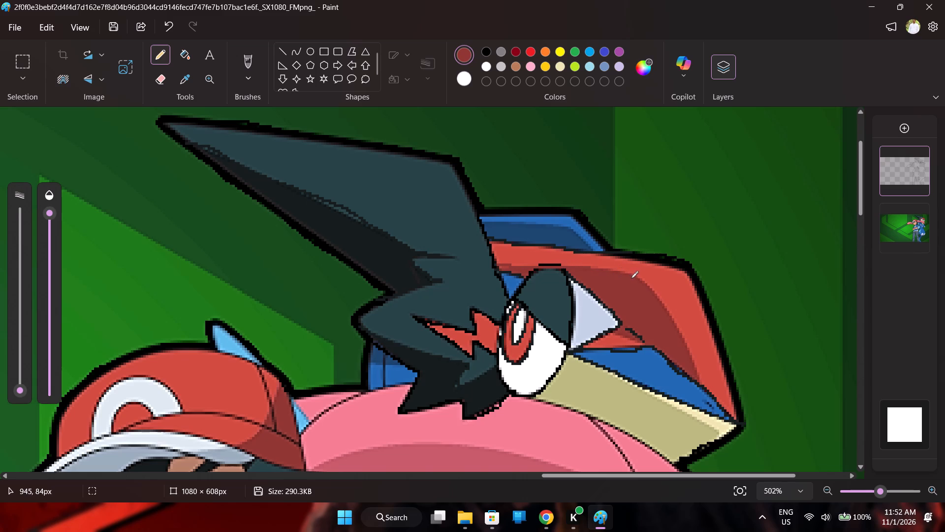
pyautogui.moveTo(631, 278); pyautogui.dragTo(684, 349)
pyautogui.moveTo(684, 349); pyautogui.dragTo(698, 384)
# Trace the dark red shading boundary of the small red area just beyond the pale triangle's tip.
pyautogui.moveTo(613, 329); pyautogui.dragTo(638, 342)
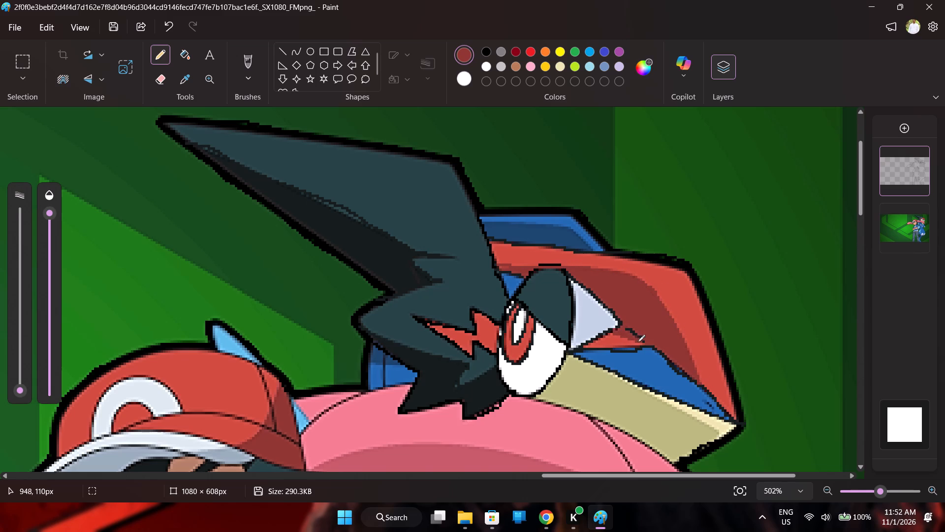
pyautogui.moveTo(638, 342); pyautogui.dragTo(646, 346)
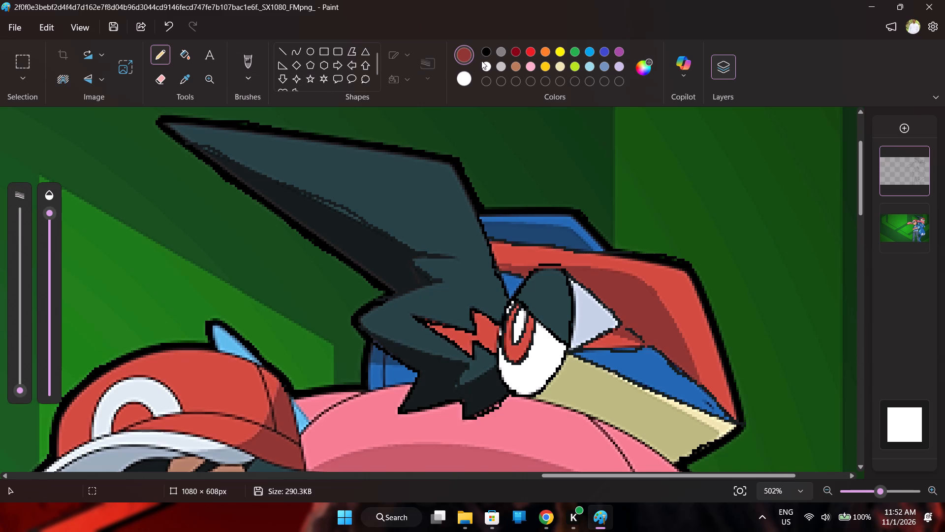
# Retrace the top curve of the frog's dark eyelid in black.
pyautogui.click(484, 53)
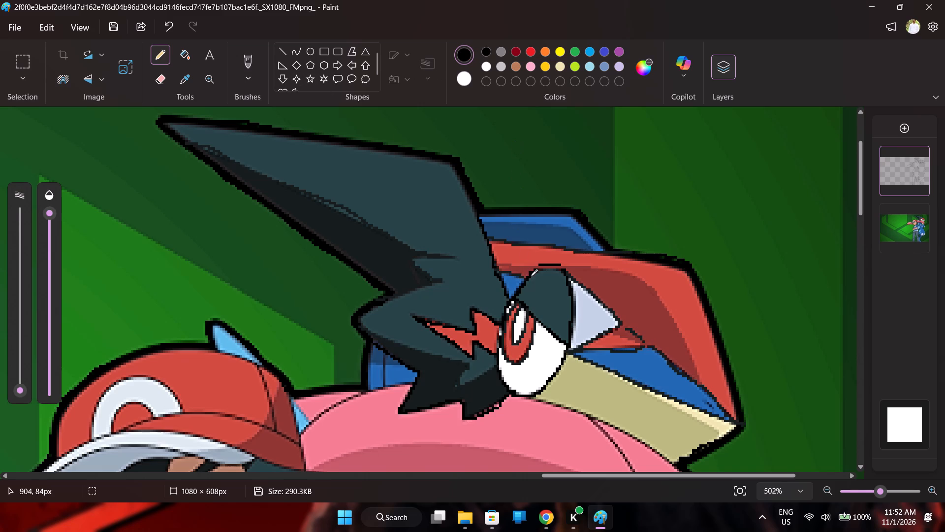
pyautogui.moveTo(532, 274); pyautogui.dragTo(557, 268)
pyautogui.moveTo(557, 268); pyautogui.dragTo(569, 283)
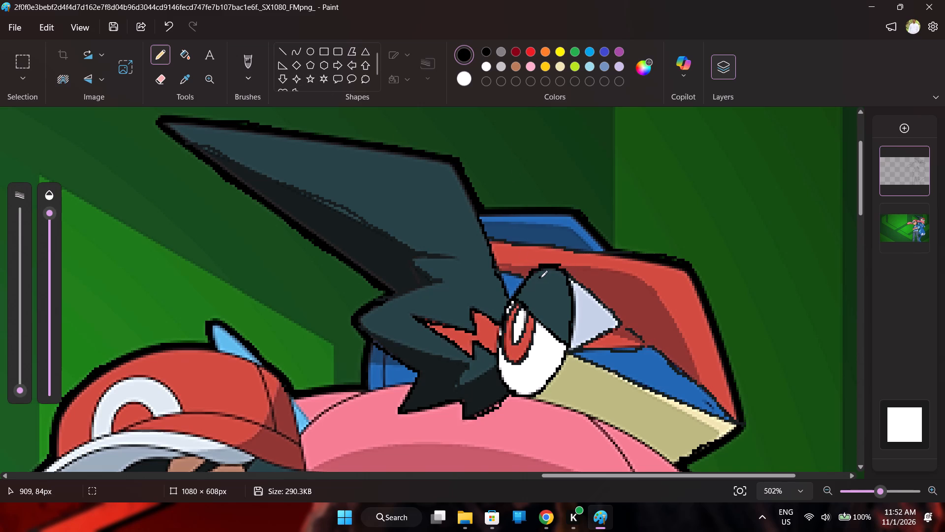
# Trace the vertical line in the blue patch behind the frog's dark fur, down to the pink scarf.
pyautogui.scroll(-2, 683, 282)
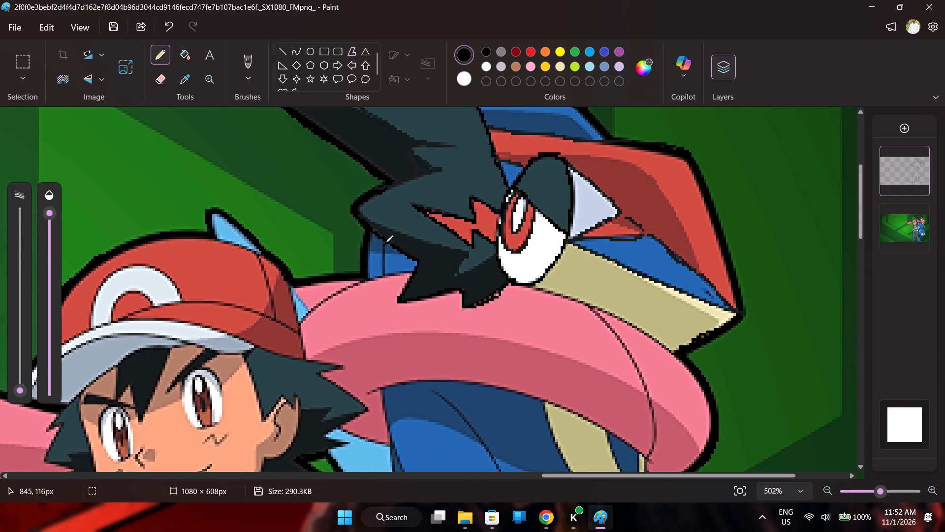
pyautogui.moveTo(384, 237); pyautogui.dragTo(384, 254)
pyautogui.moveTo(384, 254); pyautogui.dragTo(384, 277)
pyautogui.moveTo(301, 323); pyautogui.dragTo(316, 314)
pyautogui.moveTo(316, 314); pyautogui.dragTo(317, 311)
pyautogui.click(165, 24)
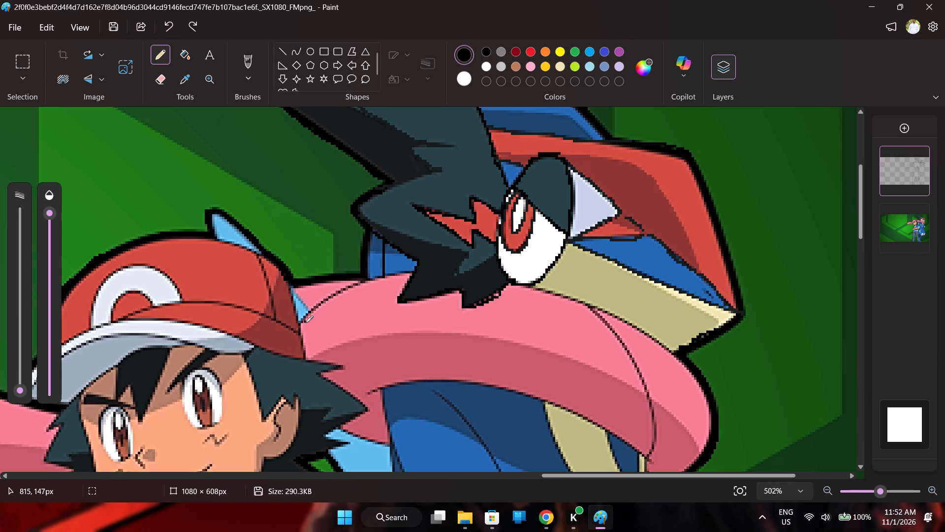
# Trace the pink scarf's upper crease from the cap to the dark fur, plus its top edge back to the cap.
pyautogui.moveTo(299, 323); pyautogui.dragTo(325, 300)
pyautogui.moveTo(325, 300); pyautogui.dragTo(391, 276)
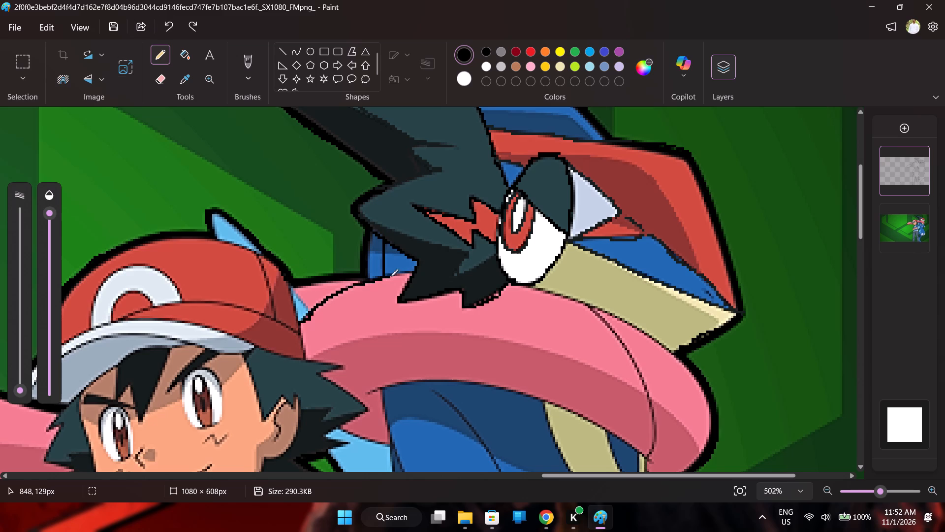
pyautogui.moveTo(391, 276); pyautogui.dragTo(415, 272)
pyautogui.click(920, 212)
pyautogui.click(920, 212)
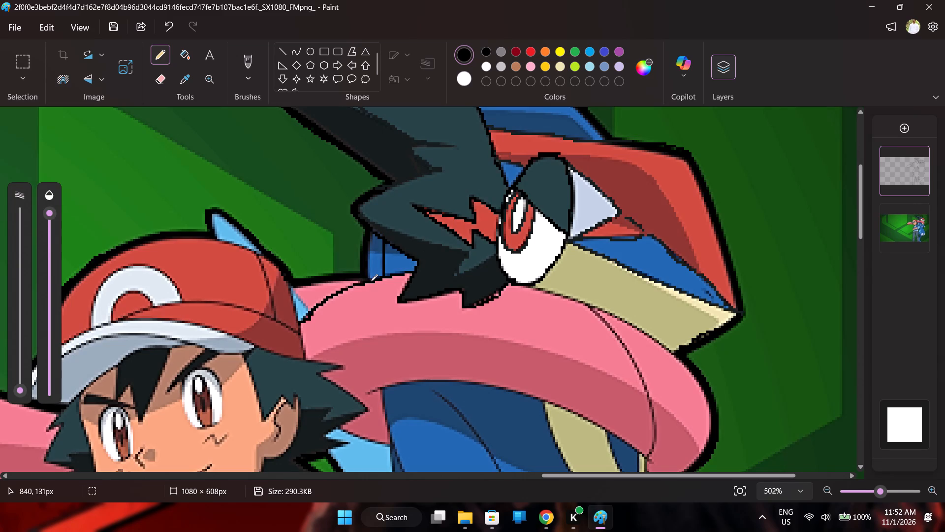
pyautogui.moveTo(371, 281); pyautogui.dragTo(333, 281)
pyautogui.moveTo(333, 281); pyautogui.dragTo(291, 287)
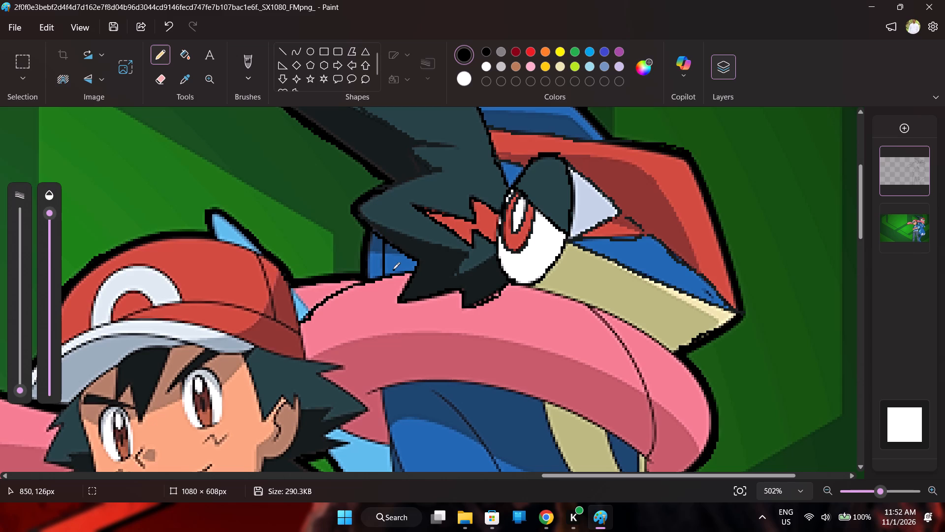
# Sample the dark blue shadow behind the frog's fur and trace its horizontal shading boundary across the blue patch.
pyautogui.click(181, 83)
pyautogui.click(378, 247)
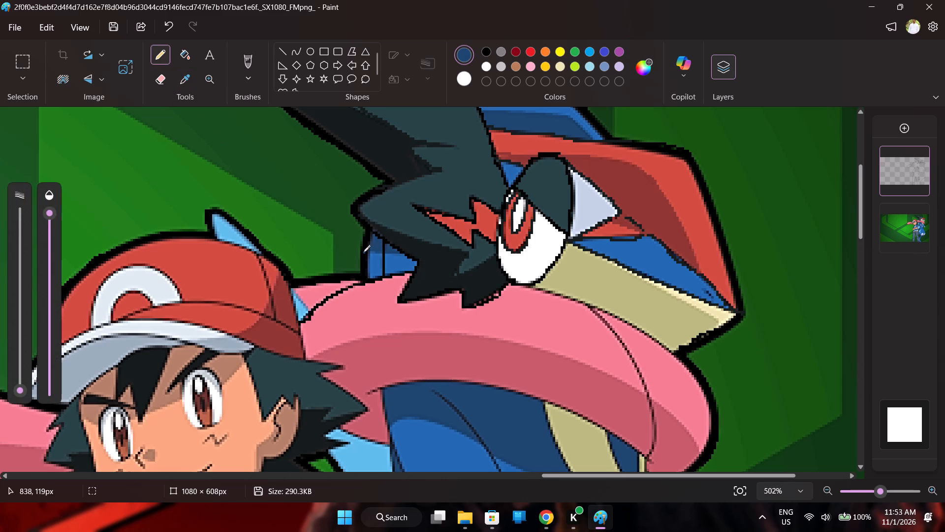
pyautogui.moveTo(366, 252); pyautogui.dragTo(405, 250)
# Sample the khaki jaw shadow and trace its boundary from the eye's lower corner to the mouth tip, checking the lines without the reference image.
pyautogui.click(181, 82)
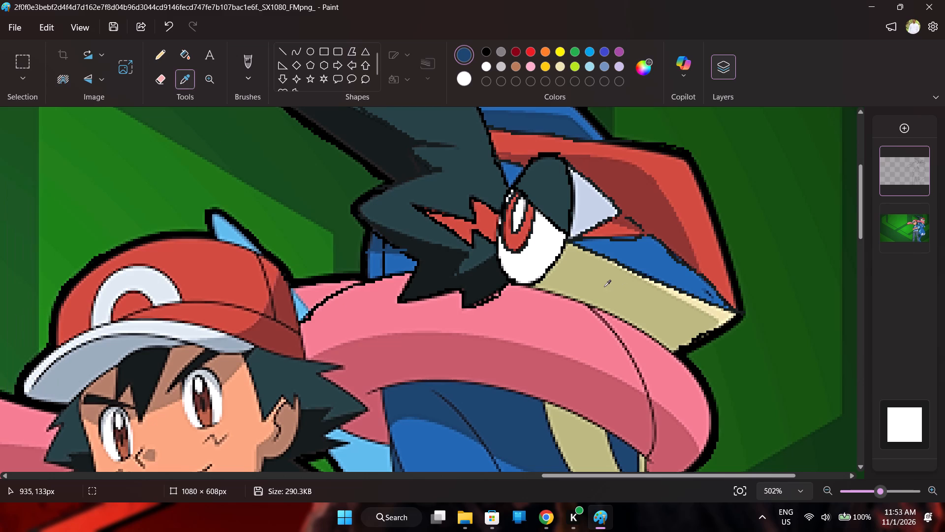
pyautogui.click(604, 287)
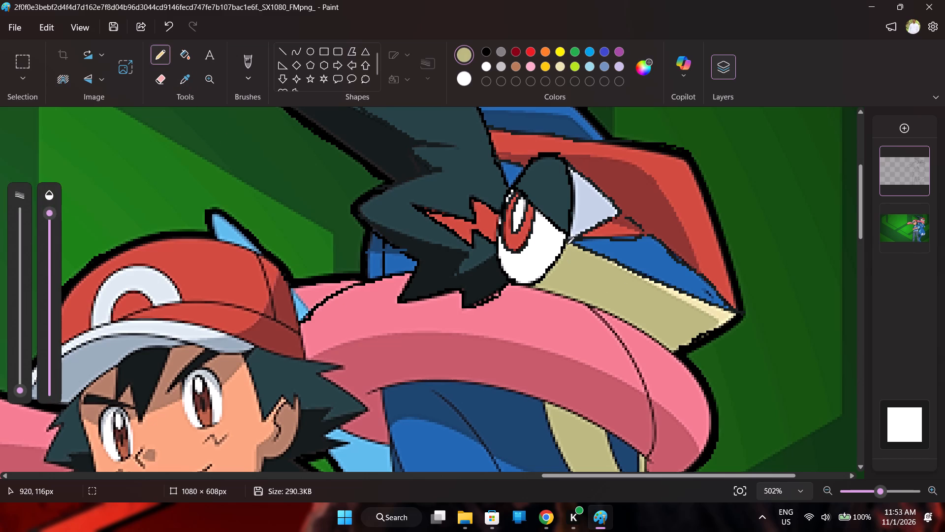
pyautogui.moveTo(567, 244); pyautogui.dragTo(614, 265)
pyautogui.moveTo(614, 265); pyautogui.dragTo(681, 299)
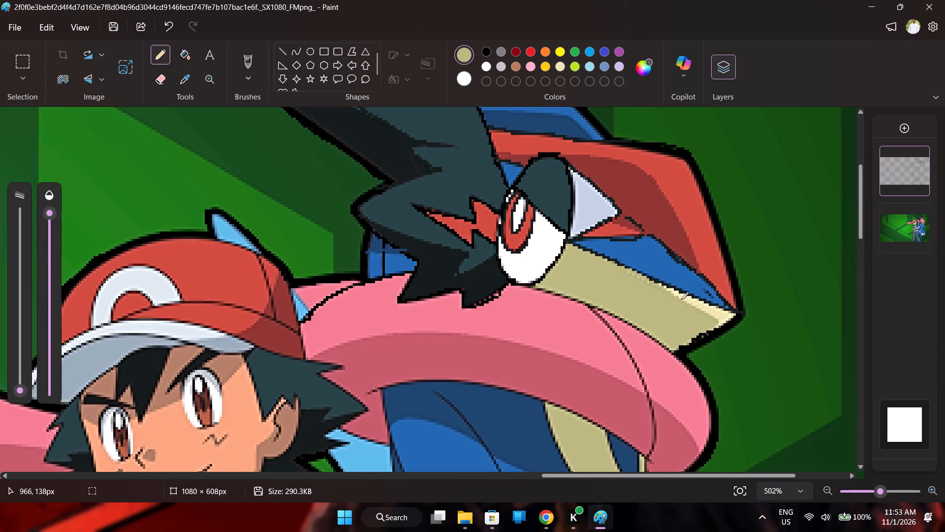
pyautogui.moveTo(681, 299); pyautogui.dragTo(724, 329)
pyautogui.click(920, 208)
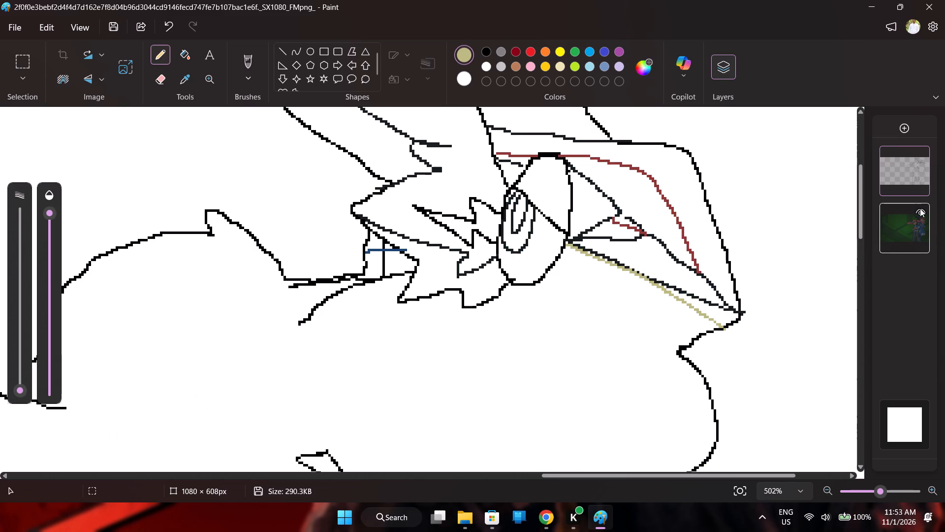
pyautogui.click(920, 208)
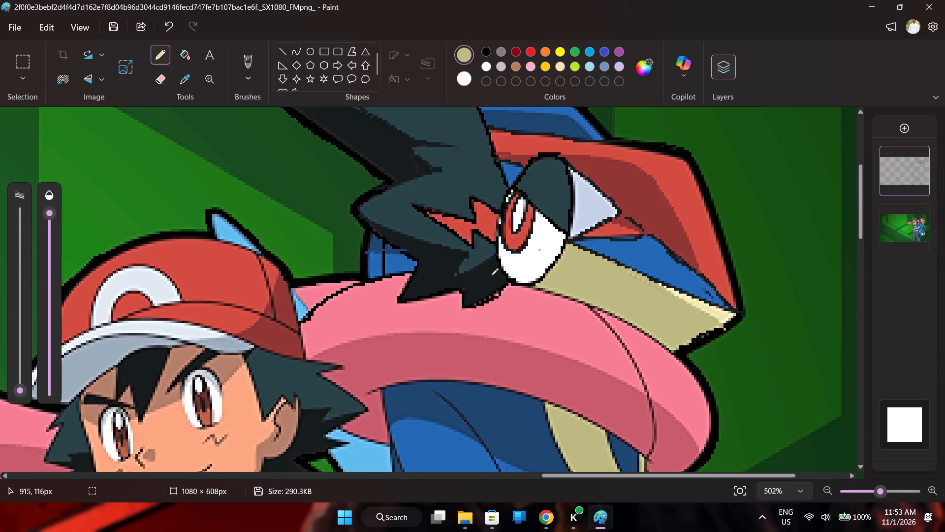
# Trace the pink scarf's lower edge in black from beside the boy's hair across the frog's blue chest to the scarf's fold line.
pyautogui.scroll(-1, 381, 274)
pyautogui.click(484, 55)
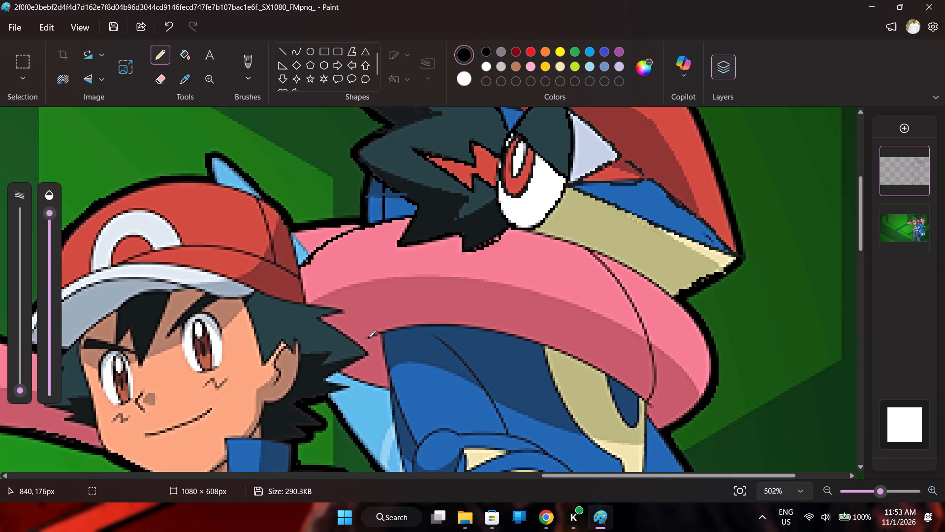
pyautogui.moveTo(368, 337); pyautogui.dragTo(399, 329)
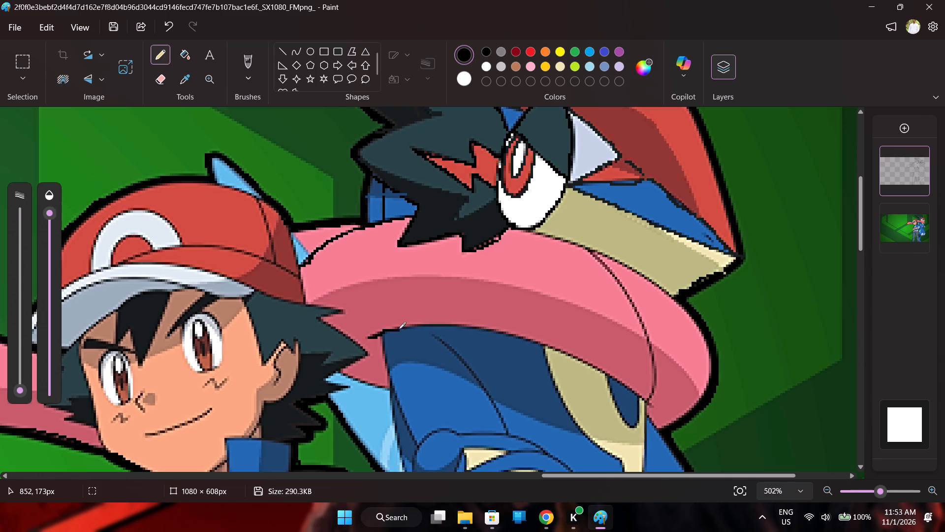
pyautogui.moveTo(399, 329); pyautogui.dragTo(496, 334)
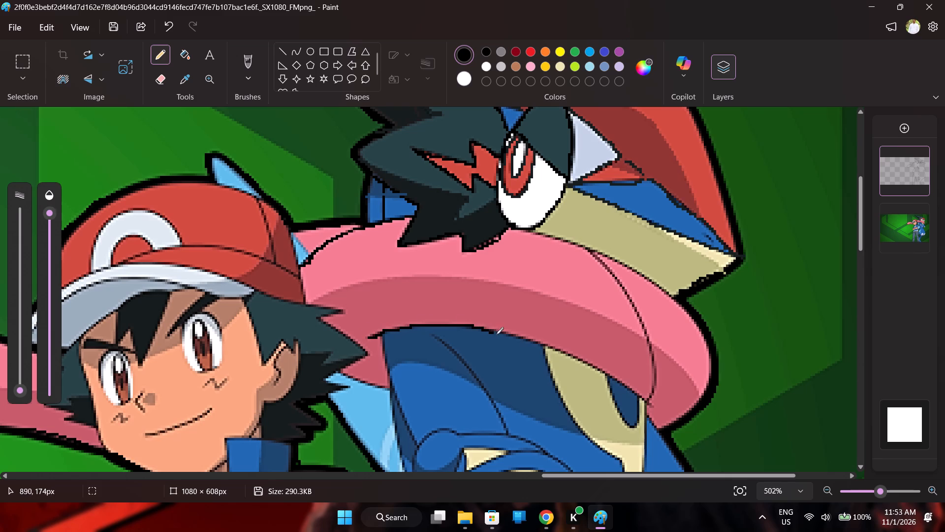
pyautogui.moveTo(496, 334); pyautogui.dragTo(598, 369)
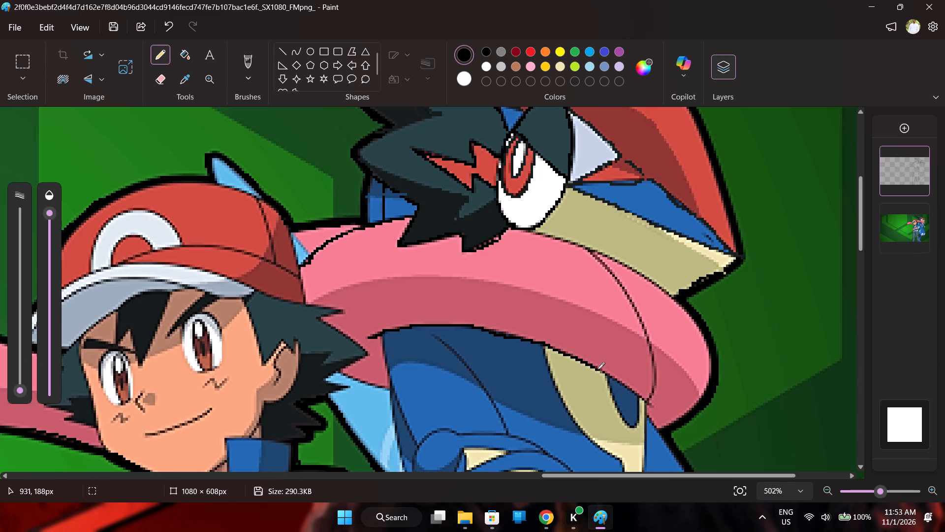
pyautogui.moveTo(598, 369); pyautogui.dragTo(656, 405)
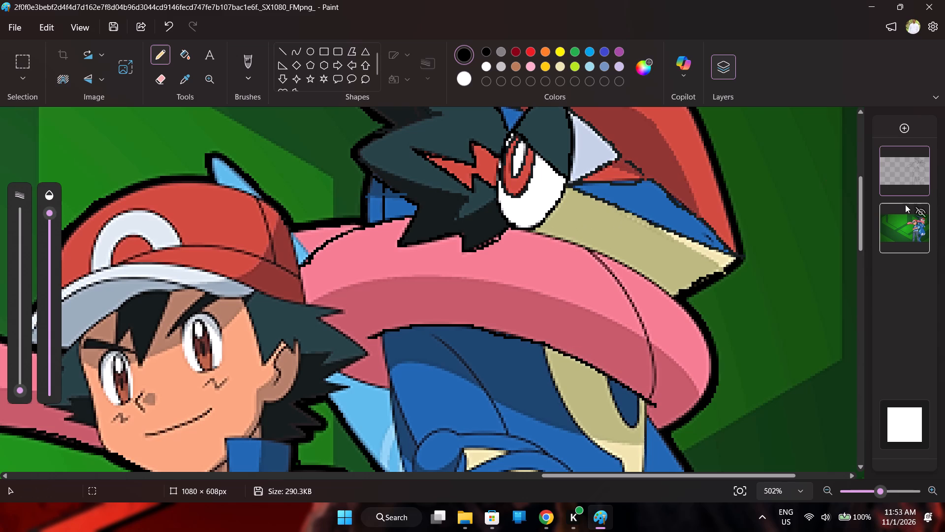
pyautogui.click(921, 210)
pyautogui.click(921, 210)
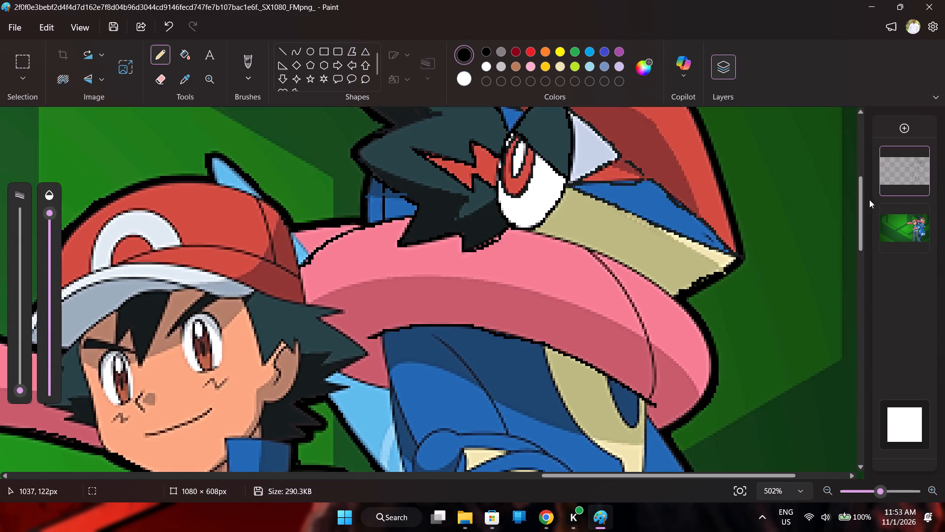
# Trace the pink scarf's upper edge in black beneath the frog's jaw, from the eye's bottom to the scarf's outer curve.
pyautogui.click(923, 210)
pyautogui.click(923, 210)
pyautogui.doubleClick(923, 210)
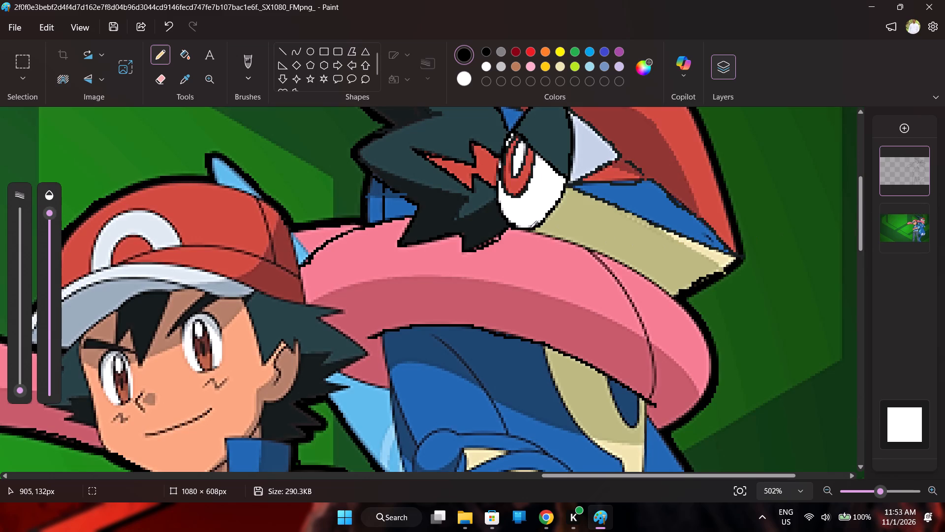
pyautogui.moveTo(530, 228); pyautogui.dragTo(603, 256)
pyautogui.moveTo(603, 256); pyautogui.dragTo(671, 297)
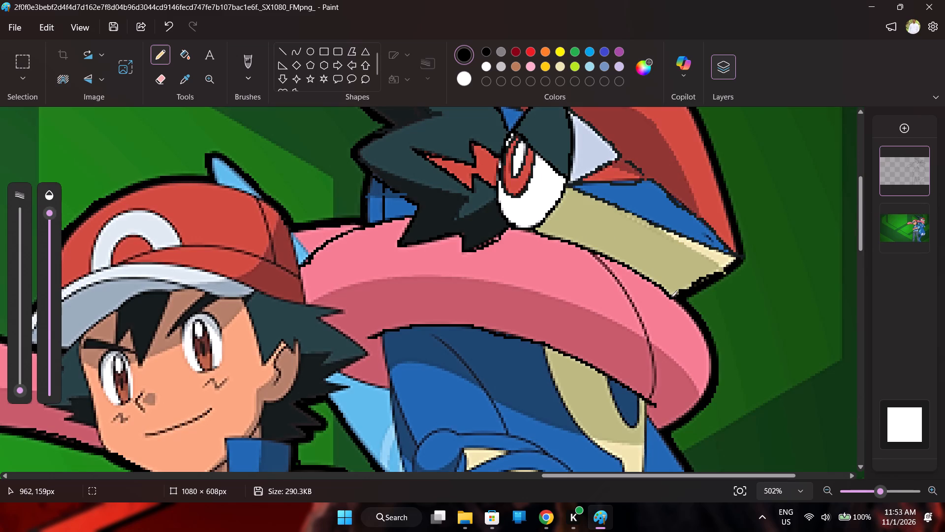
pyautogui.moveTo(671, 297); pyautogui.dragTo(696, 313)
# Trace the scarf's curved fold line in black from beneath the frog's jaw down to the end of the scarf's lower edge.
pyautogui.moveTo(589, 249); pyautogui.dragTo(598, 261)
pyautogui.click(167, 27)
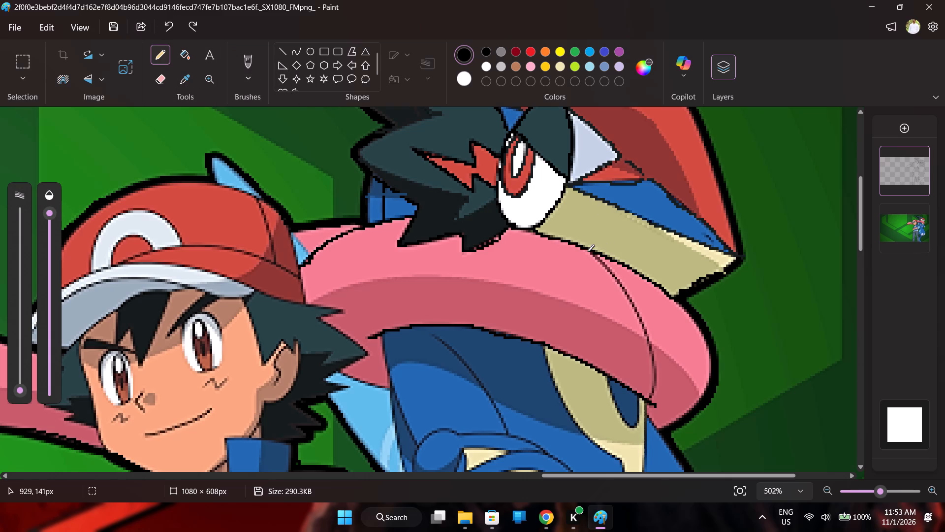
pyautogui.moveTo(587, 249); pyautogui.dragTo(613, 279)
pyautogui.moveTo(613, 279); pyautogui.dragTo(650, 346)
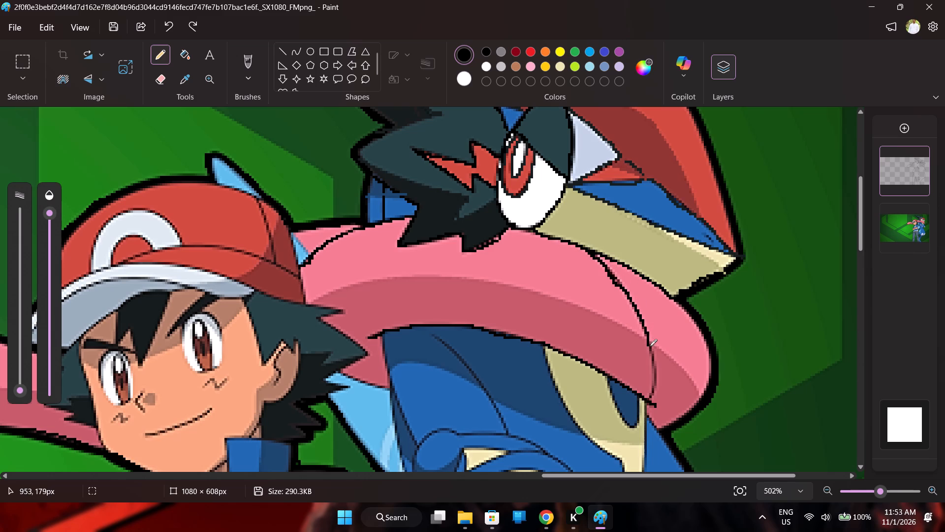
pyautogui.moveTo(650, 346); pyautogui.dragTo(653, 399)
pyautogui.moveTo(653, 399); pyautogui.dragTo(647, 399)
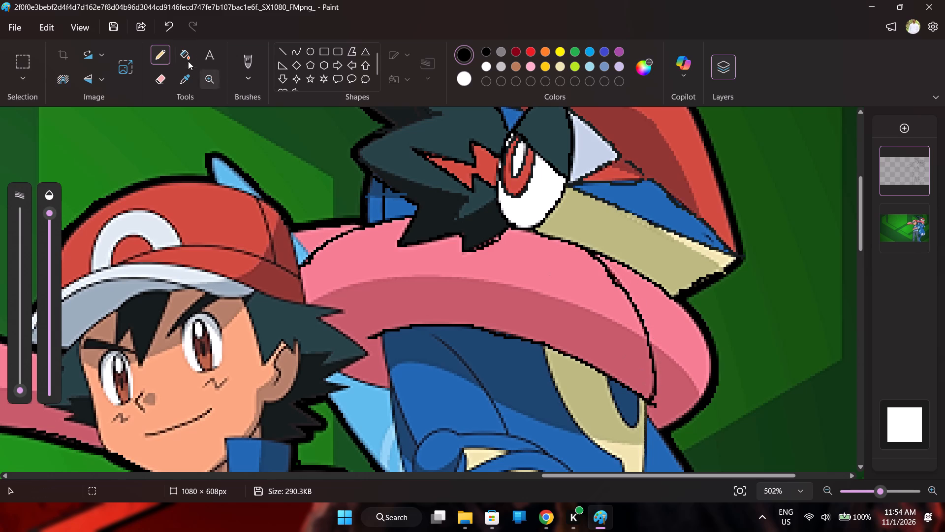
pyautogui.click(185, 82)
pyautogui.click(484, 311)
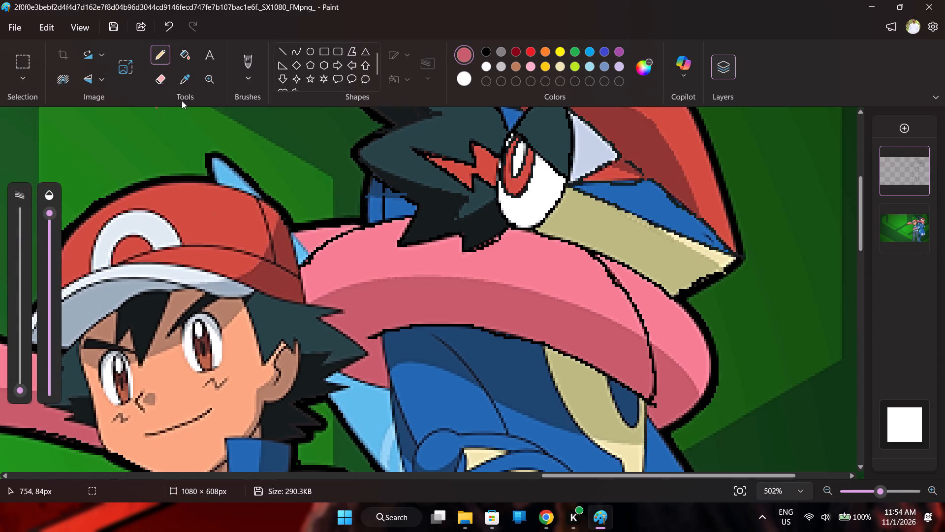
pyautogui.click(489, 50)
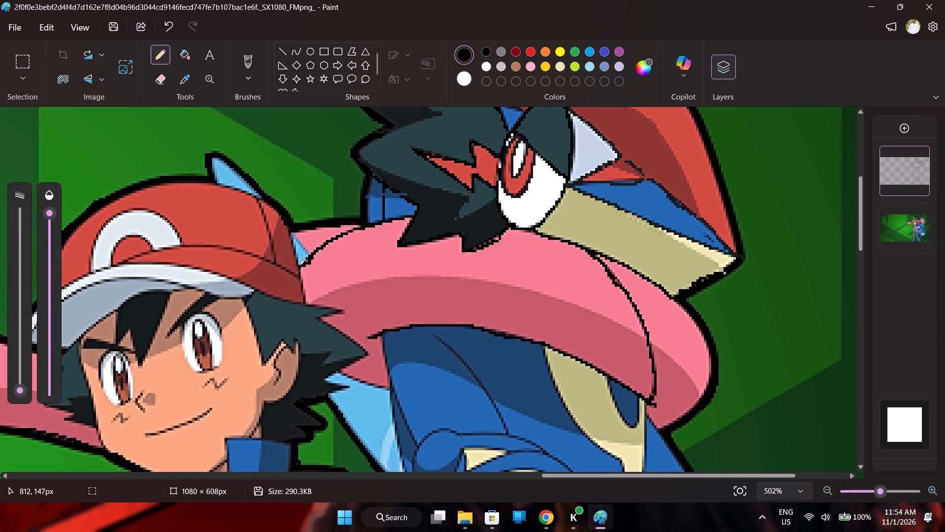
# Trace the cap's back edge and the boy's spiky hair outline beside the scarf in black, down to the light blue area.
pyautogui.moveTo(299, 266); pyautogui.dragTo(305, 299)
pyautogui.moveTo(305, 299); pyautogui.dragTo(344, 311)
pyautogui.moveTo(344, 311); pyautogui.dragTo(325, 323)
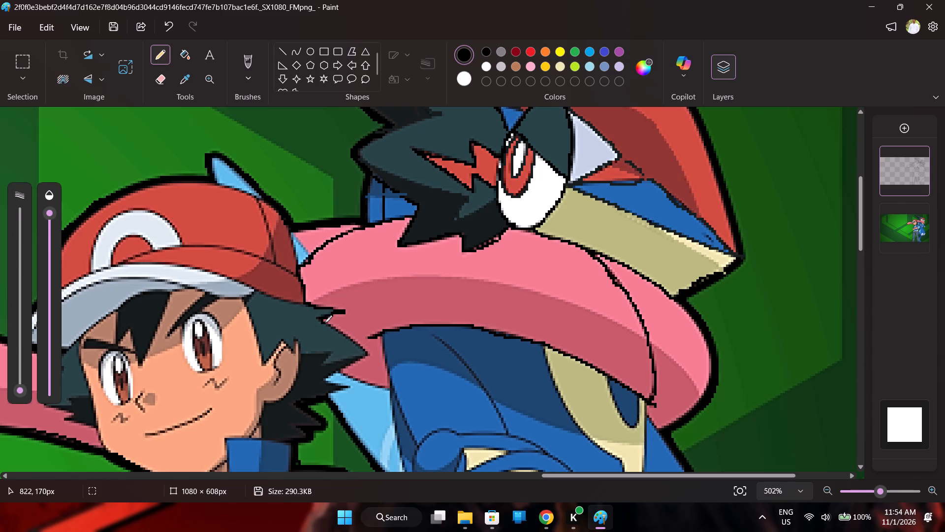
pyautogui.moveTo(325, 323); pyautogui.dragTo(367, 355)
pyautogui.moveTo(367, 355); pyautogui.dragTo(327, 380)
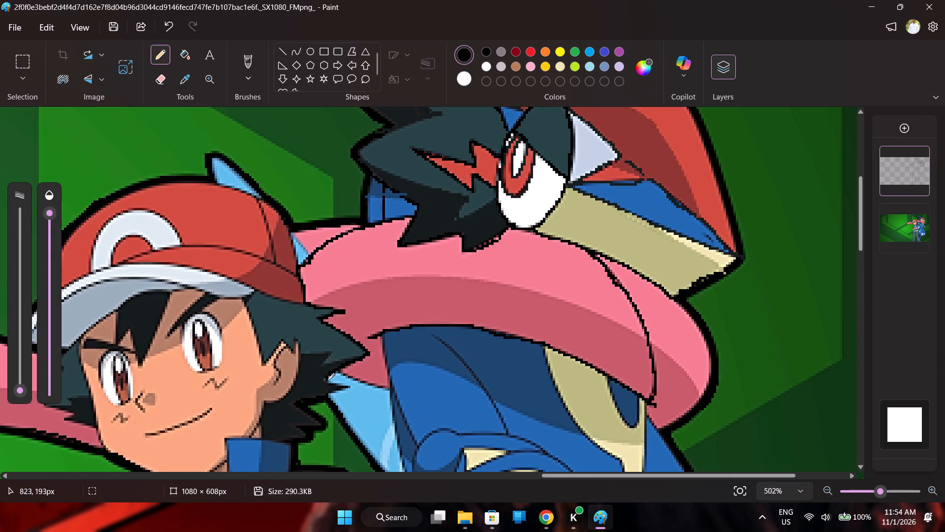
pyautogui.moveTo(327, 380); pyautogui.dragTo(341, 388)
pyautogui.moveTo(341, 388); pyautogui.dragTo(330, 397)
# Trace the lower edge of the scarf's small pink section in black from the boy's hair to the frog's blue chest.
pyautogui.moveTo(339, 369); pyautogui.dragTo(381, 389)
pyautogui.moveTo(381, 389); pyautogui.dragTo(390, 389)
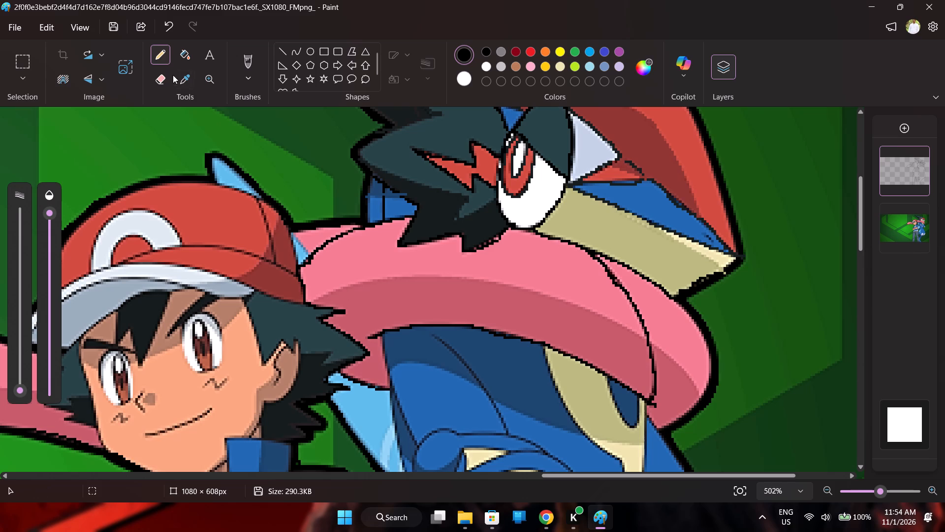
# Sample the scarf's dark pink shadow and trace its shading boundary from the boy's hair to the outer edge, checking it without the reference image.
pyautogui.click(184, 78)
pyautogui.click(426, 313)
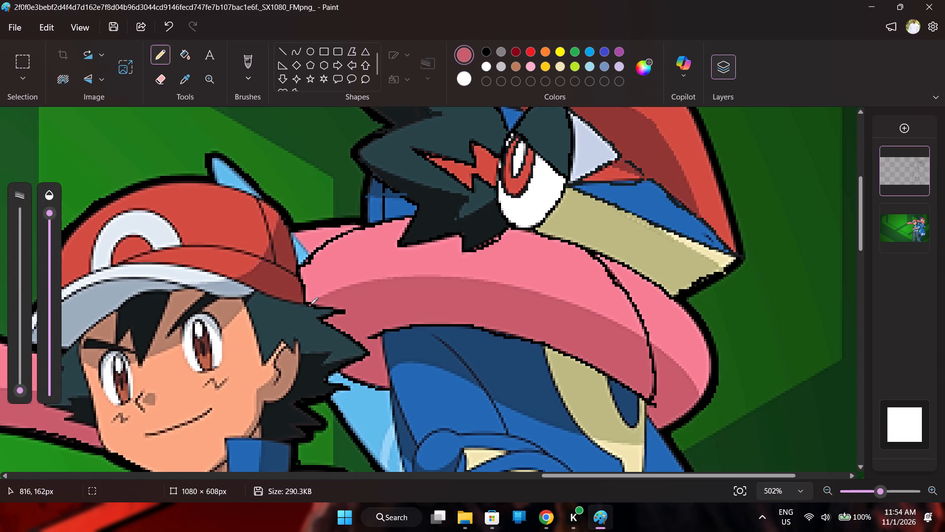
pyautogui.moveTo(312, 304); pyautogui.dragTo(329, 297)
pyautogui.moveTo(329, 297); pyautogui.dragTo(414, 279)
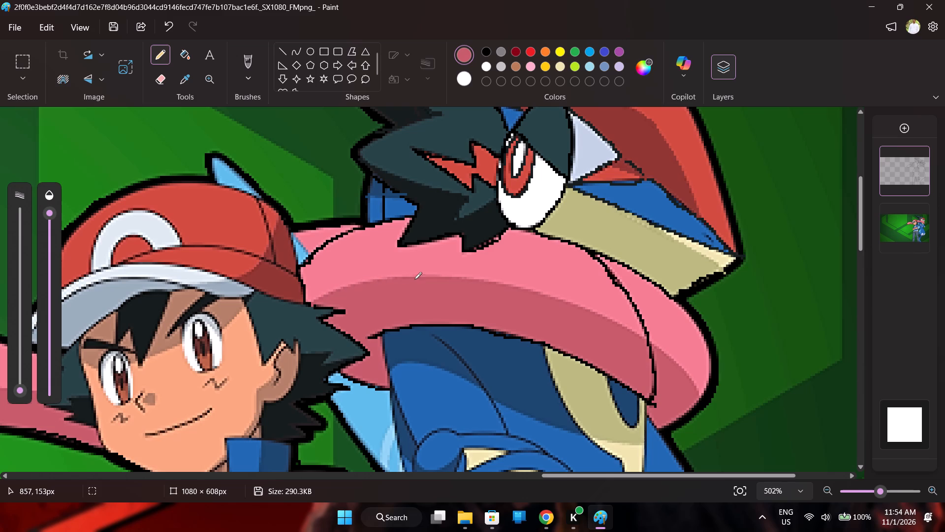
pyautogui.moveTo(414, 279); pyautogui.dragTo(549, 298)
pyautogui.moveTo(549, 298); pyautogui.dragTo(664, 354)
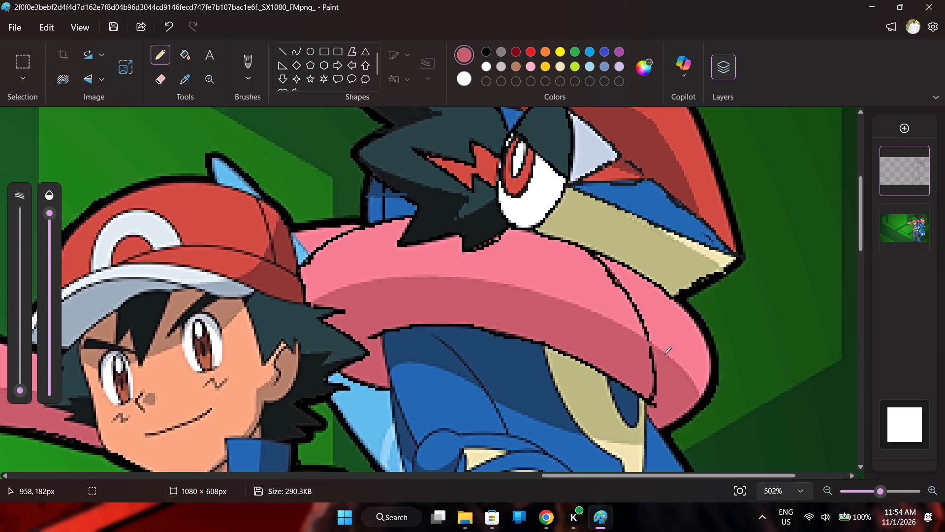
pyautogui.moveTo(664, 354); pyautogui.dragTo(704, 401)
pyautogui.click(920, 210)
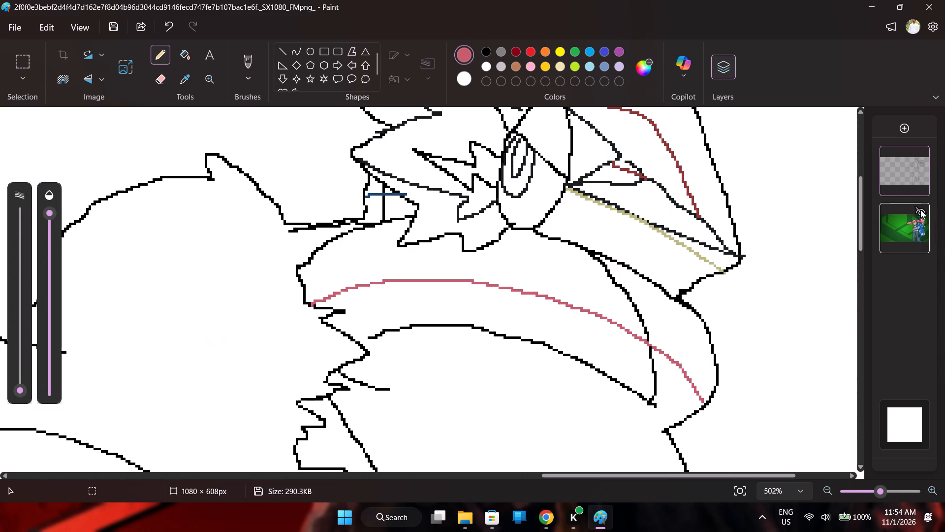
pyautogui.click(920, 210)
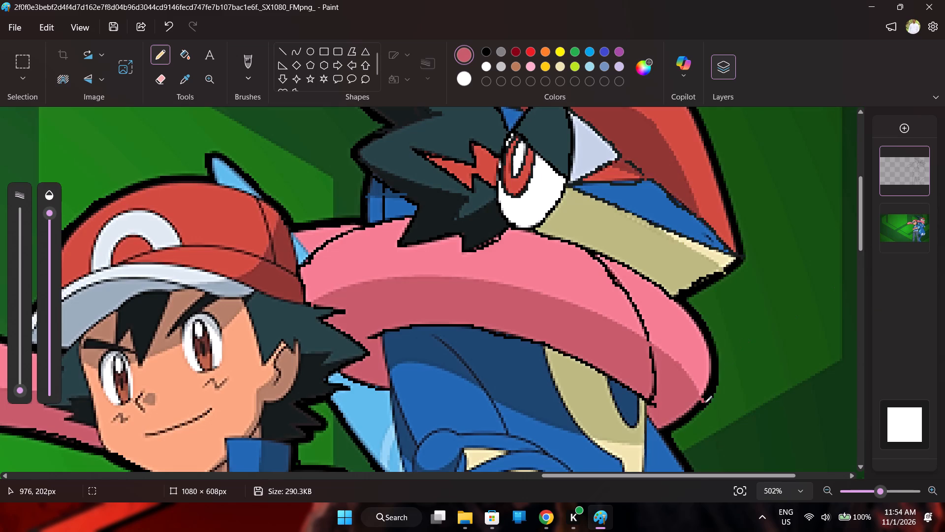
pyautogui.click(706, 399)
pyautogui.click(922, 214)
pyautogui.click(922, 214)
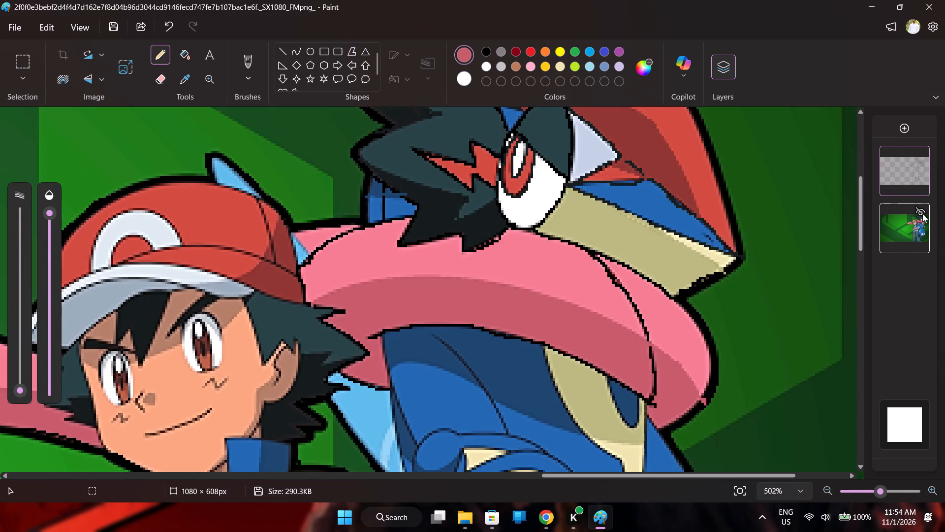
pyautogui.click(922, 214)
pyautogui.click(922, 214)
# Trace the curved seam between the cap's crown and brim in black from front to back, checking it without the reference image.
pyautogui.scroll(-2, 387, 322)
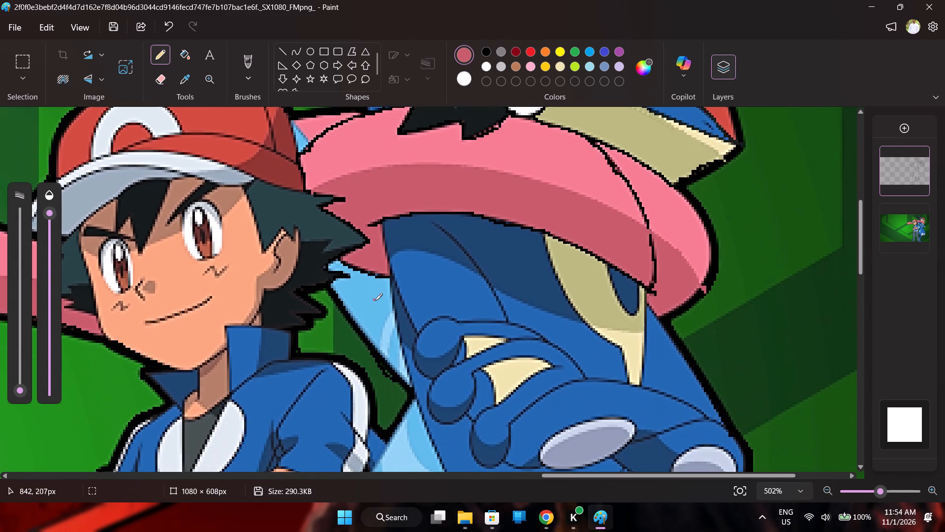
pyautogui.scroll(1, 373, 298)
pyautogui.moveTo(595, 476); pyautogui.dragTo(594, 476)
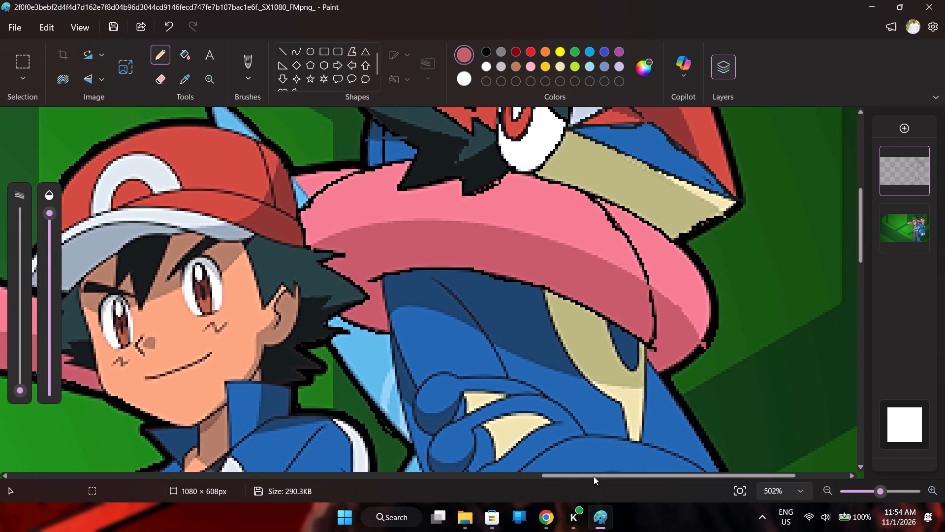
pyautogui.moveTo(594, 476); pyautogui.dragTo(509, 479)
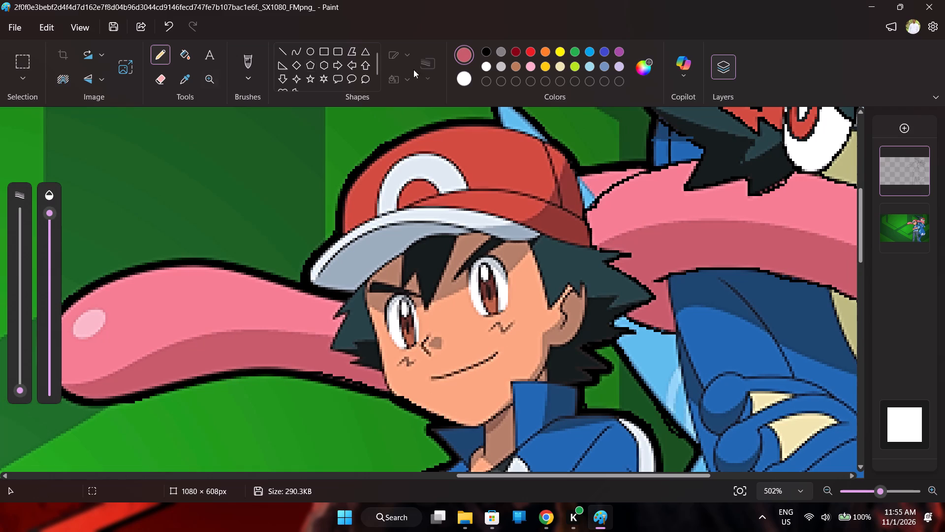
pyautogui.click(486, 48)
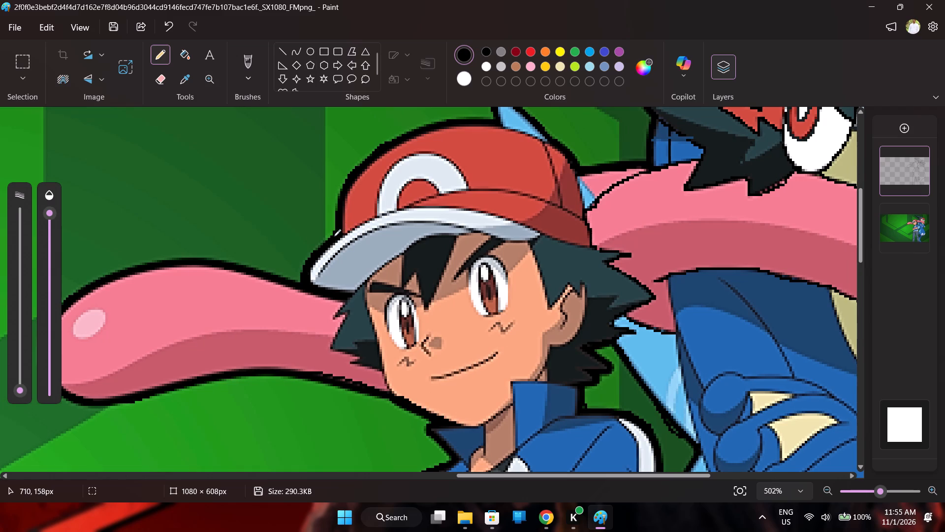
pyautogui.moveTo(336, 236); pyautogui.dragTo(386, 213)
pyautogui.moveTo(386, 213); pyautogui.dragTo(485, 188)
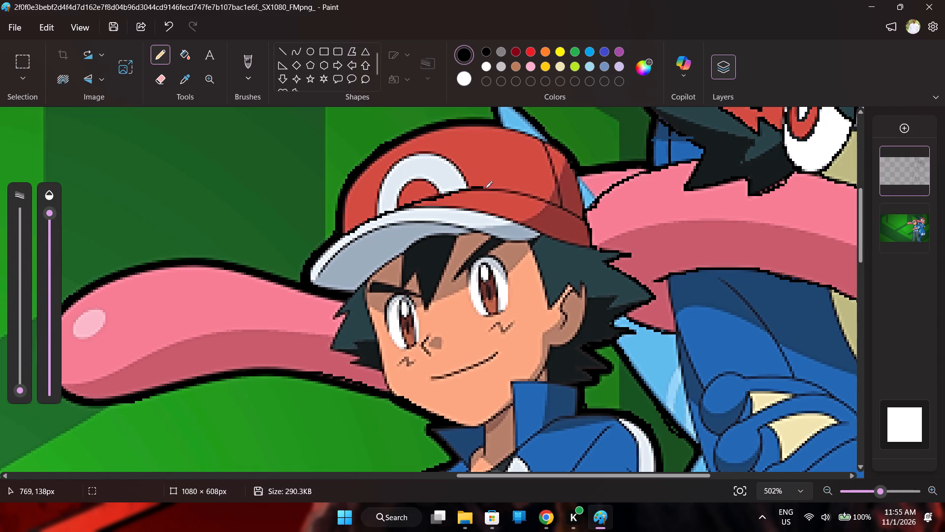
pyautogui.moveTo(485, 188); pyautogui.dragTo(574, 211)
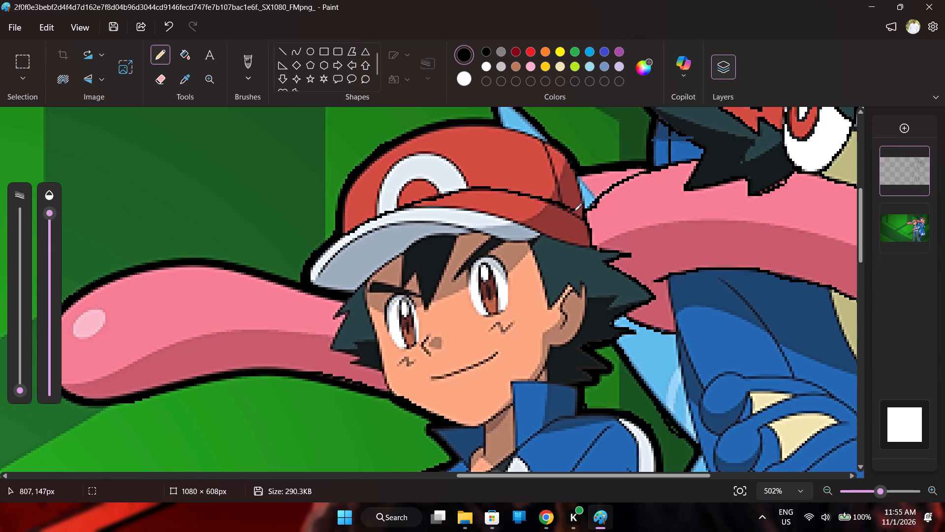
pyautogui.moveTo(574, 211); pyautogui.dragTo(586, 219)
pyautogui.click(919, 209)
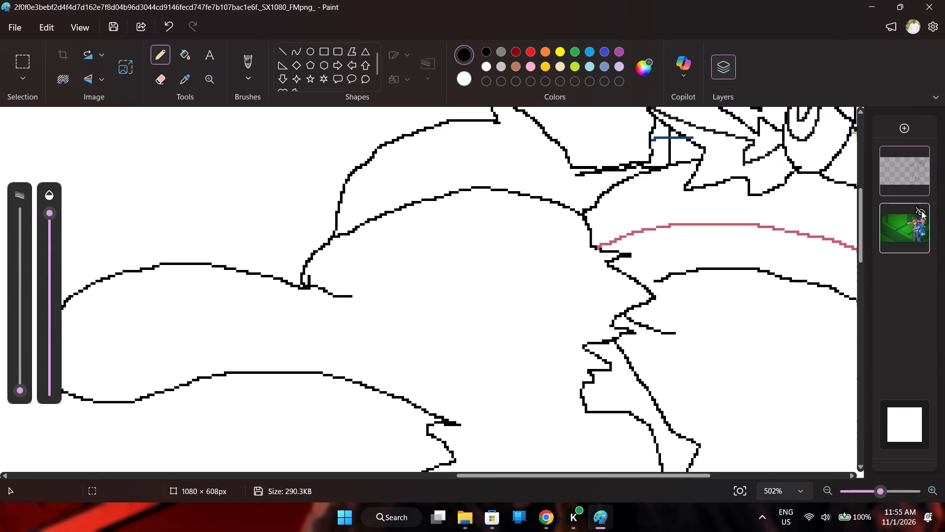
pyautogui.click(921, 211)
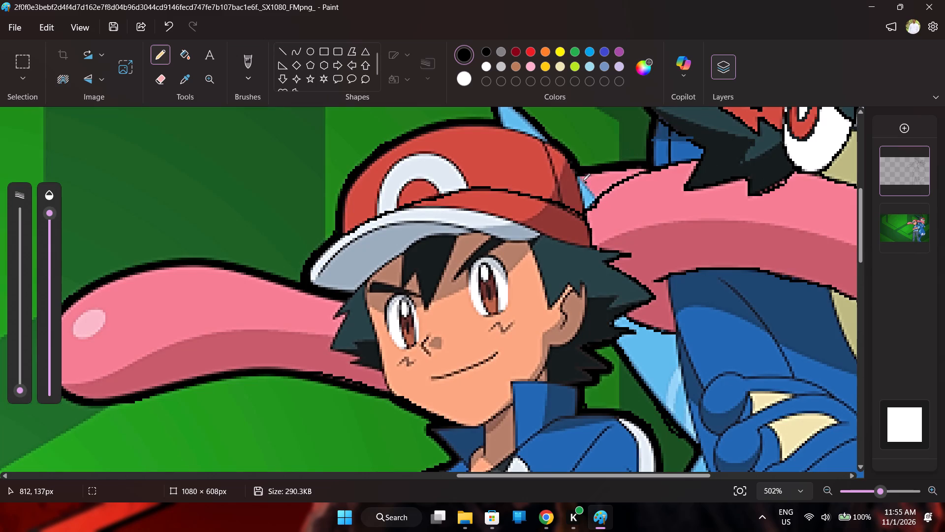
# Trace the cap's back edge in black where it borders the scarf, down to the brim seam.
pyautogui.moveTo(575, 171); pyautogui.dragTo(584, 216)
pyautogui.moveTo(584, 216); pyautogui.dragTo(584, 217)
pyautogui.moveTo(576, 175); pyautogui.dragTo(576, 173)
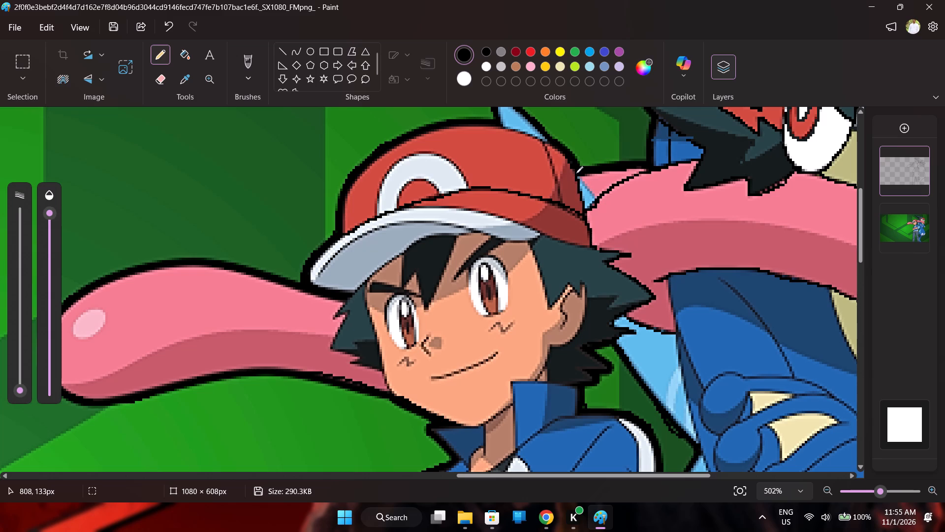
pyautogui.moveTo(576, 173); pyautogui.dragTo(575, 161)
# Trace the cap's top edge beneath the light blue tip and the crown's side seam down to the brim in black.
pyautogui.scroll(1, 515, 146)
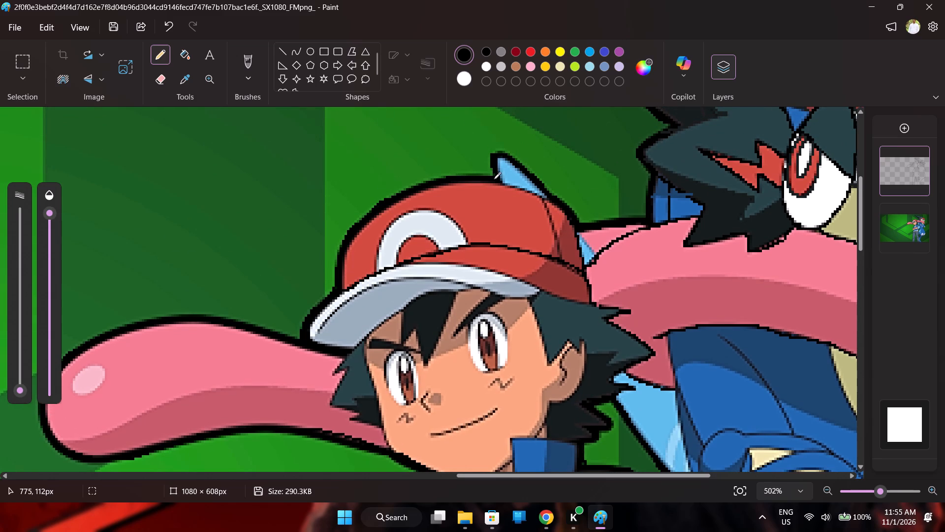
pyautogui.moveTo(491, 178); pyautogui.dragTo(537, 196)
pyautogui.moveTo(537, 196); pyautogui.dragTo(554, 199)
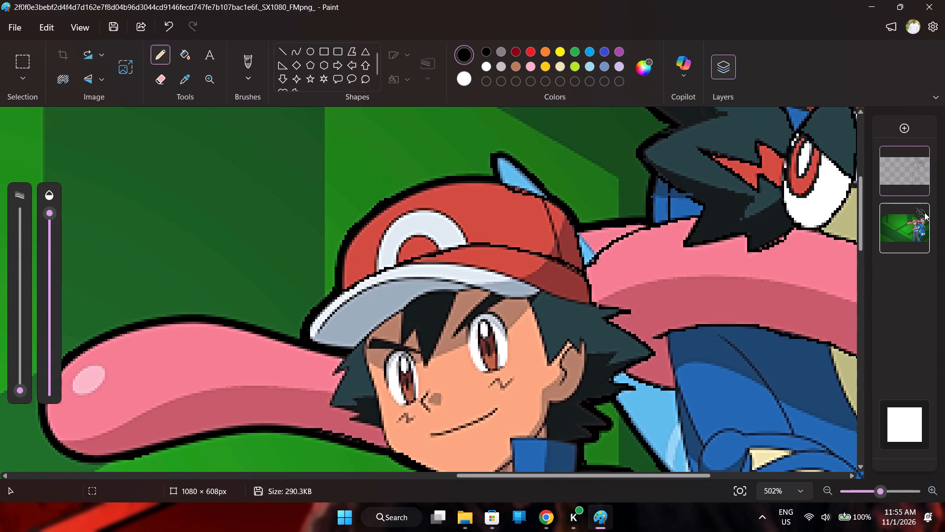
pyautogui.click(920, 210)
pyautogui.click(920, 210)
pyautogui.moveTo(541, 197); pyautogui.dragTo(550, 223)
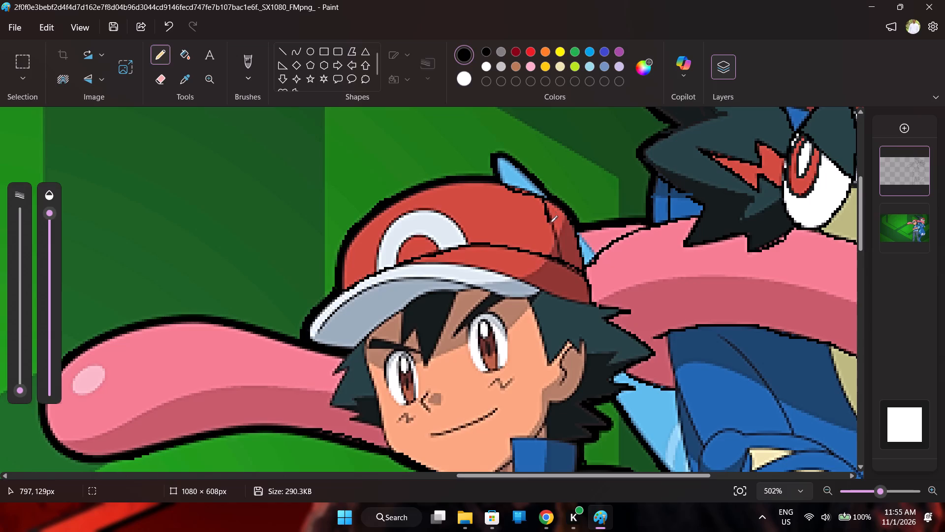
pyautogui.moveTo(550, 223); pyautogui.dragTo(561, 262)
# Trace the outer and inner curves of the white emblem on the front of the cap in black.
pyautogui.moveTo(375, 273); pyautogui.dragTo(375, 273)
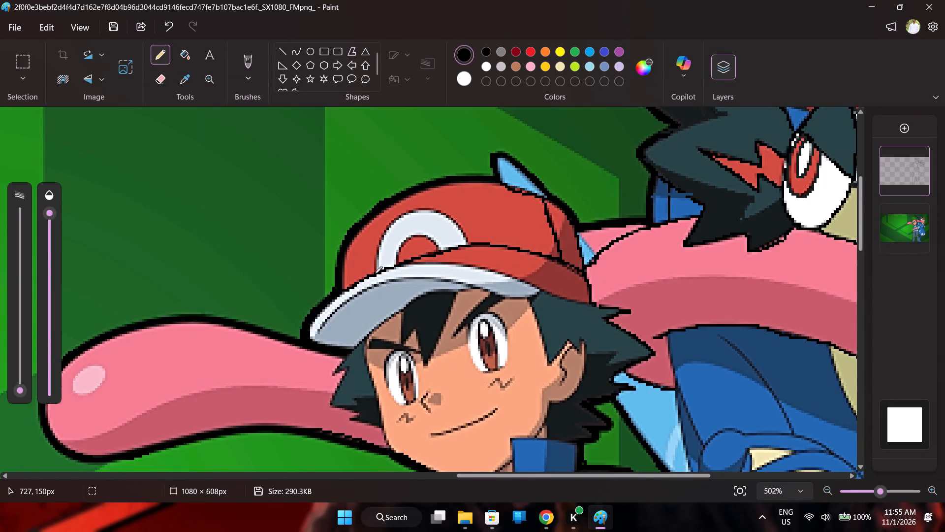
pyautogui.moveTo(375, 273); pyautogui.dragTo(403, 219)
pyautogui.moveTo(403, 219); pyautogui.dragTo(459, 225)
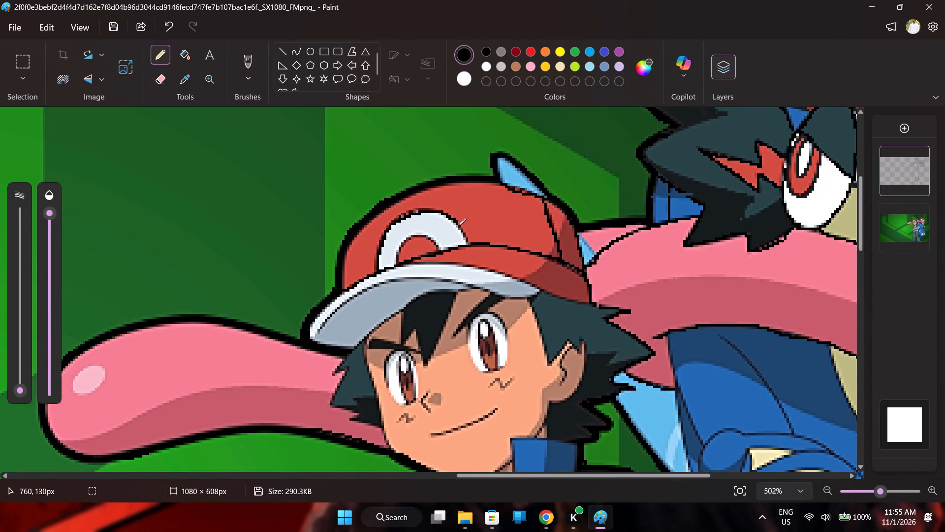
pyautogui.moveTo(459, 225); pyautogui.dragTo(469, 246)
pyautogui.moveTo(397, 264); pyautogui.dragTo(427, 238)
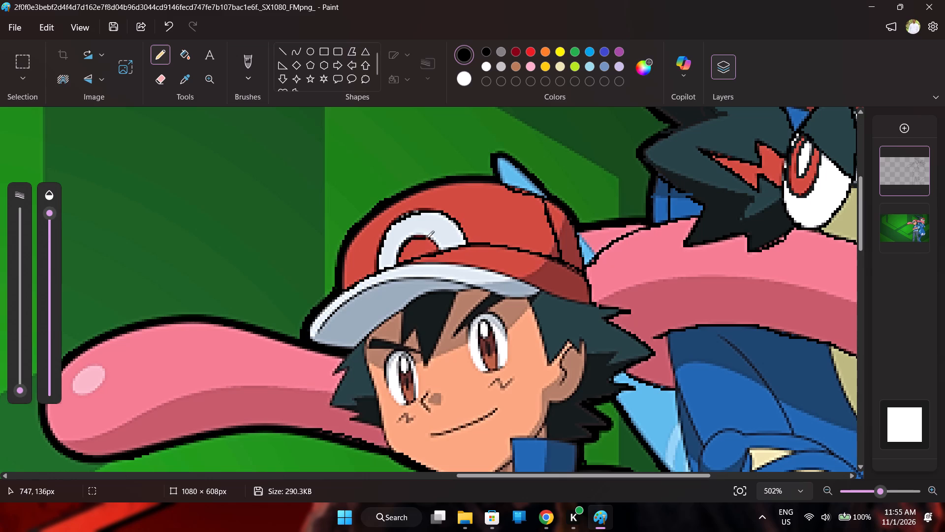
pyautogui.moveTo(427, 238); pyautogui.dragTo(439, 254)
# Trace the boundary between the brim's red top and white edge in black back to the boy's hair, comparing with the reference hidden.
pyautogui.moveTo(401, 263); pyautogui.dragTo(449, 263)
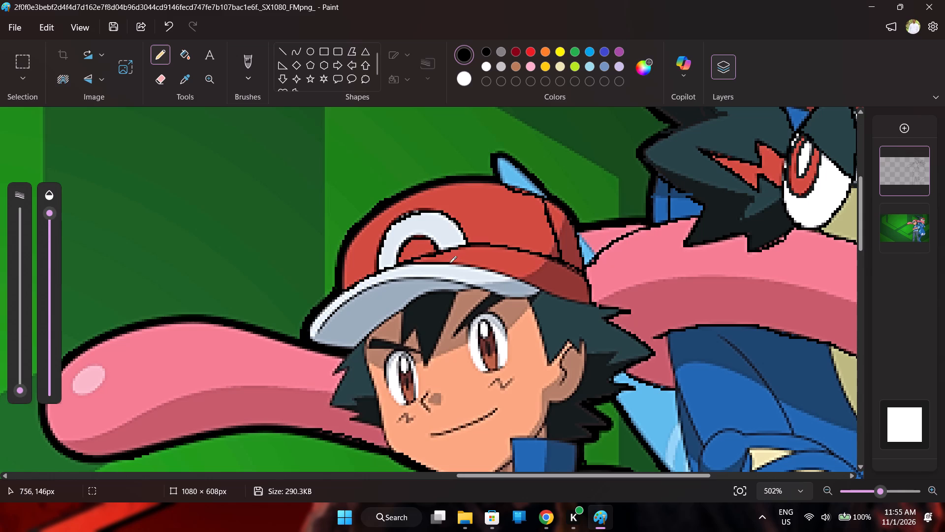
pyautogui.moveTo(449, 263); pyautogui.dragTo(545, 292)
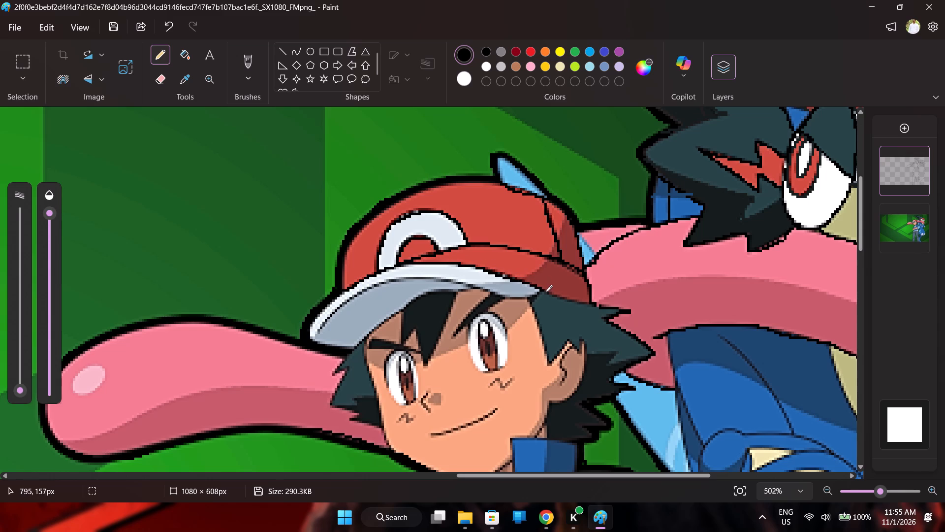
pyautogui.moveTo(545, 292); pyautogui.dragTo(605, 307)
pyautogui.moveTo(605, 307); pyautogui.dragTo(592, 304)
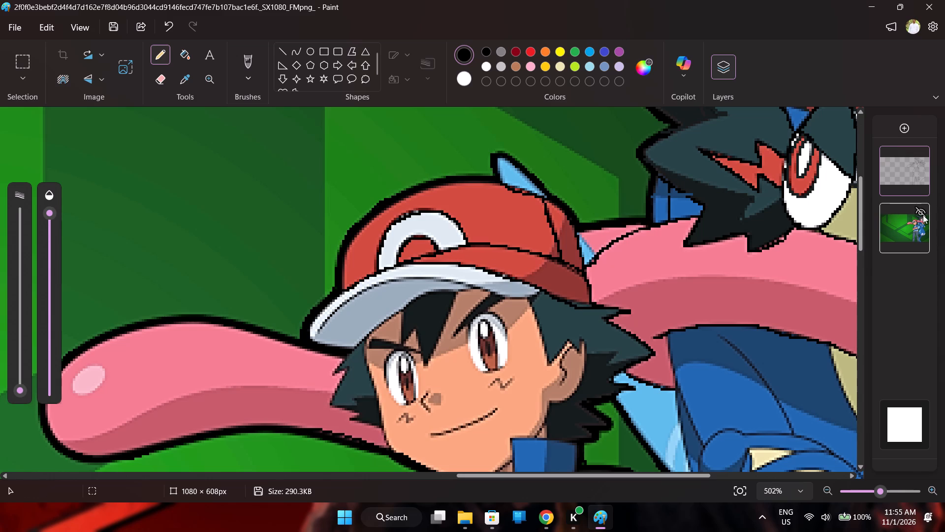
pyautogui.click(922, 207)
pyautogui.click(922, 207)
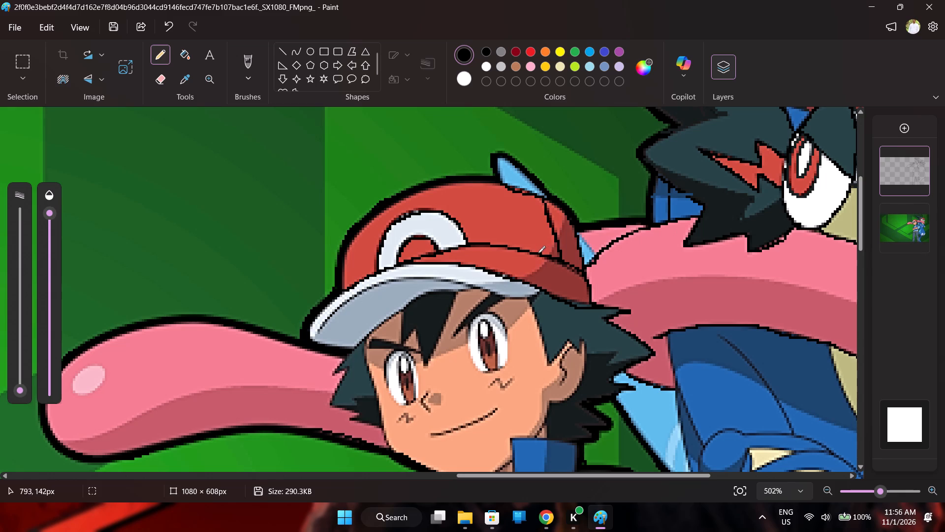
pyautogui.click(921, 208)
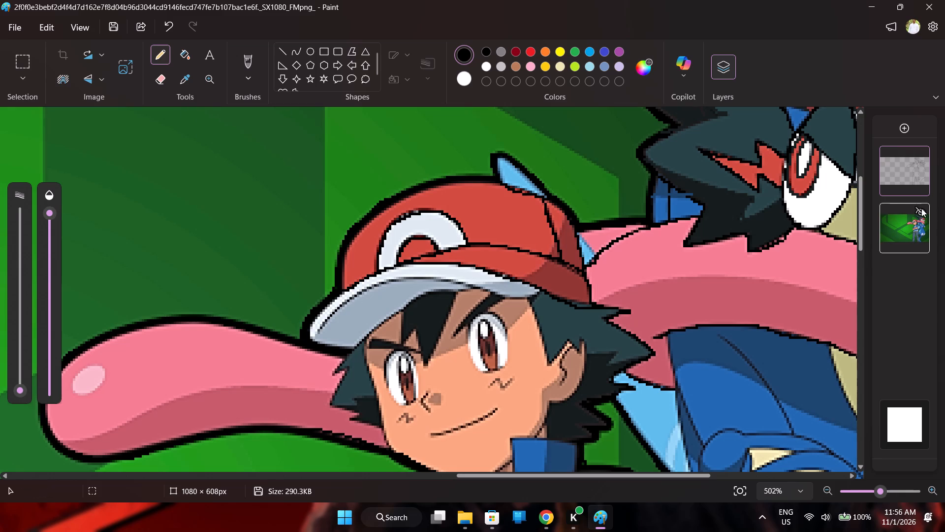
pyautogui.click(921, 208)
pyautogui.click(921, 208)
pyautogui.click(921, 208)
# Trace the brim's lower edge in black from its front tip along the boy's hair and forehead to the back corner.
pyautogui.click(347, 347)
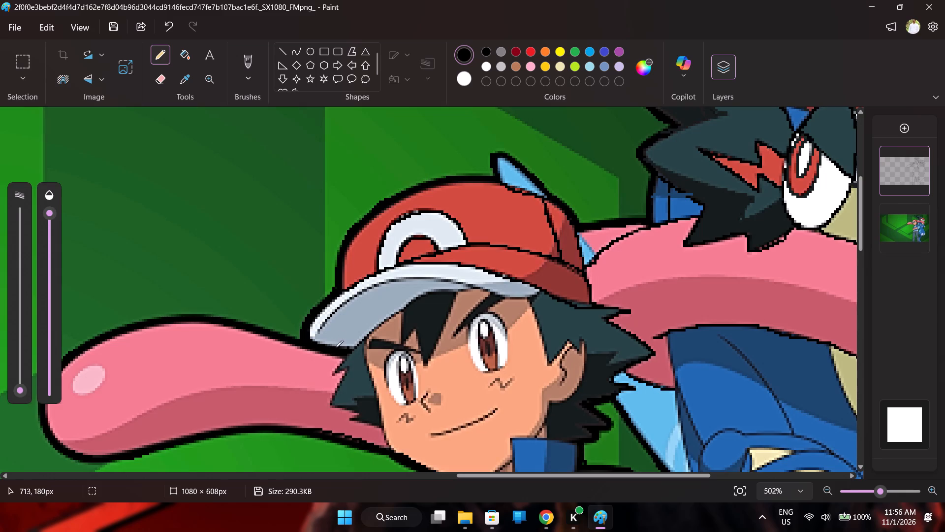
pyautogui.moveTo(314, 342); pyautogui.dragTo(356, 348)
pyautogui.moveTo(356, 348); pyautogui.dragTo(405, 308)
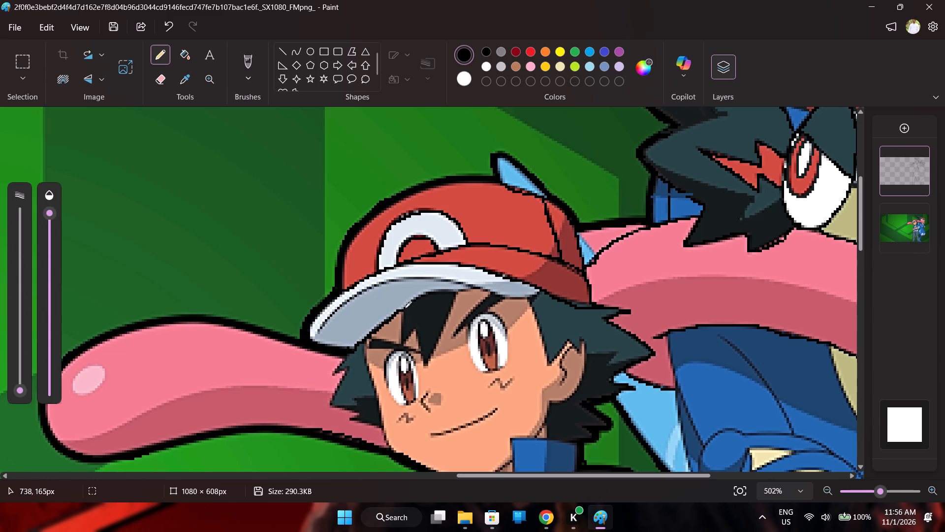
pyautogui.moveTo(405, 308); pyautogui.dragTo(457, 290)
pyautogui.moveTo(457, 290); pyautogui.dragTo(477, 288)
pyautogui.moveTo(477, 288); pyautogui.dragTo(535, 299)
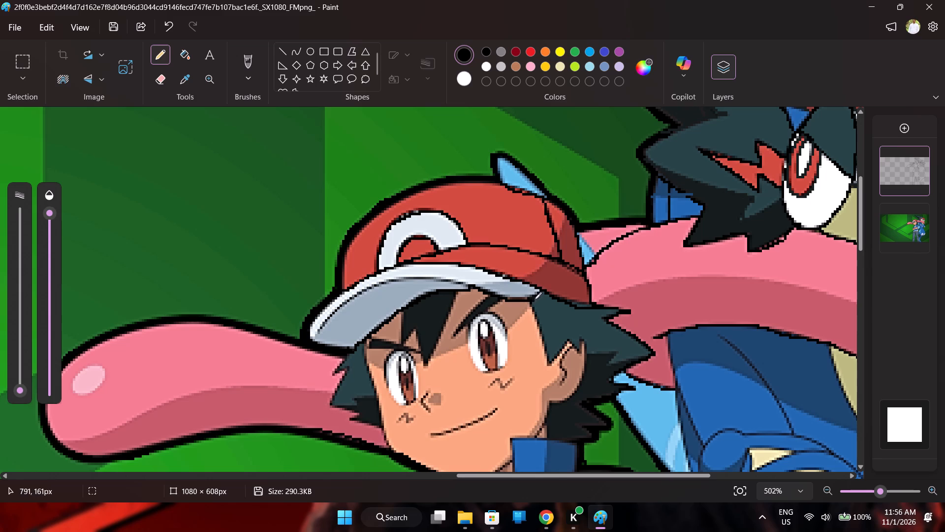
pyautogui.moveTo(535, 299); pyautogui.dragTo(541, 290)
# Trace the boundary between the brim's white edge and grey underside in the grey-blue sampled from the underside, checking the linework with the reference hidden.
pyautogui.click(319, 332)
pyautogui.click(189, 83)
pyautogui.click(364, 309)
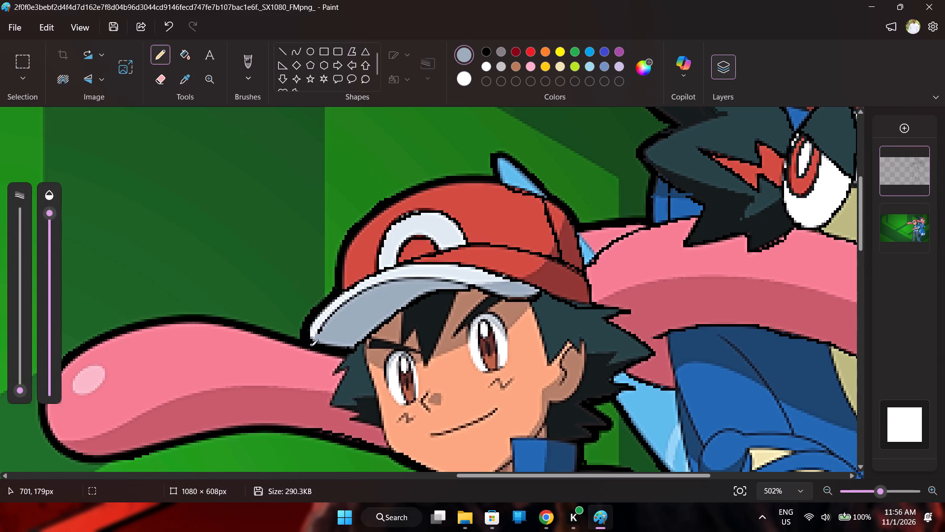
pyautogui.click(920, 210)
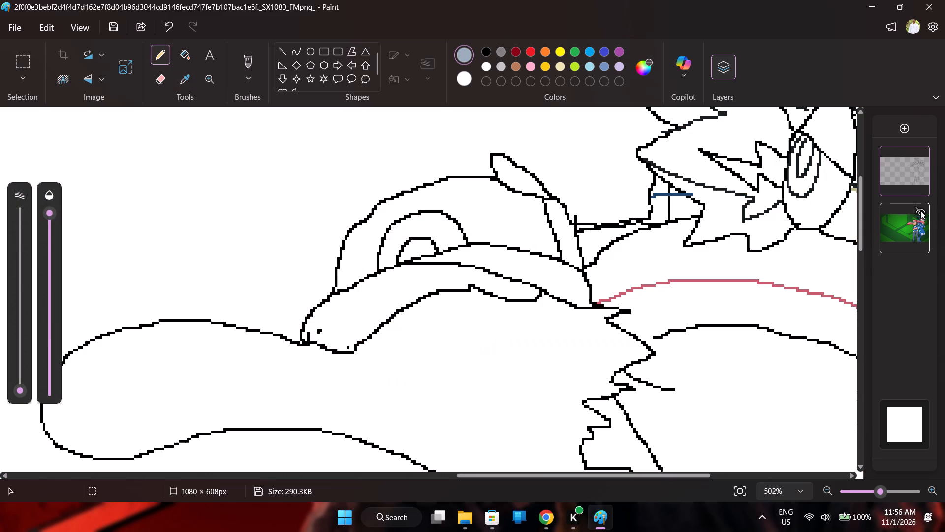
pyautogui.click(920, 210)
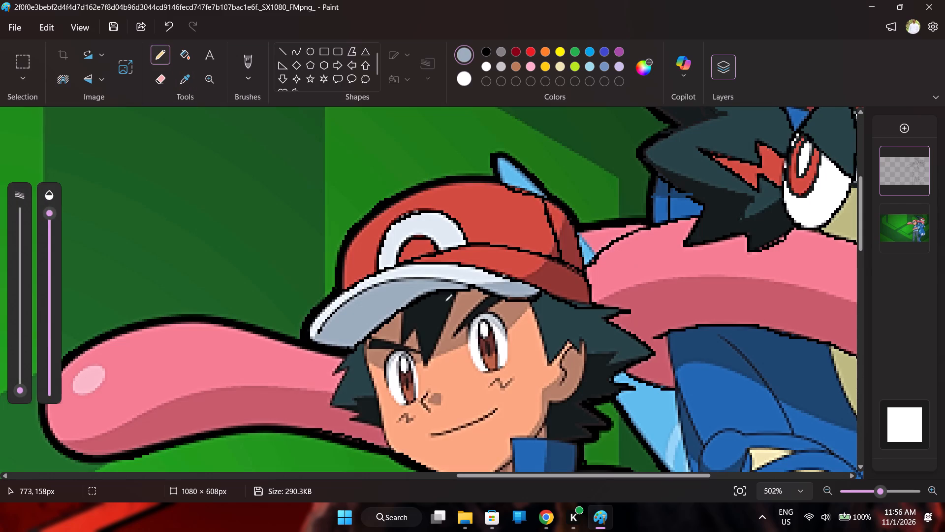
pyautogui.moveTo(313, 343); pyautogui.dragTo(316, 337)
pyautogui.moveTo(316, 337); pyautogui.dragTo(383, 287)
pyautogui.moveTo(383, 287); pyautogui.dragTo(469, 287)
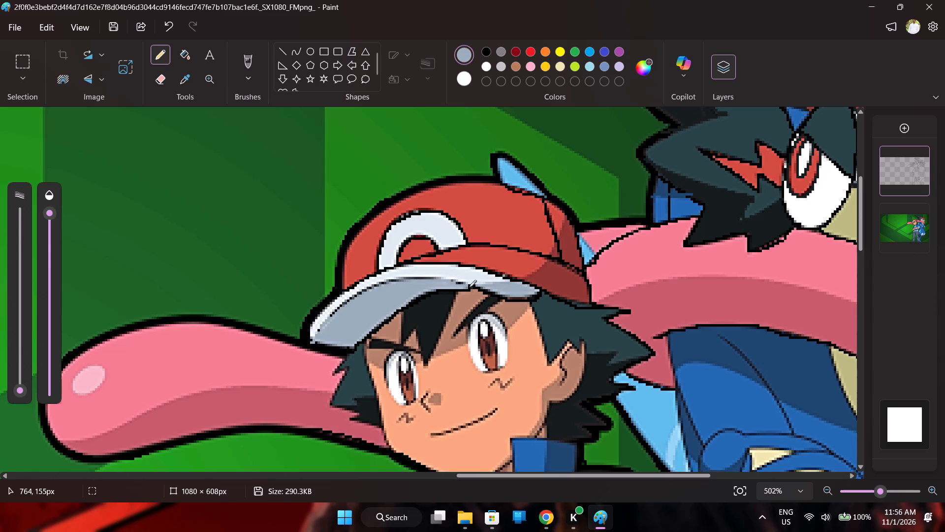
pyautogui.moveTo(469, 287); pyautogui.dragTo(523, 281)
# Retrace the boundary between the brim's white edge and grey underside in black, comparing with the reference hidden.
pyautogui.click(490, 55)
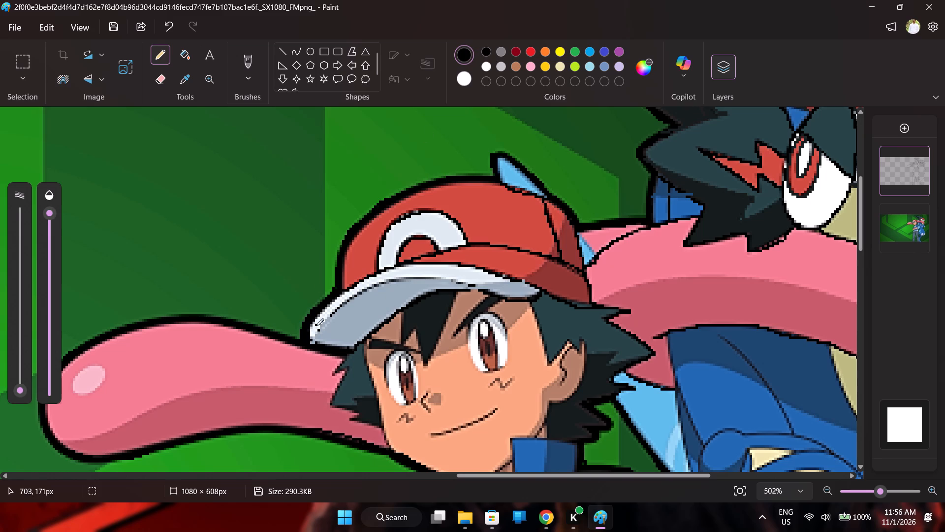
pyautogui.moveTo(320, 329); pyautogui.dragTo(350, 303)
pyautogui.moveTo(350, 303); pyautogui.dragTo(419, 277)
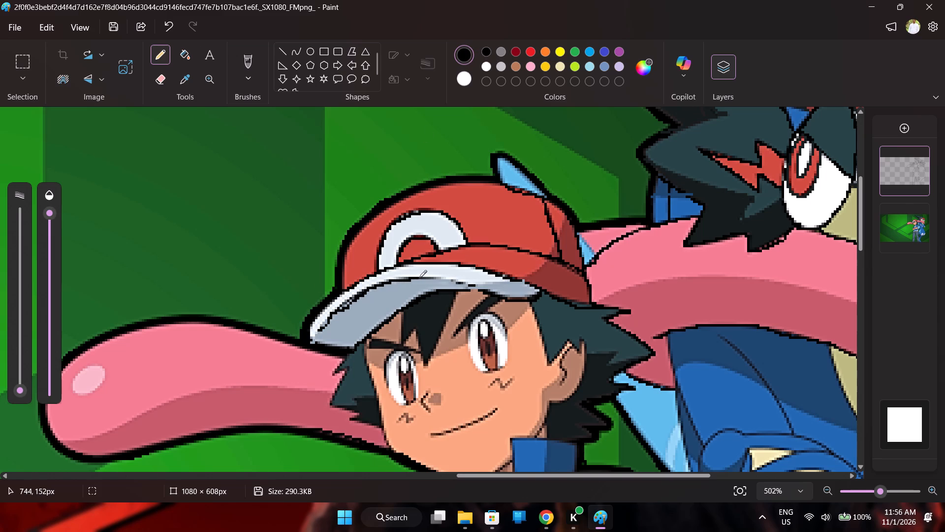
pyautogui.moveTo(419, 277); pyautogui.dragTo(483, 288)
pyautogui.moveTo(483, 288); pyautogui.dragTo(488, 289)
pyautogui.scroll(-1, 527, 329)
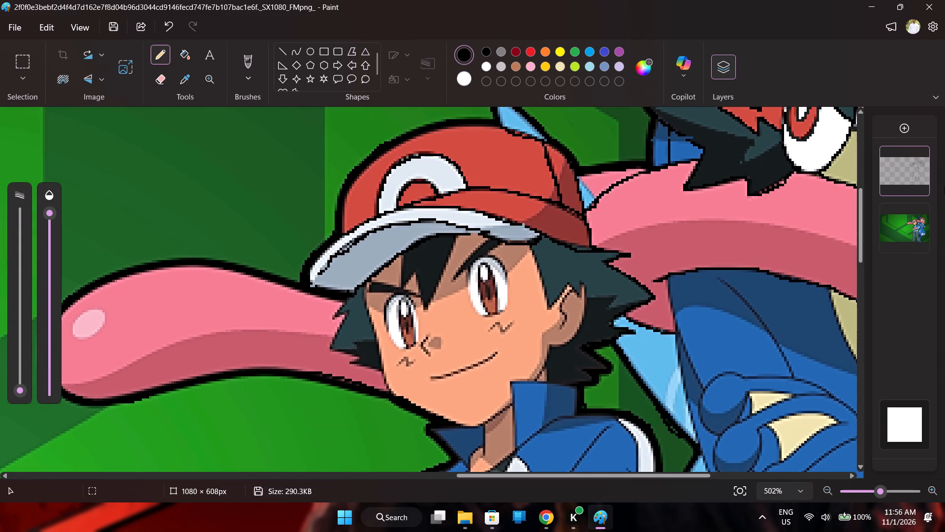
pyautogui.click(919, 208)
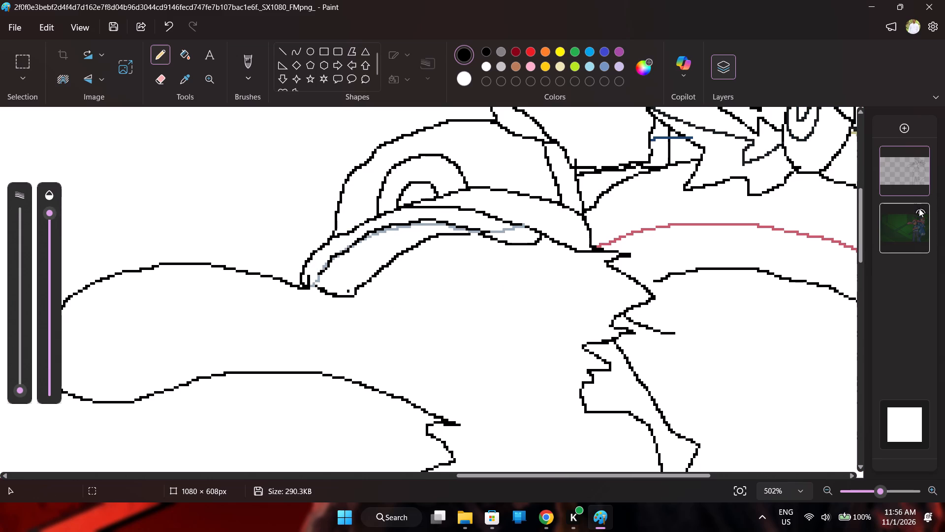
pyautogui.click(919, 209)
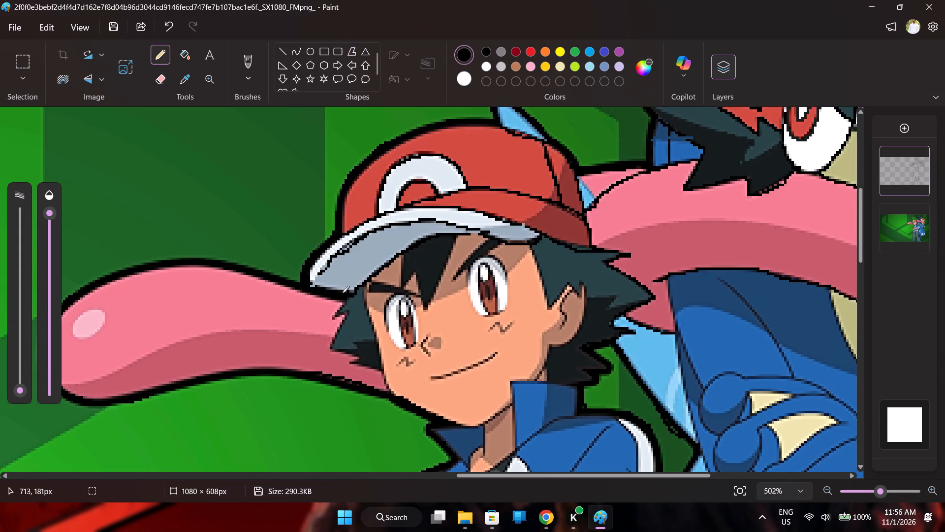
# Trace the spiky outer edge of the hair beneath the brim's front in black down to the jaw, comparing with the reference hidden.
pyautogui.moveTo(345, 293); pyautogui.dragTo(336, 312)
pyautogui.moveTo(336, 312); pyautogui.dragTo(342, 317)
pyautogui.moveTo(342, 317); pyautogui.dragTo(341, 349)
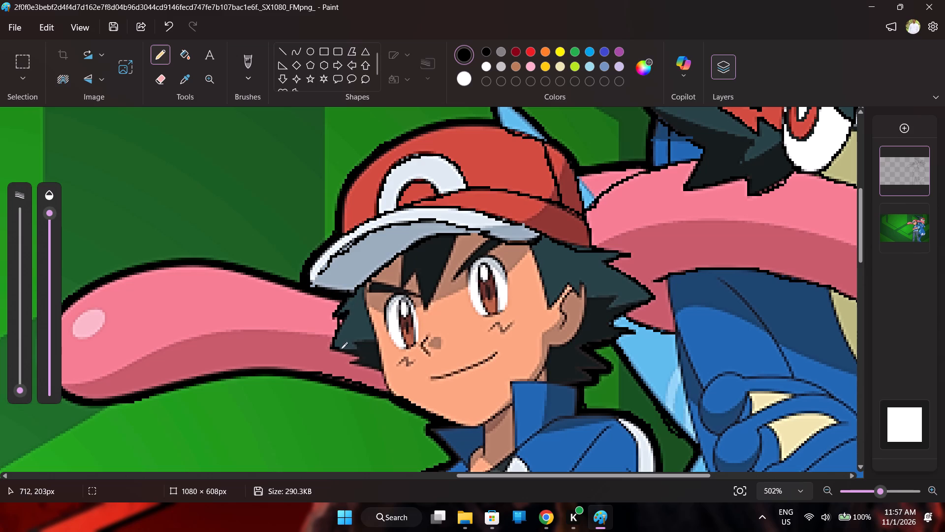
pyautogui.moveTo(341, 349); pyautogui.dragTo(349, 363)
pyautogui.moveTo(349, 363); pyautogui.dragTo(384, 378)
pyautogui.moveTo(384, 378); pyautogui.dragTo(397, 399)
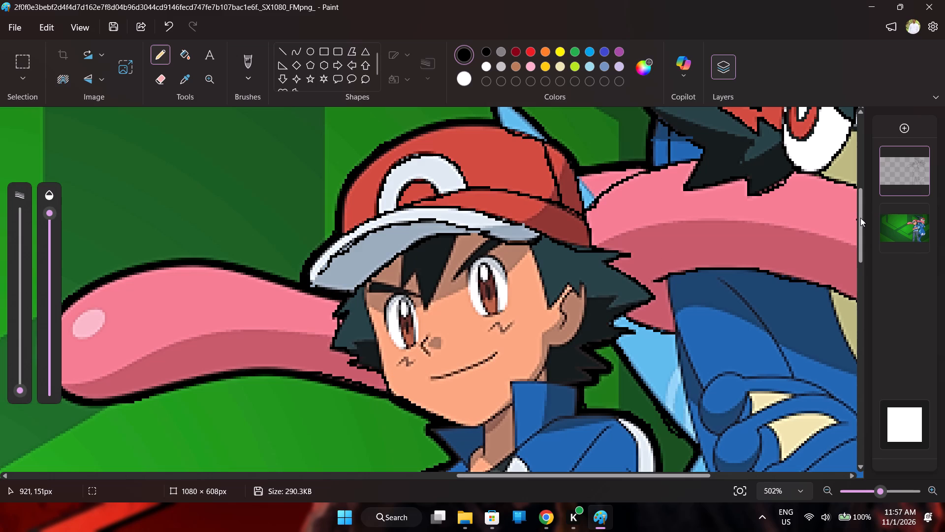
pyautogui.click(920, 211)
pyautogui.click(920, 211)
# Trace the boundary between the front side hair and the face in black from the brim down to the jaw.
pyautogui.moveTo(365, 282); pyautogui.dragTo(364, 304)
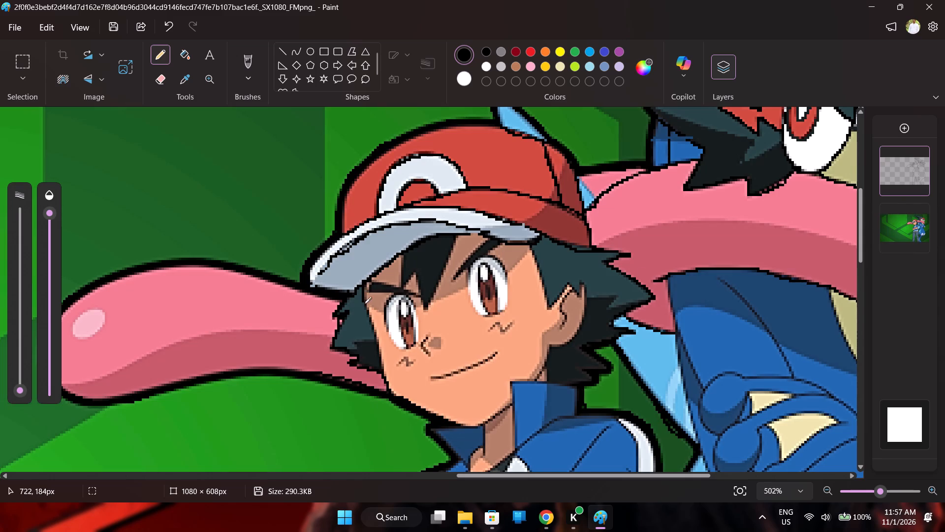
pyautogui.moveTo(364, 304); pyautogui.dragTo(381, 361)
pyautogui.moveTo(381, 361); pyautogui.dragTo(388, 387)
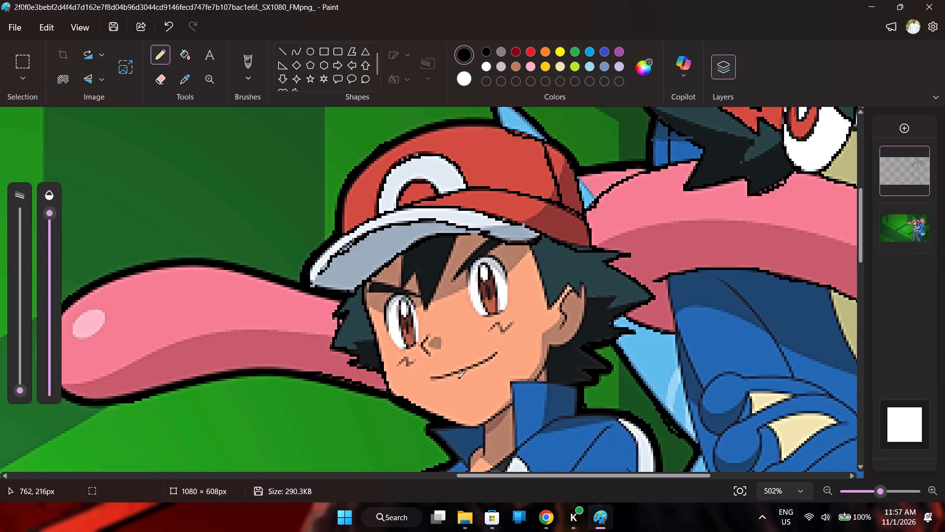
# Trace the boy's smiling mouth line in black.
pyautogui.moveTo(431, 377); pyautogui.dragTo(443, 378)
pyautogui.moveTo(443, 378); pyautogui.dragTo(481, 364)
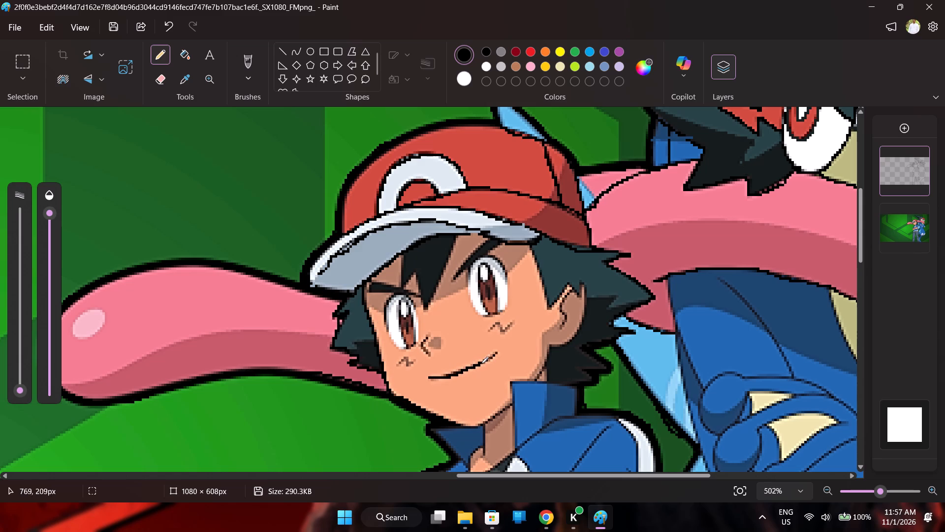
pyautogui.moveTo(481, 364); pyautogui.dragTo(497, 352)
# Check the traced line art of the boy's cap, hair and face with the reference picture hidden.
pyautogui.click(917, 211)
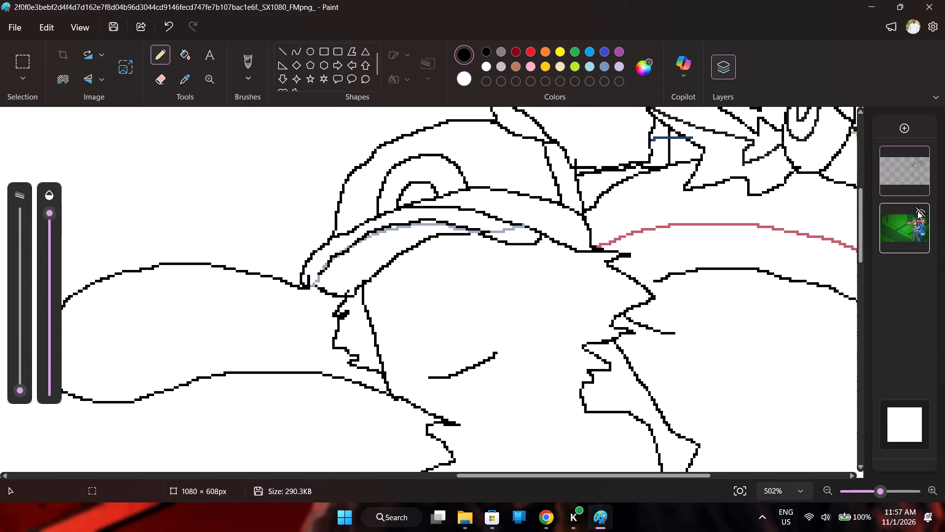
pyautogui.click(917, 211)
pyautogui.click(917, 211)
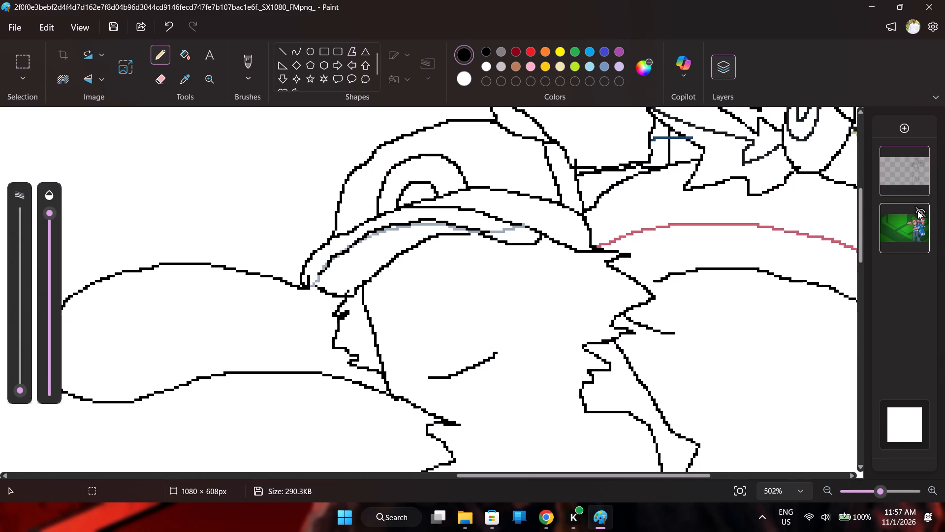
pyautogui.click(917, 211)
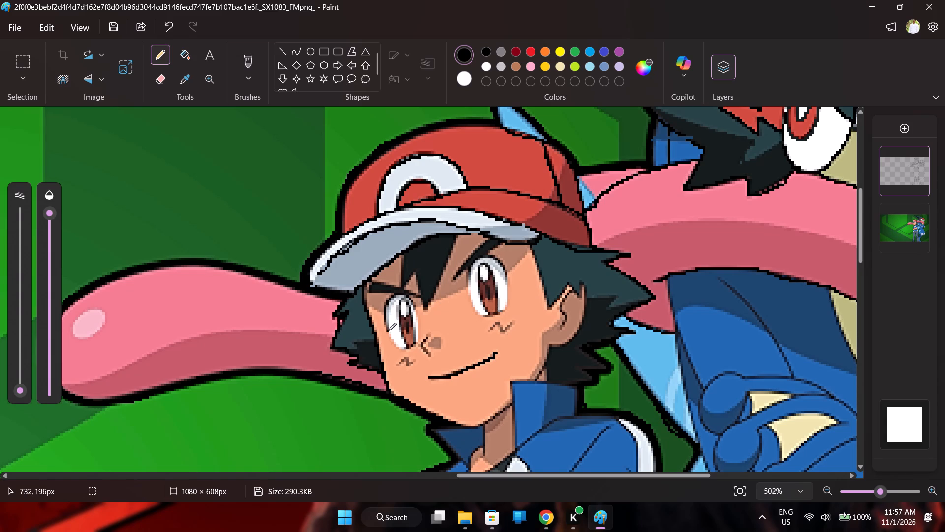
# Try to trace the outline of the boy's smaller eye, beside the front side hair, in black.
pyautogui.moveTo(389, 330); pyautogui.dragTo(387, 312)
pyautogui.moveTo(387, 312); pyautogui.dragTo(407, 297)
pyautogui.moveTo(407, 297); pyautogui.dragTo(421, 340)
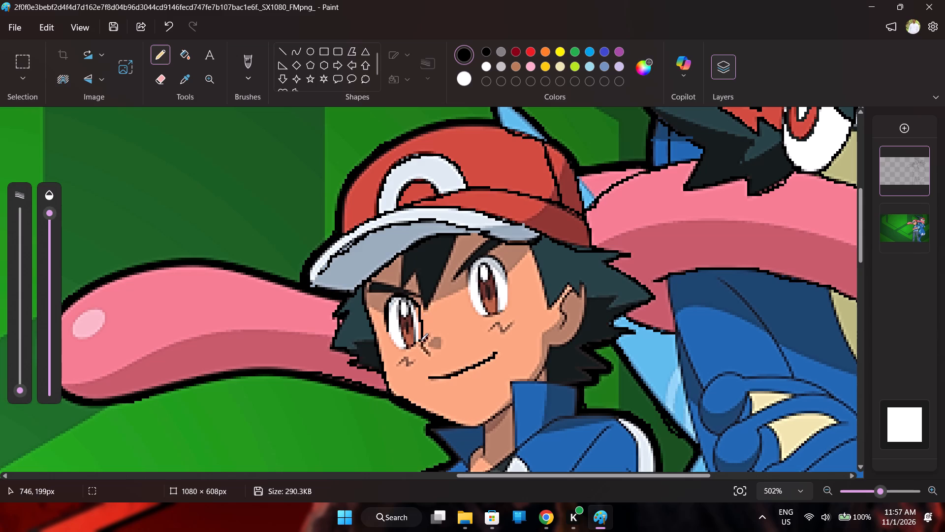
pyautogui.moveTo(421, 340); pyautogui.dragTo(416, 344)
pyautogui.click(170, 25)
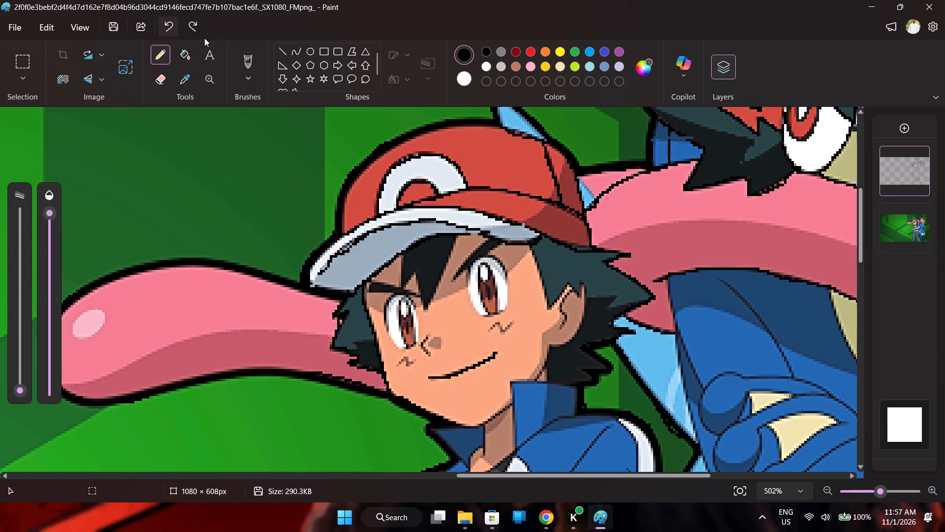
# Trace the outline and the iris of the boy's smaller eye, beside the front side hair, in black at 1000% zoom.
pyautogui.moveTo(885, 496); pyautogui.dragTo(940, 496)
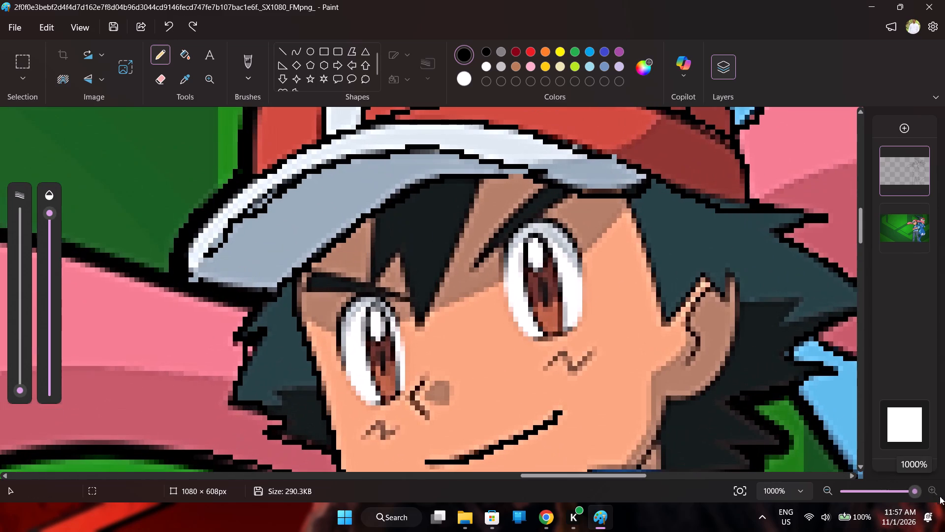
pyautogui.moveTo(940, 496); pyautogui.dragTo(944, 496)
pyautogui.click(342, 367)
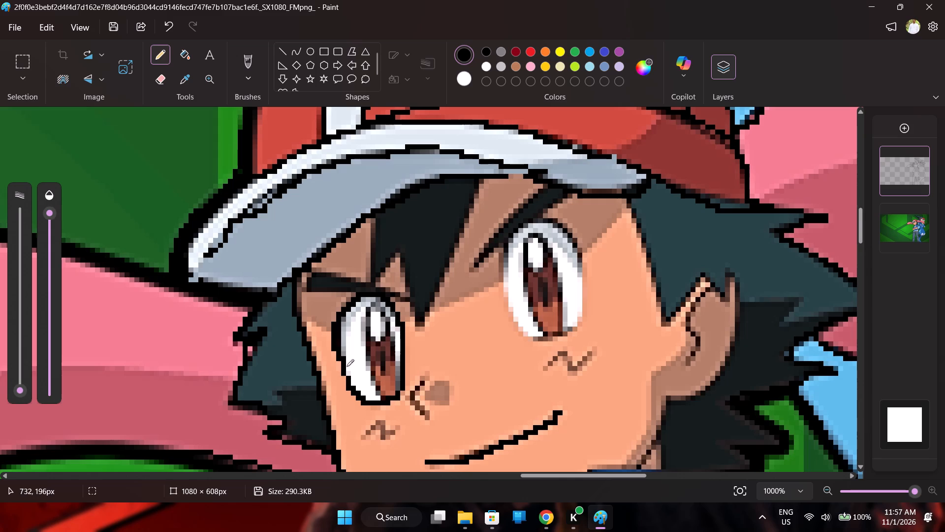
pyautogui.moveTo(369, 356); pyautogui.dragTo(374, 306)
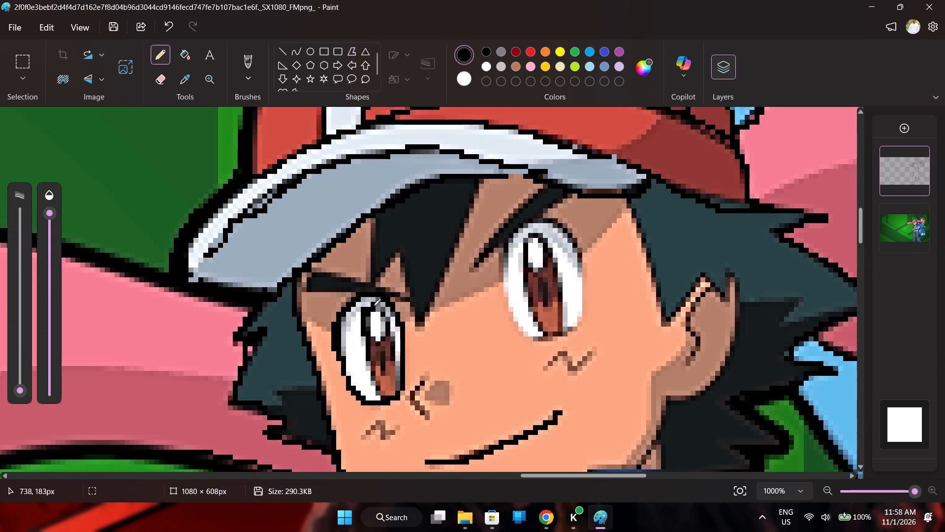
pyautogui.moveTo(374, 306); pyautogui.dragTo(391, 337)
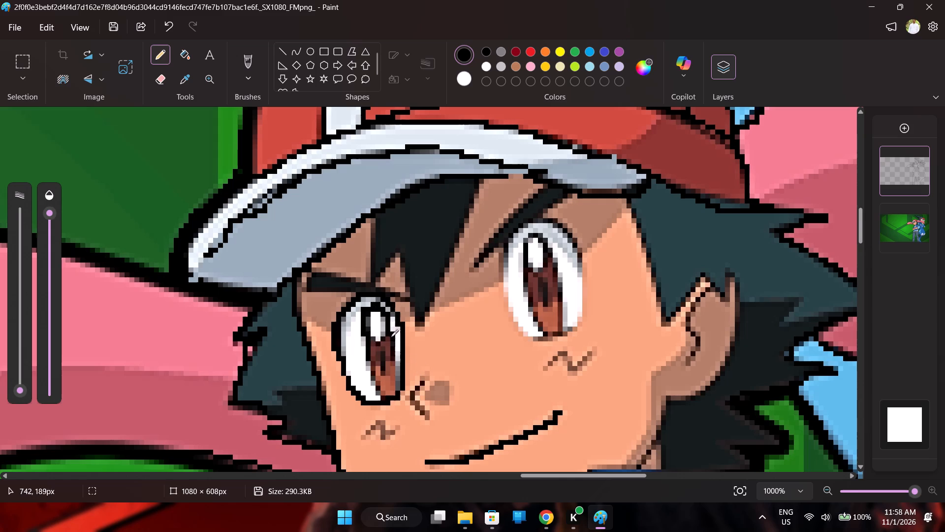
pyautogui.moveTo(391, 337); pyautogui.dragTo(392, 393)
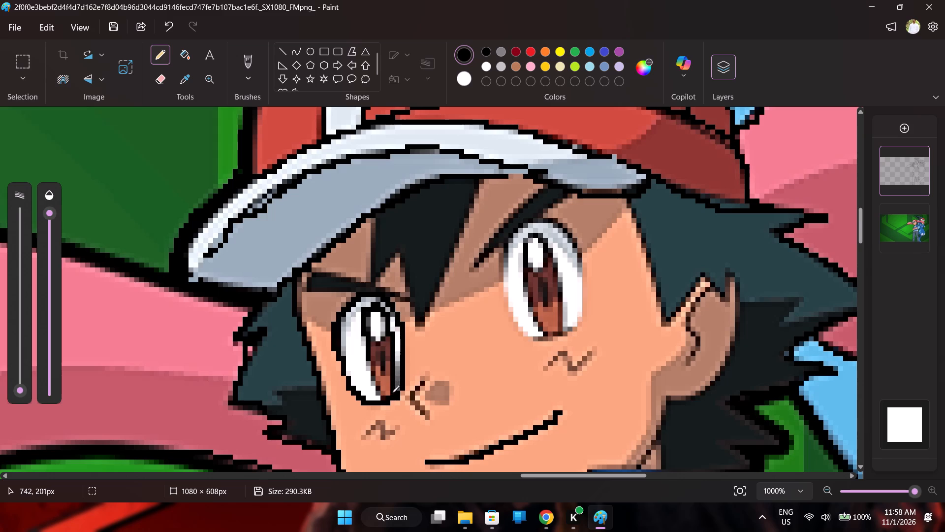
pyautogui.moveTo(392, 393); pyautogui.dragTo(365, 355)
pyautogui.moveTo(365, 355); pyautogui.dragTo(364, 330)
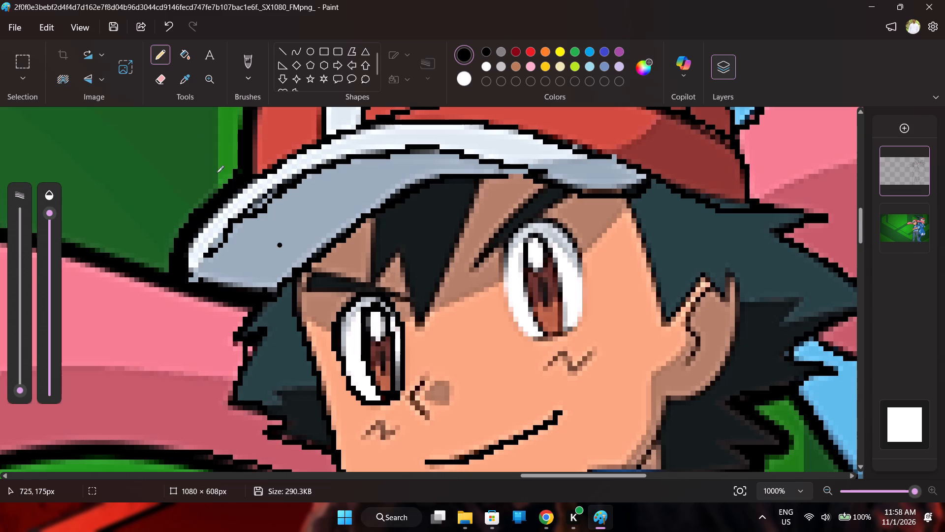
# Paint the highlights inside the irises of both of the boy's eyes in white.
pyautogui.click(461, 81)
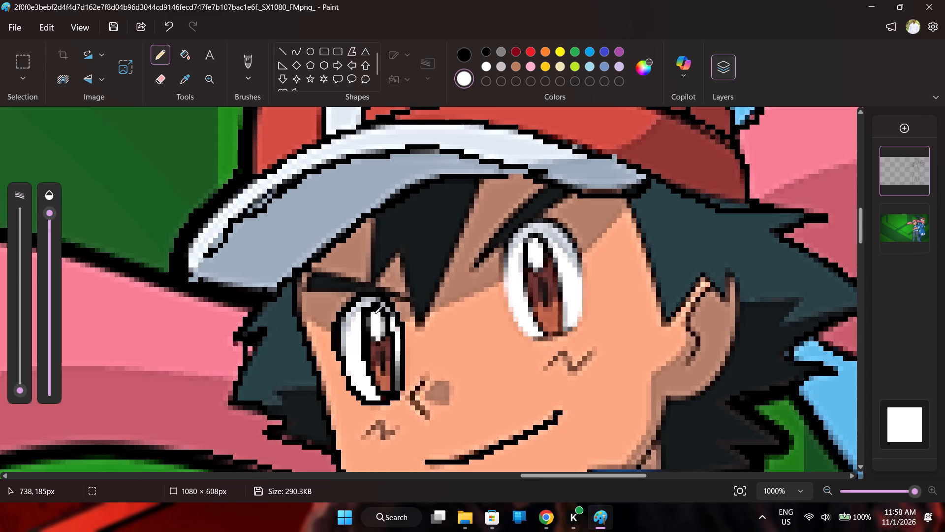
pyautogui.moveTo(375, 314); pyautogui.dragTo(375, 323)
pyautogui.moveTo(375, 323); pyautogui.dragTo(377, 338)
pyautogui.moveTo(377, 338); pyautogui.dragTo(380, 329)
pyautogui.moveTo(380, 329); pyautogui.dragTo(378, 341)
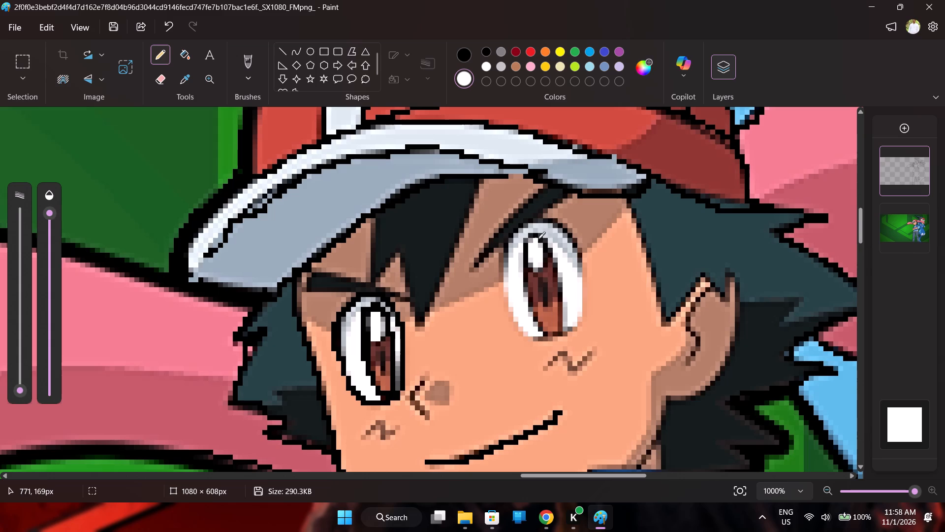
pyautogui.moveTo(538, 239); pyautogui.dragTo(534, 261)
pyautogui.moveTo(534, 261); pyautogui.dragTo(542, 256)
pyautogui.moveTo(542, 256); pyautogui.dragTo(535, 267)
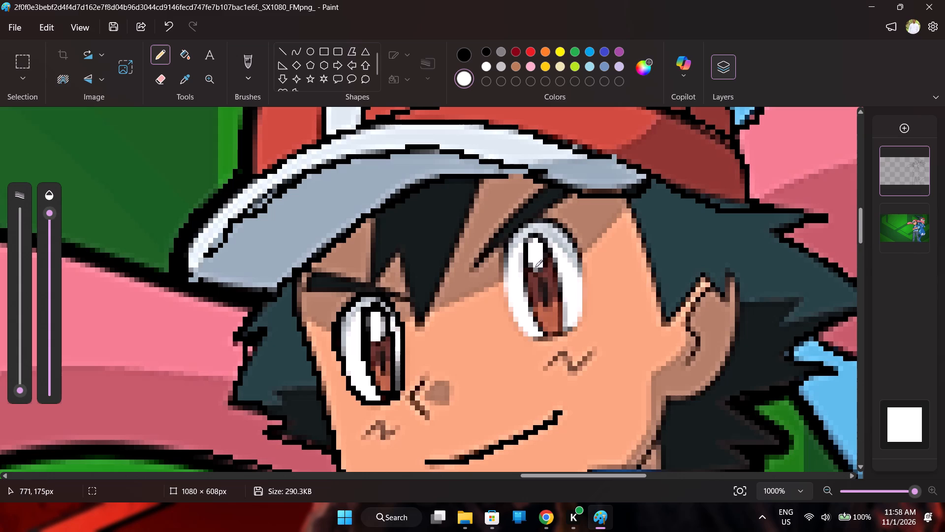
pyautogui.moveTo(535, 267); pyautogui.dragTo(535, 267)
# Trace the pointed hair tuft hanging from the brim between the boy's eyes in black.
pyautogui.click(464, 54)
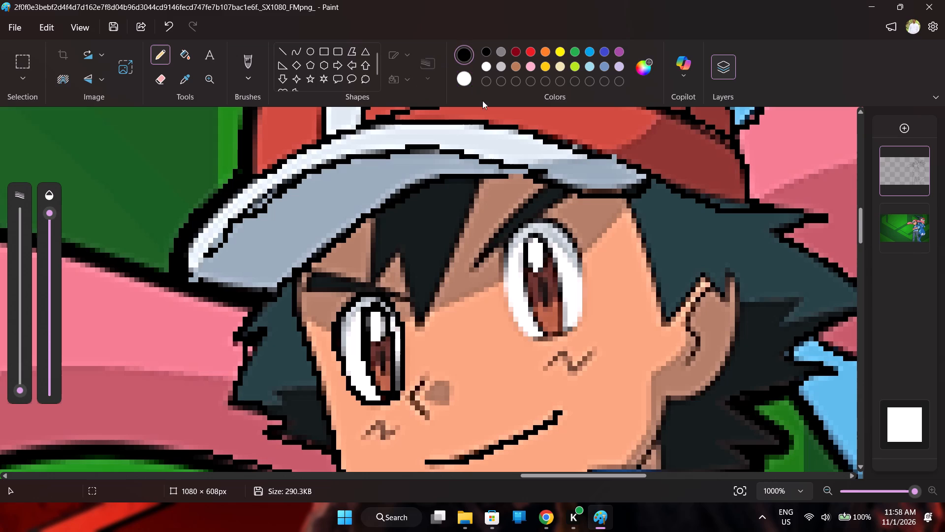
pyautogui.moveTo(380, 212); pyautogui.dragTo(380, 217)
pyautogui.moveTo(380, 217); pyautogui.dragTo(378, 272)
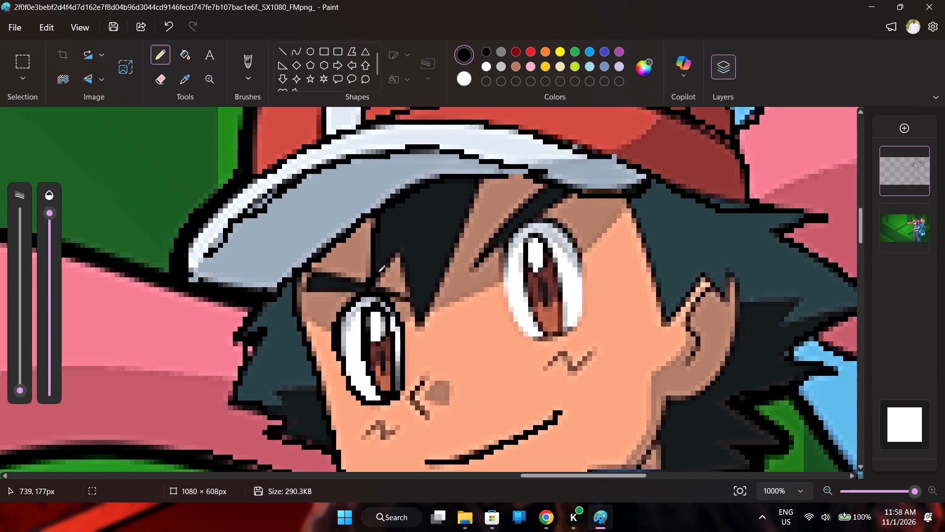
pyautogui.moveTo(378, 272); pyautogui.dragTo(409, 304)
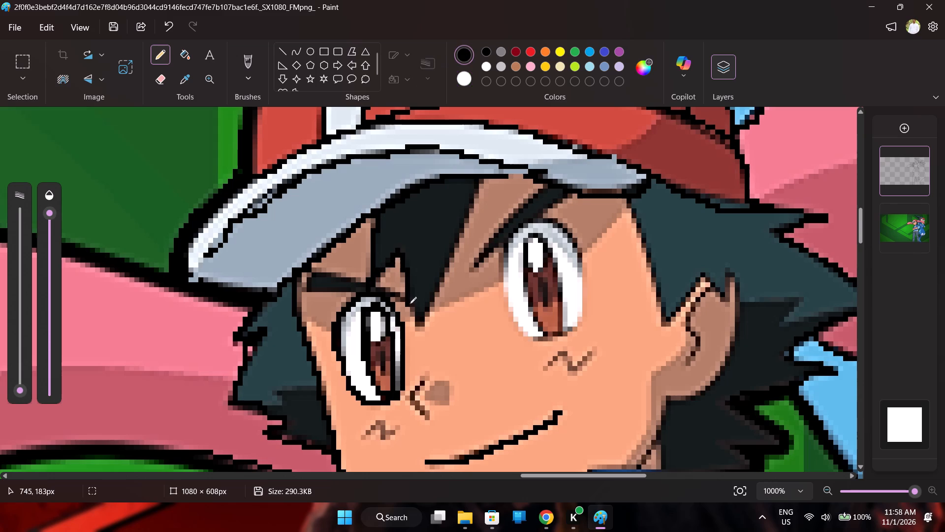
pyautogui.moveTo(409, 304); pyautogui.dragTo(439, 289)
pyautogui.moveTo(439, 289); pyautogui.dragTo(479, 187)
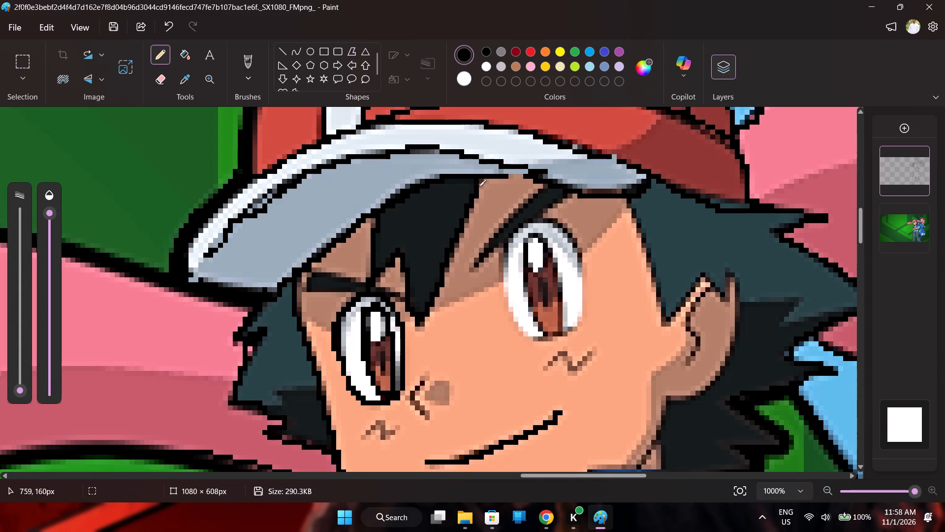
pyautogui.moveTo(479, 187); pyautogui.dragTo(481, 176)
# Trace the edges of the slanted eyebrow above the boy's larger eye in black, from the brim to its tip.
pyautogui.moveTo(551, 185); pyautogui.dragTo(489, 235)
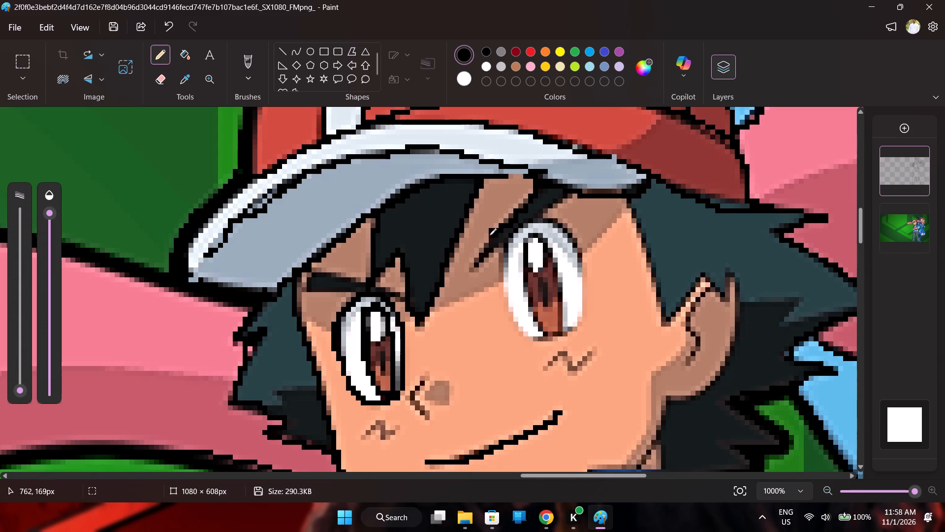
pyautogui.moveTo(489, 235); pyautogui.dragTo(511, 233)
pyautogui.moveTo(511, 233); pyautogui.dragTo(571, 191)
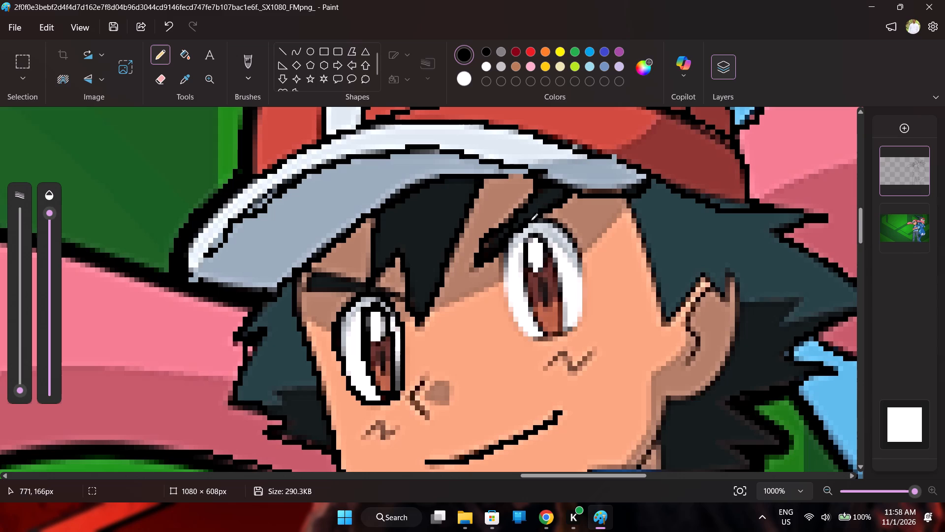
# Trace the outline and the iris of the boy's larger eye, below the slanted eyebrow, in black.
pyautogui.click(526, 224)
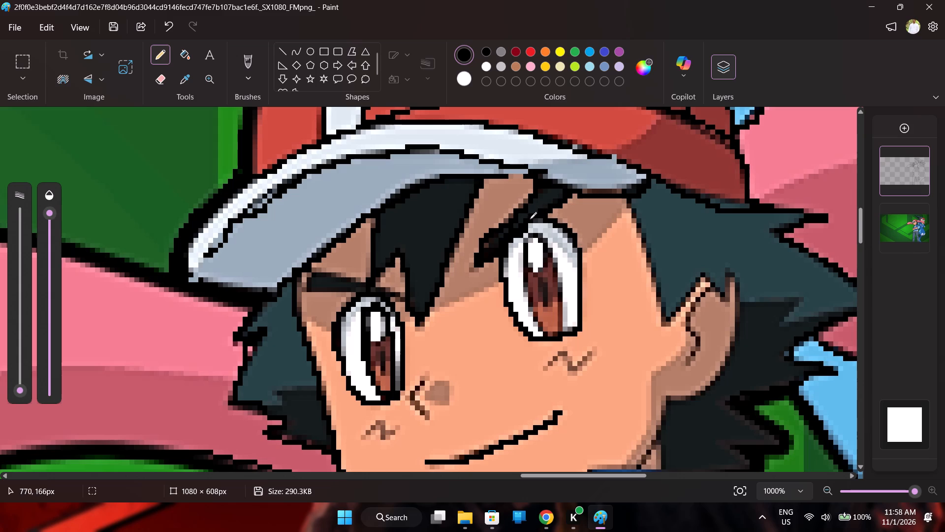
pyautogui.moveTo(524, 243); pyautogui.dragTo(524, 264)
pyautogui.moveTo(524, 264); pyautogui.dragTo(536, 324)
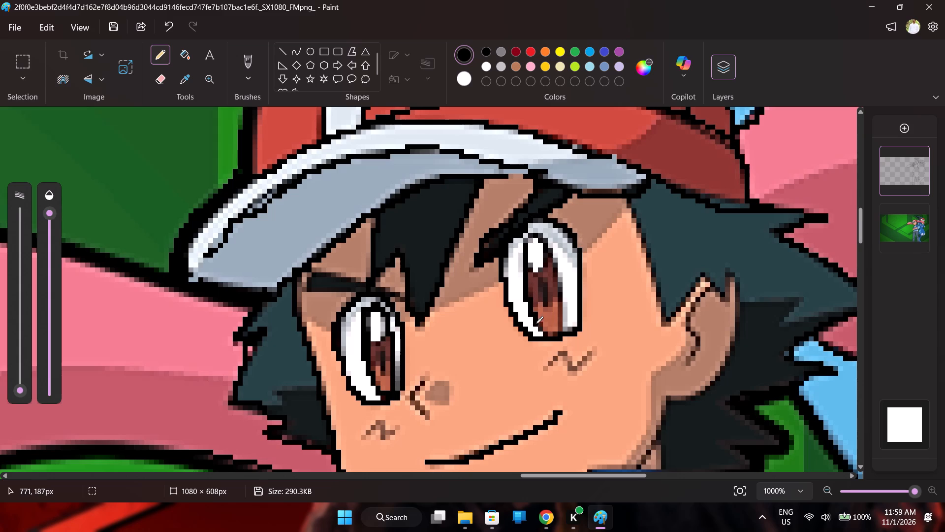
pyautogui.moveTo(536, 324); pyautogui.dragTo(546, 335)
pyautogui.moveTo(561, 334); pyautogui.dragTo(557, 278)
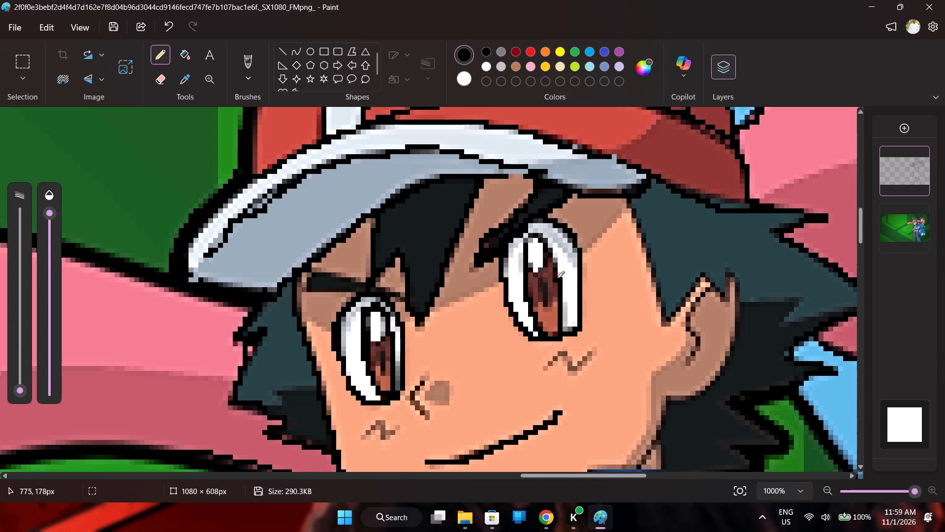
pyautogui.moveTo(557, 278); pyautogui.dragTo(525, 236)
pyautogui.moveTo(525, 236); pyautogui.dragTo(524, 250)
# Draw the pupil lines inside the irises of both of the boy's eyes in black.
pyautogui.moveTo(547, 285); pyautogui.dragTo(547, 297)
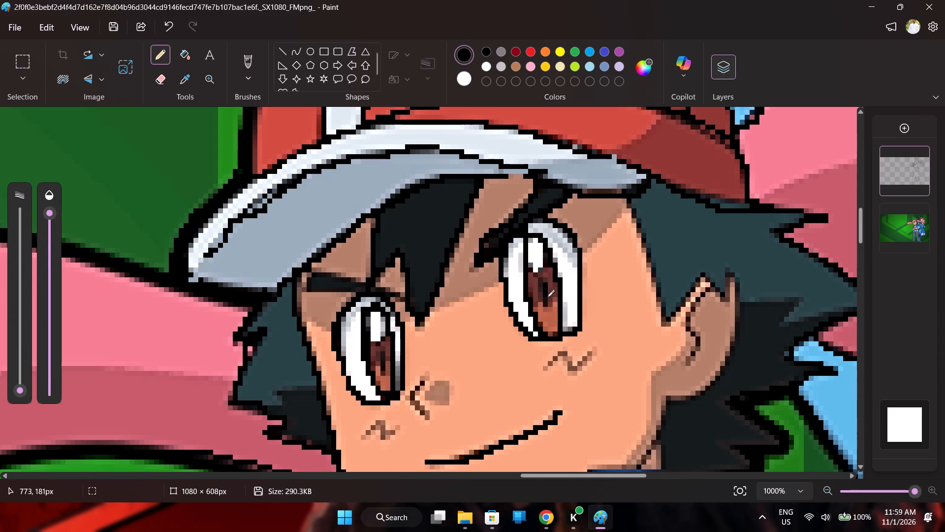
pyautogui.moveTo(547, 297); pyautogui.dragTo(547, 304)
pyautogui.moveTo(386, 353); pyautogui.dragTo(385, 372)
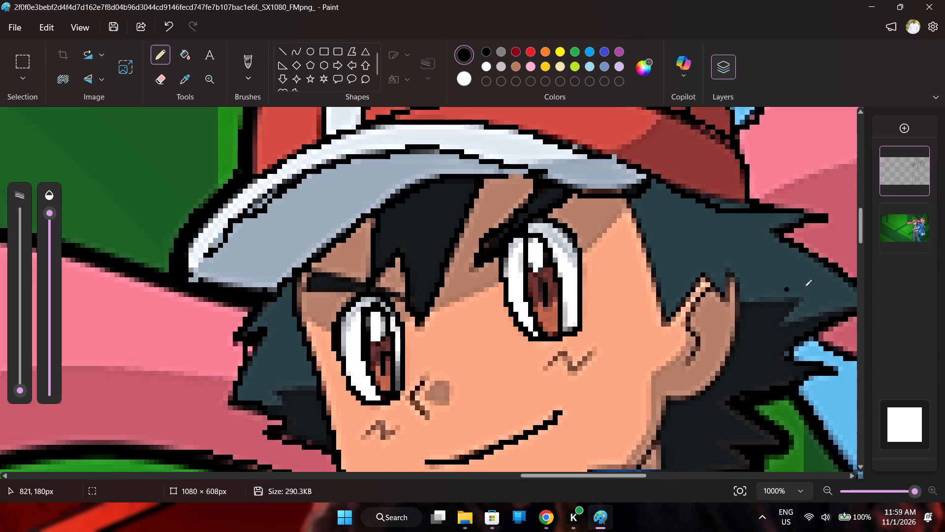
# Trace the boy's nose and the zigzag cheek mark below each eye in black at 594% zoom, checking the linework with the reference layer hidden.
pyautogui.moveTo(604, 475); pyautogui.dragTo(580, 480)
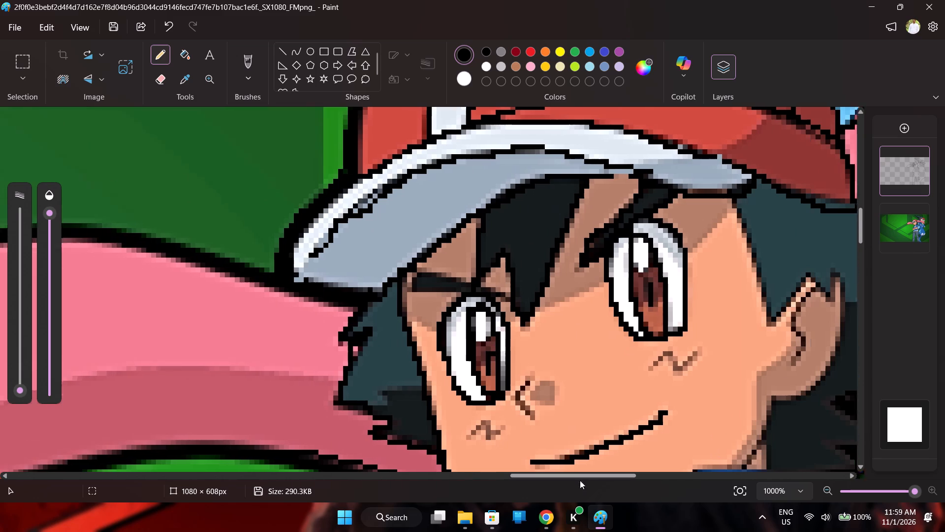
pyautogui.moveTo(580, 480); pyautogui.dragTo(606, 480)
pyautogui.click(862, 490)
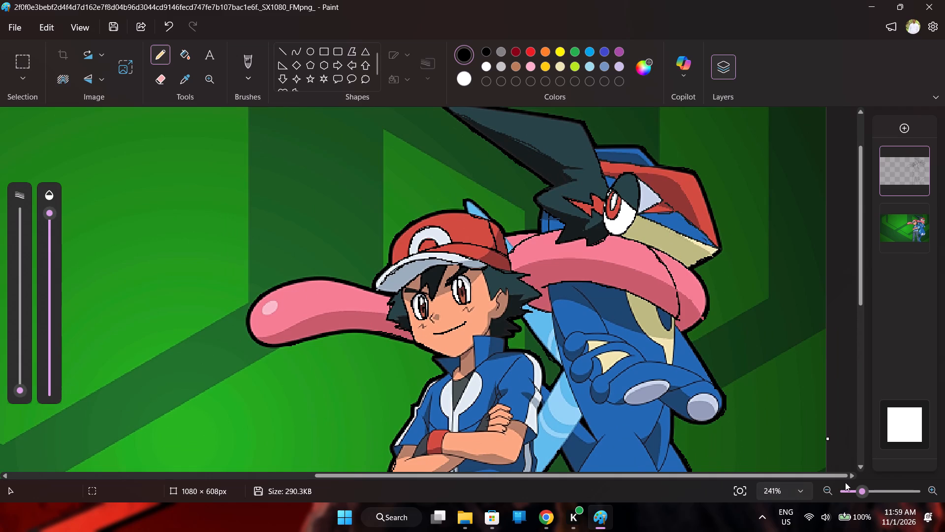
pyautogui.moveTo(862, 491); pyautogui.dragTo(887, 492)
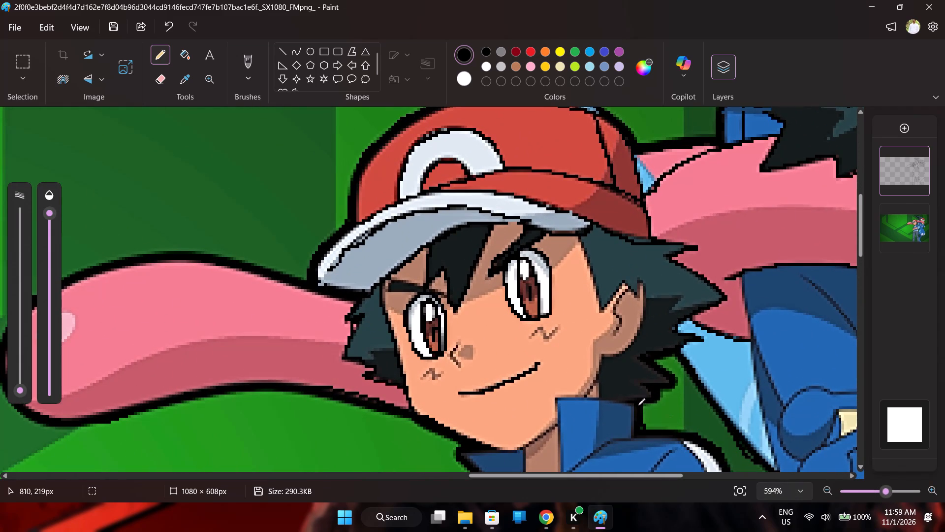
pyautogui.moveTo(459, 341); pyautogui.dragTo(452, 354)
pyautogui.moveTo(452, 354); pyautogui.dragTo(462, 366)
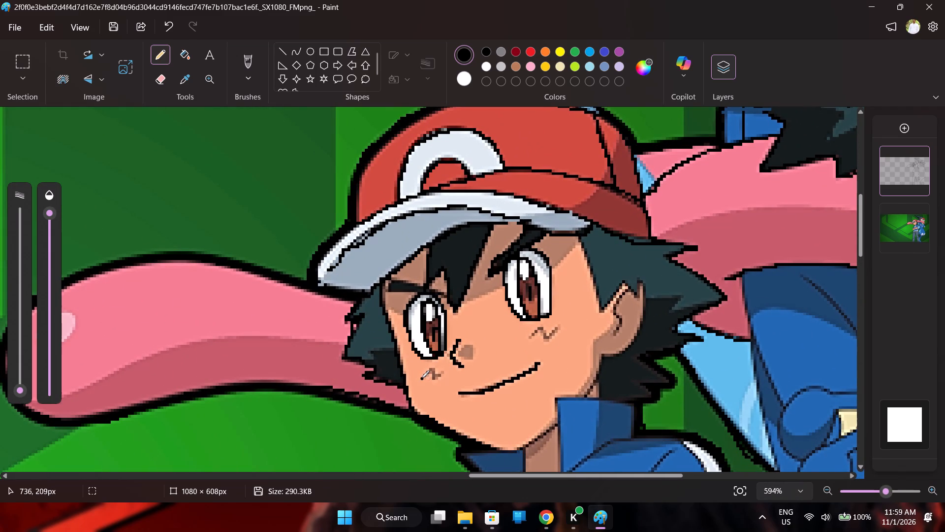
pyautogui.moveTo(422, 379); pyautogui.dragTo(435, 378)
pyautogui.moveTo(435, 378); pyautogui.dragTo(443, 375)
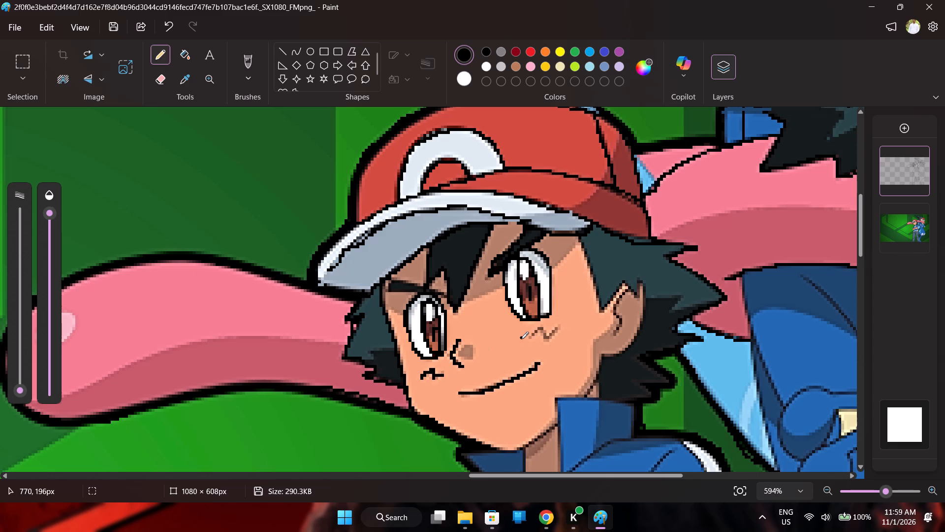
pyautogui.moveTo(529, 339); pyautogui.dragTo(543, 338)
pyautogui.moveTo(543, 338); pyautogui.dragTo(559, 329)
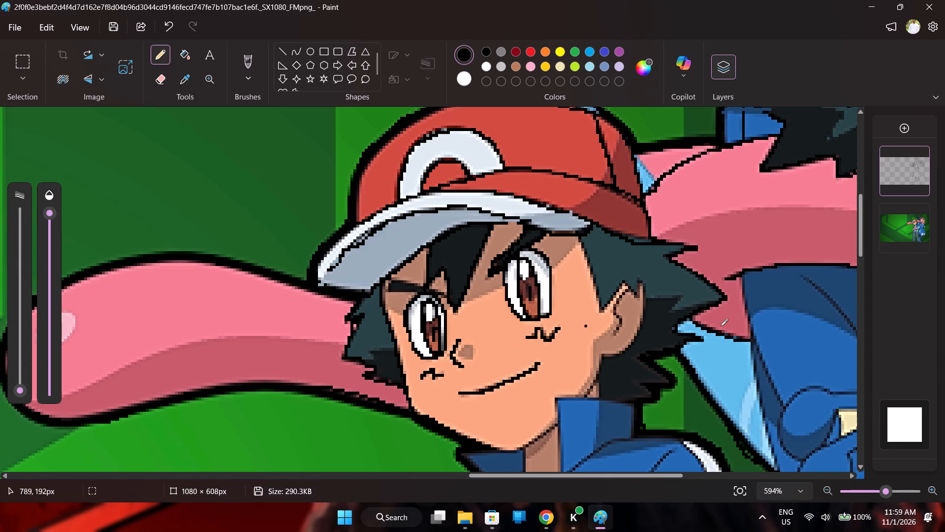
pyautogui.click(917, 208)
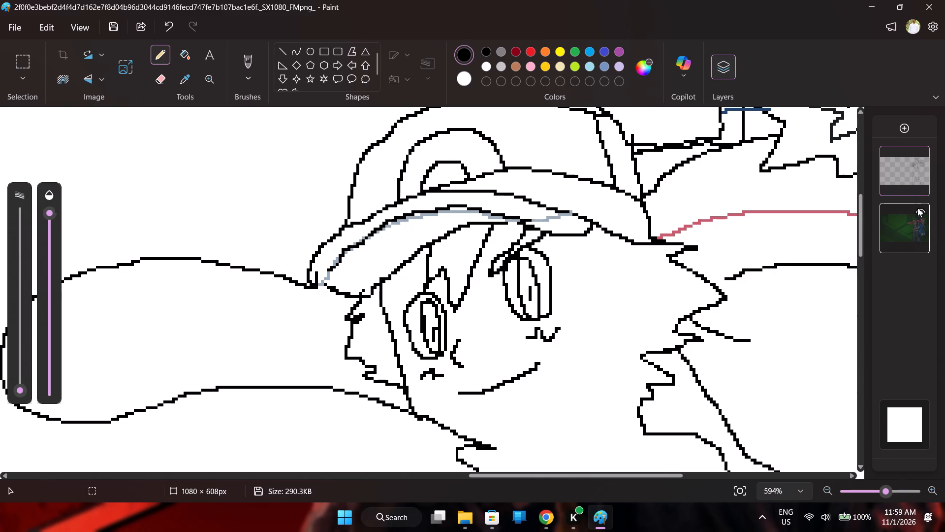
pyautogui.click(917, 208)
pyautogui.click(917, 208)
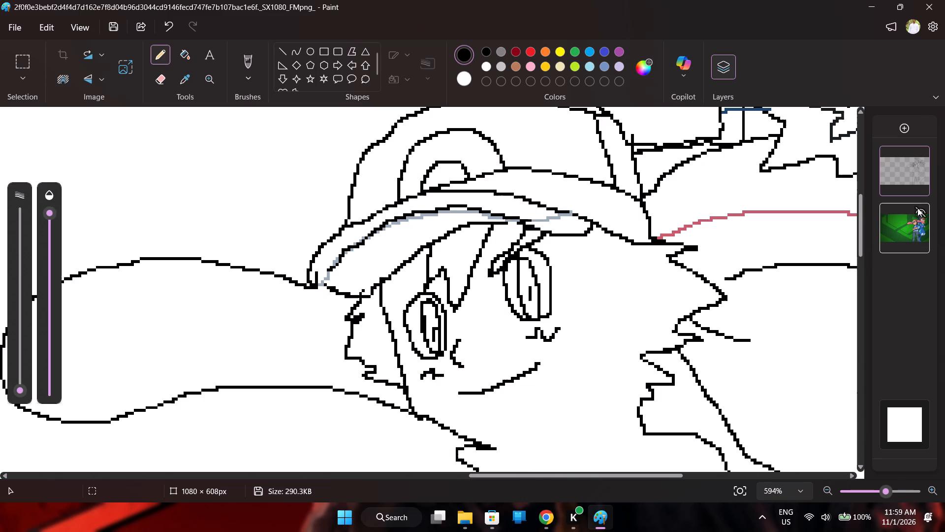
pyautogui.click(917, 208)
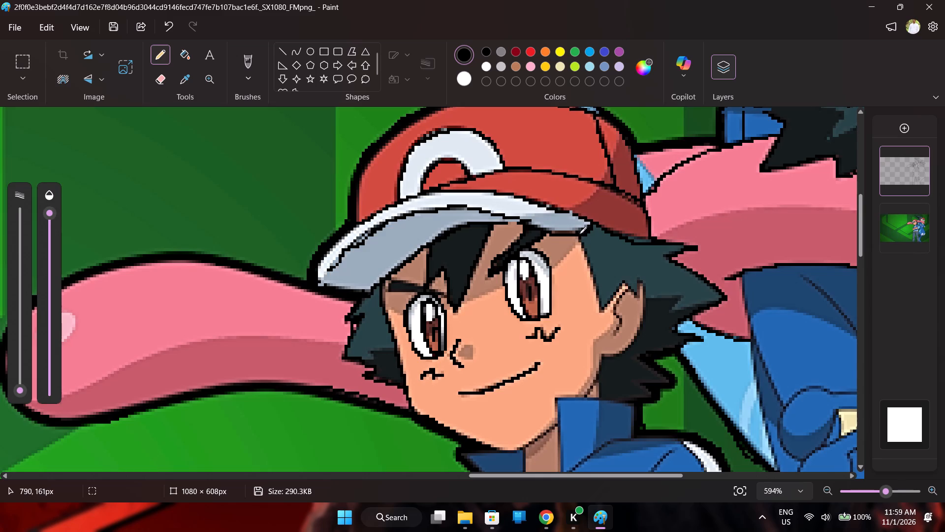
# Trace the side hair's edge from the cap brim to the ear and the ear's outer outline in black.
pyautogui.moveTo(579, 234); pyautogui.dragTo(600, 303)
pyautogui.moveTo(600, 303); pyautogui.dragTo(622, 286)
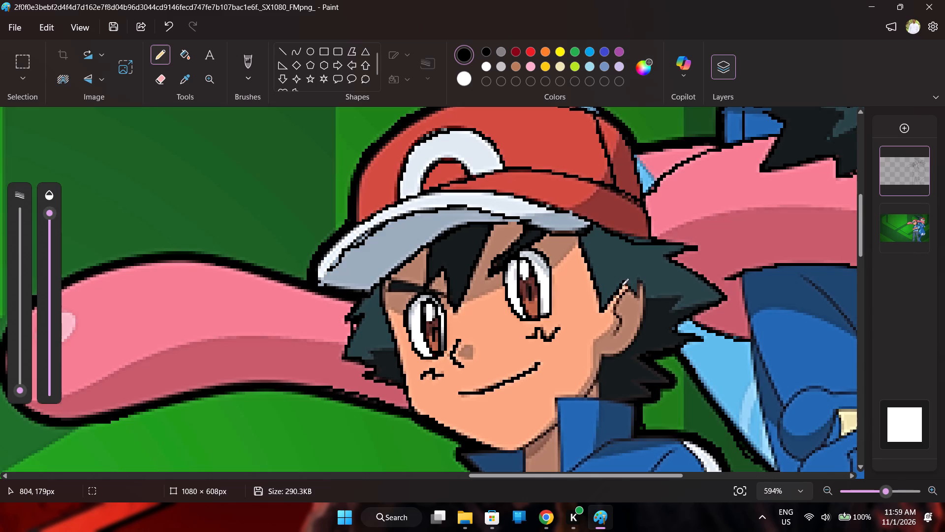
pyautogui.moveTo(622, 286); pyautogui.dragTo(637, 289)
pyautogui.moveTo(637, 289); pyautogui.dragTo(638, 329)
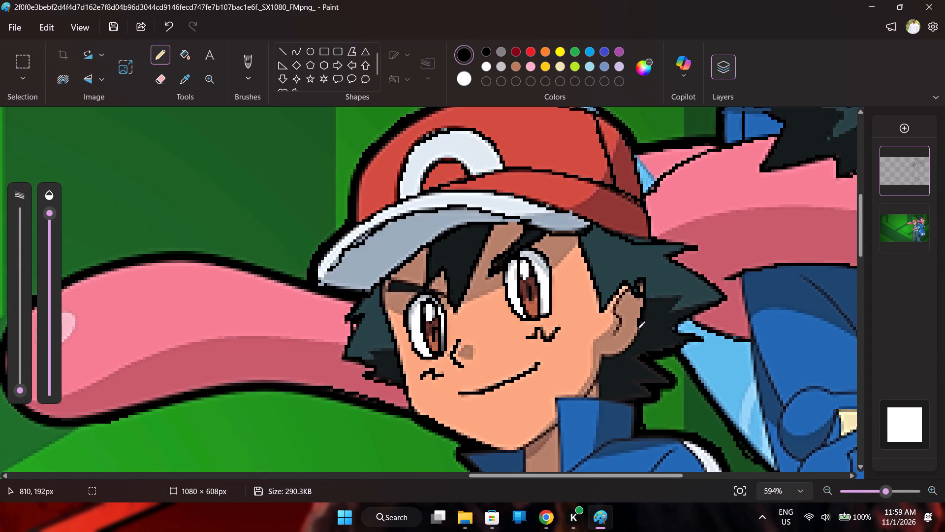
pyautogui.moveTo(638, 329); pyautogui.dragTo(606, 356)
# Trace the boy's jawline in black from the bottom of the ear, past the collar, to the chin.
pyautogui.moveTo(606, 356); pyautogui.dragTo(599, 366)
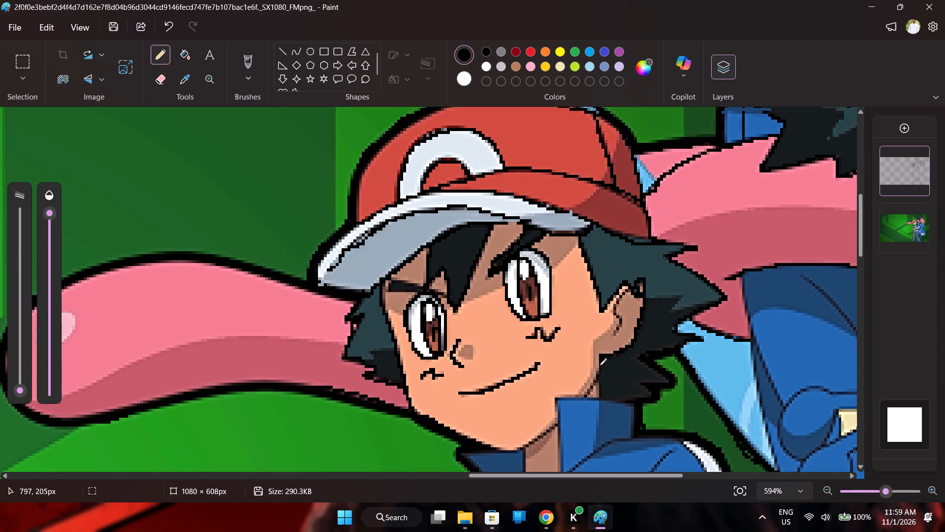
pyautogui.moveTo(599, 366); pyautogui.dragTo(572, 400)
pyautogui.moveTo(572, 400); pyautogui.dragTo(558, 411)
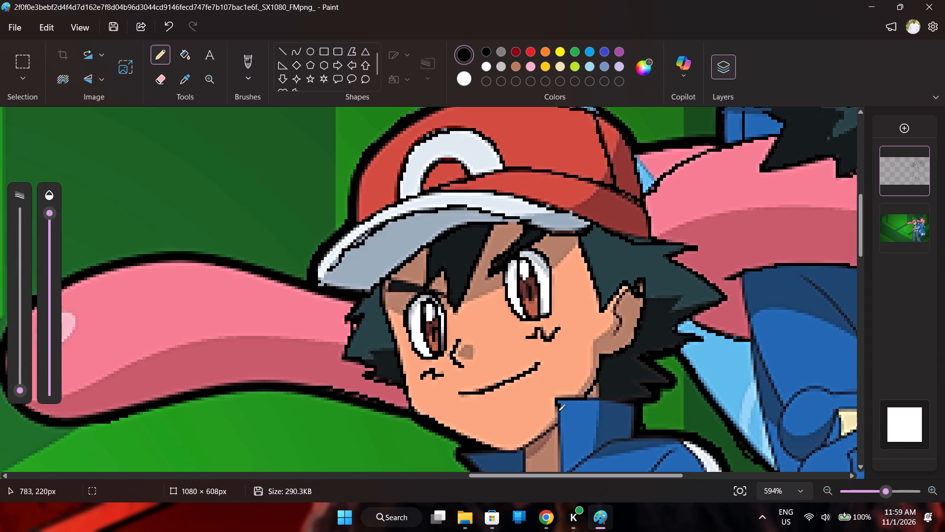
pyautogui.moveTo(558, 411); pyautogui.dragTo(540, 436)
pyautogui.moveTo(540, 436); pyautogui.dragTo(495, 449)
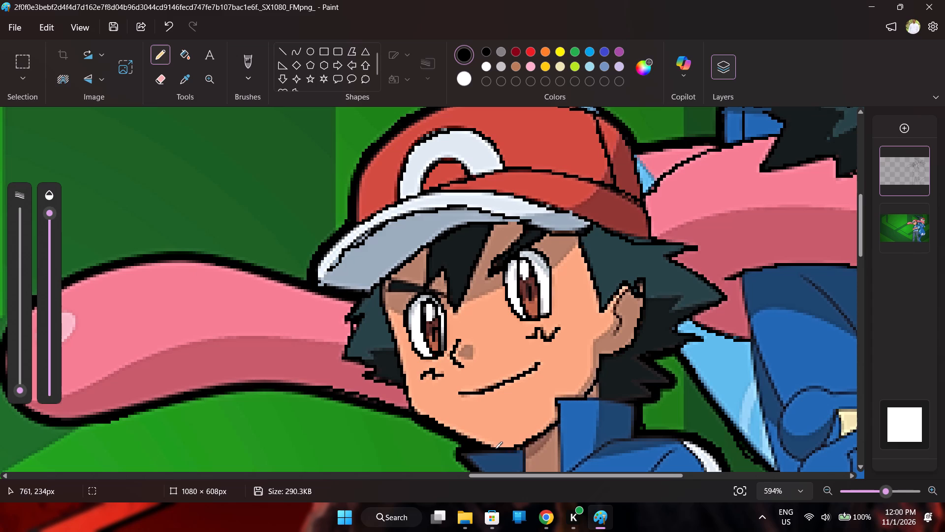
pyautogui.moveTo(495, 449); pyautogui.dragTo(463, 426)
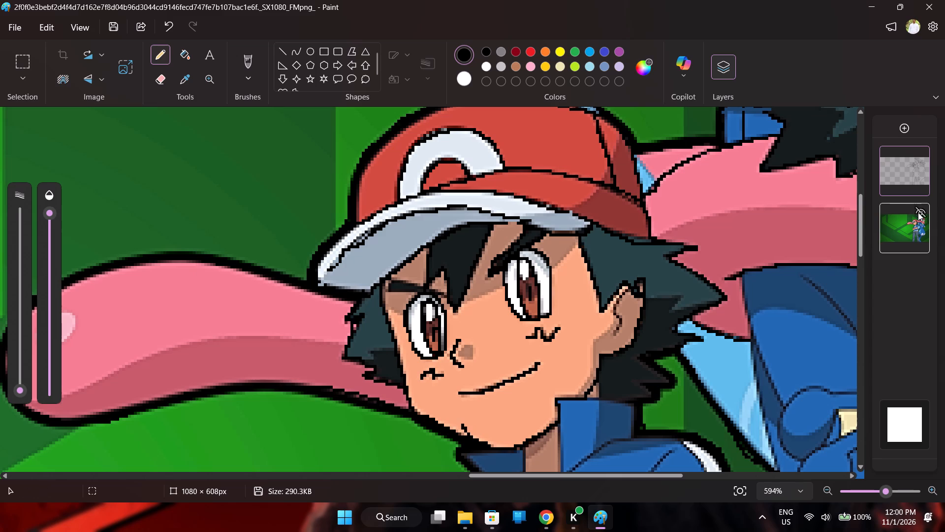
# Erase the stray black mark inside the face above the chin line and return to the Pencil tool.
pyautogui.click(918, 212)
pyautogui.click(918, 212)
pyautogui.click(163, 74)
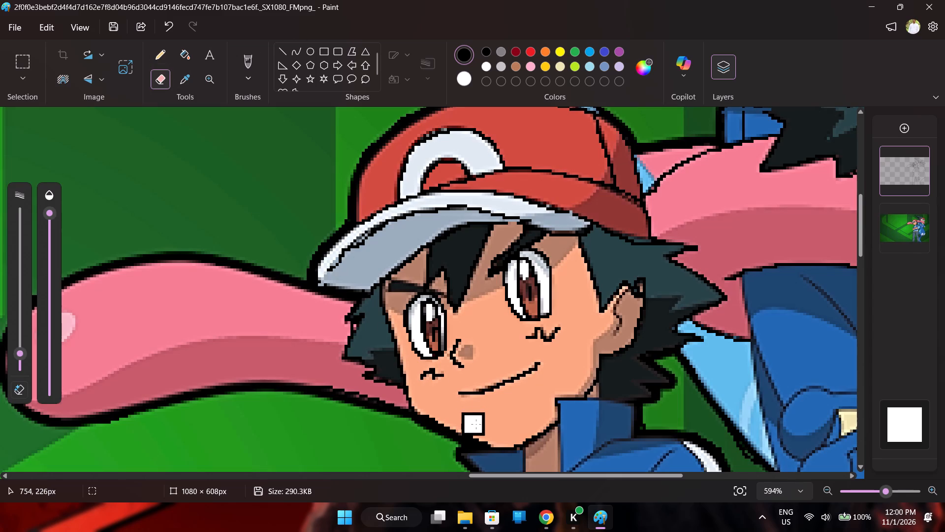
pyautogui.click(476, 424)
pyautogui.click(163, 54)
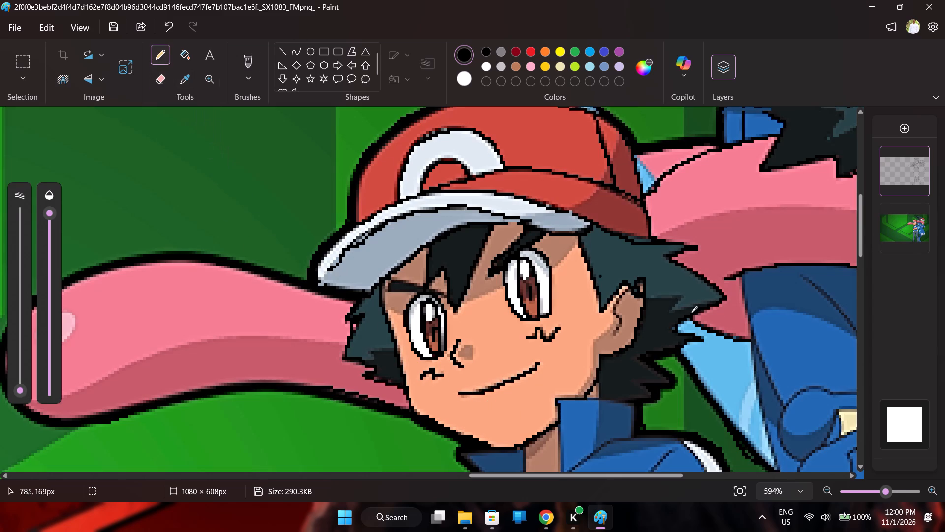
# Sample the brown shaded skin tone and trace the shadow boundary across the boy's forehead, between and beside the eyes, up to the side hair.
pyautogui.click(181, 87)
pyautogui.click(405, 270)
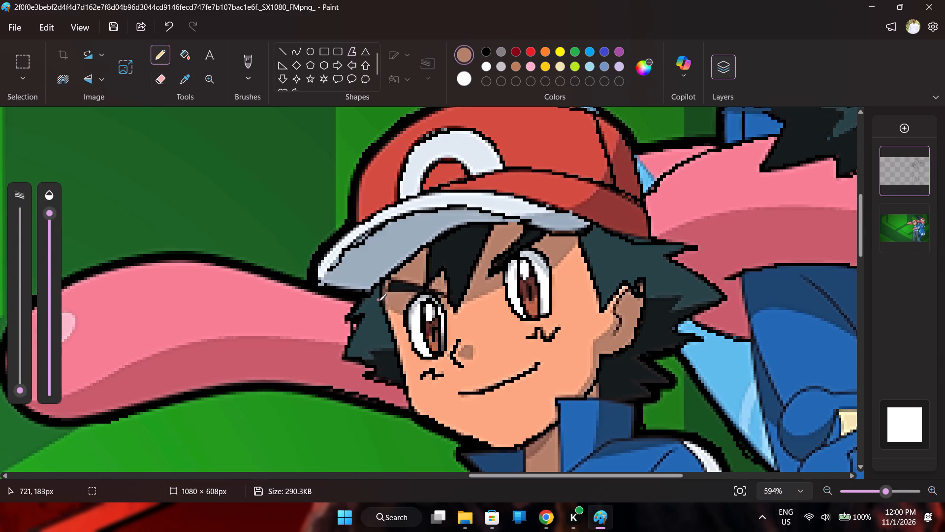
pyautogui.moveTo(383, 303); pyautogui.dragTo(402, 315)
pyautogui.moveTo(402, 315); pyautogui.dragTo(403, 315)
pyautogui.moveTo(444, 310); pyautogui.dragTo(446, 310)
pyautogui.moveTo(446, 310); pyautogui.dragTo(453, 309)
pyautogui.moveTo(460, 303); pyautogui.dragTo(506, 287)
pyautogui.moveTo(551, 269); pyautogui.dragTo(559, 266)
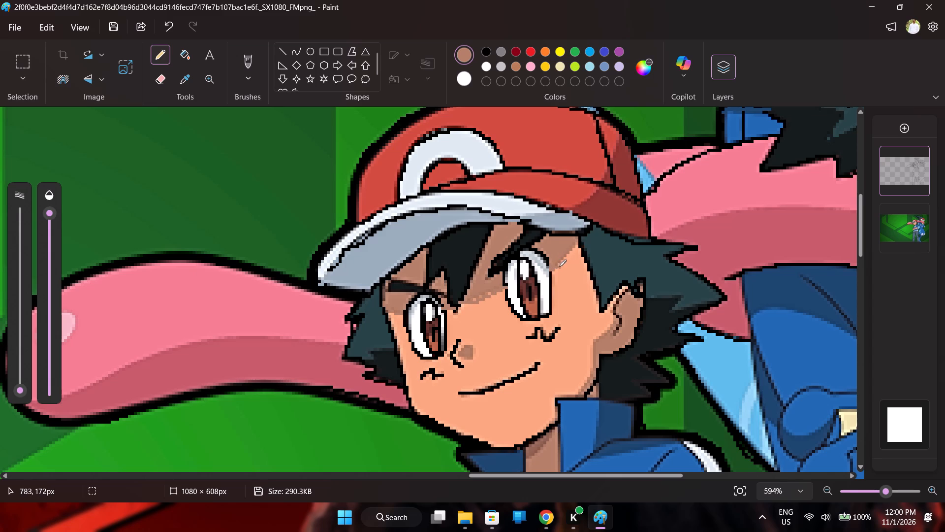
pyautogui.moveTo(559, 266); pyautogui.dragTo(579, 244)
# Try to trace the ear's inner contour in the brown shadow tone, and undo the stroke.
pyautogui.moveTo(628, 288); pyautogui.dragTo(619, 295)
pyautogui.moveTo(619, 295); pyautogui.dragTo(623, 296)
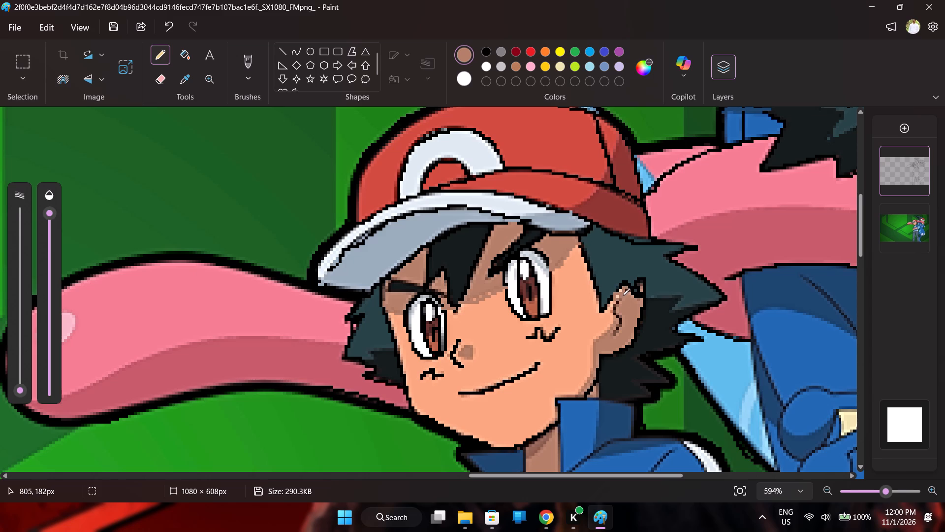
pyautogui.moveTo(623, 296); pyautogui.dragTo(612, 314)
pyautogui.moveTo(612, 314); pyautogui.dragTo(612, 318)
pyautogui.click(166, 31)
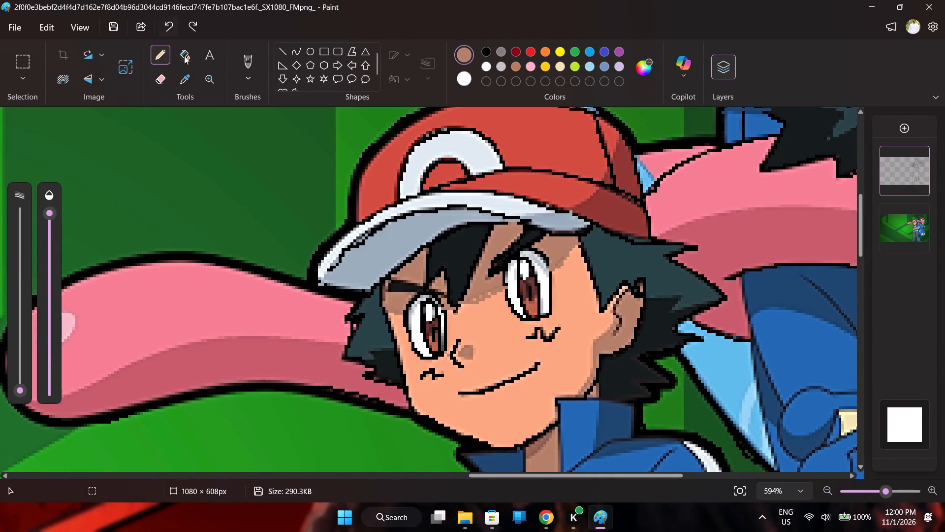
# Trace the inner fold line of the boy's ear in black.
pyautogui.click(483, 53)
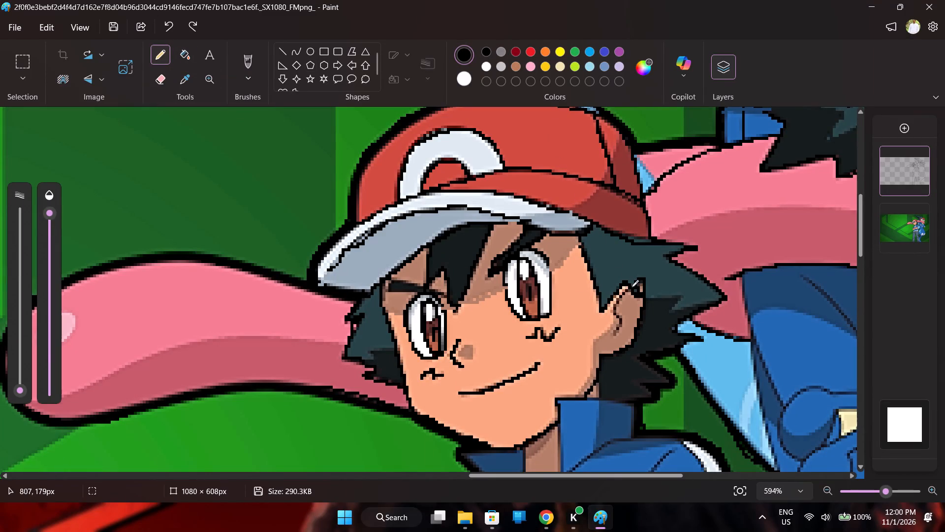
pyautogui.moveTo(631, 287); pyautogui.dragTo(619, 315)
pyautogui.moveTo(619, 315); pyautogui.dragTo(614, 331)
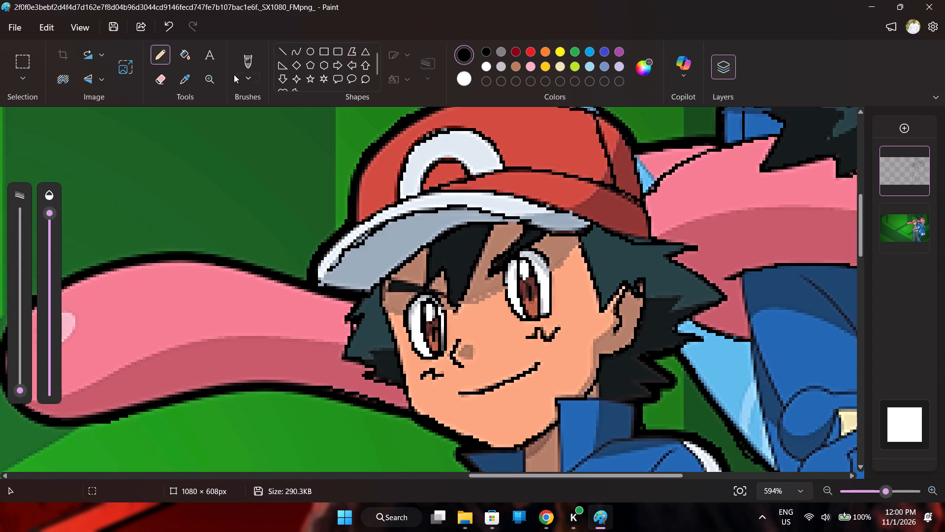
# Trace the skin shadow boundary from the collar up the jaw through the ear to its upper tip in the sampled brown shadow tone.
pyautogui.click(191, 81)
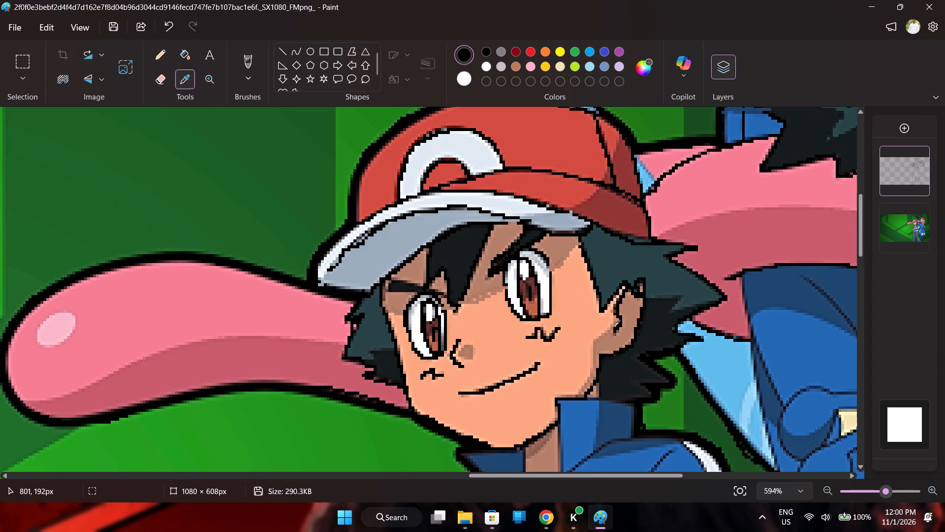
pyautogui.click(615, 342)
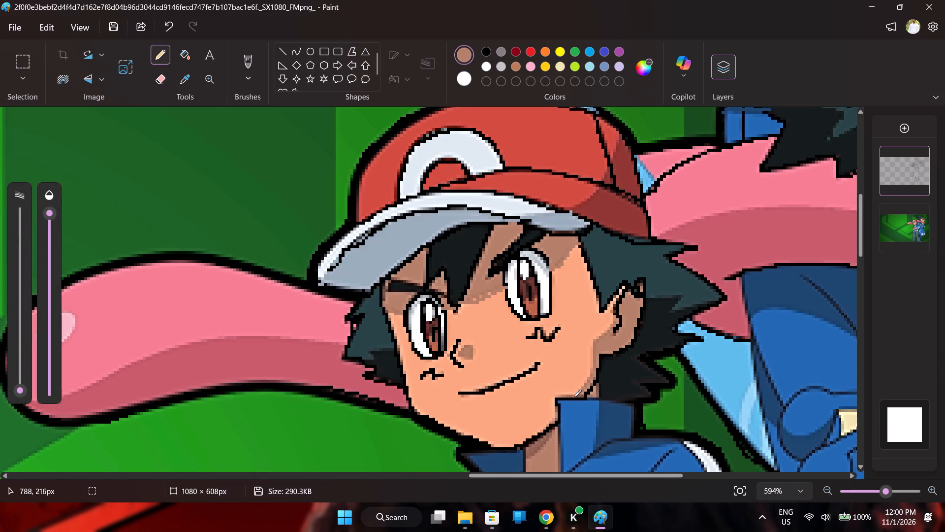
pyautogui.moveTo(574, 397); pyautogui.dragTo(591, 354)
pyautogui.moveTo(591, 354); pyautogui.dragTo(614, 314)
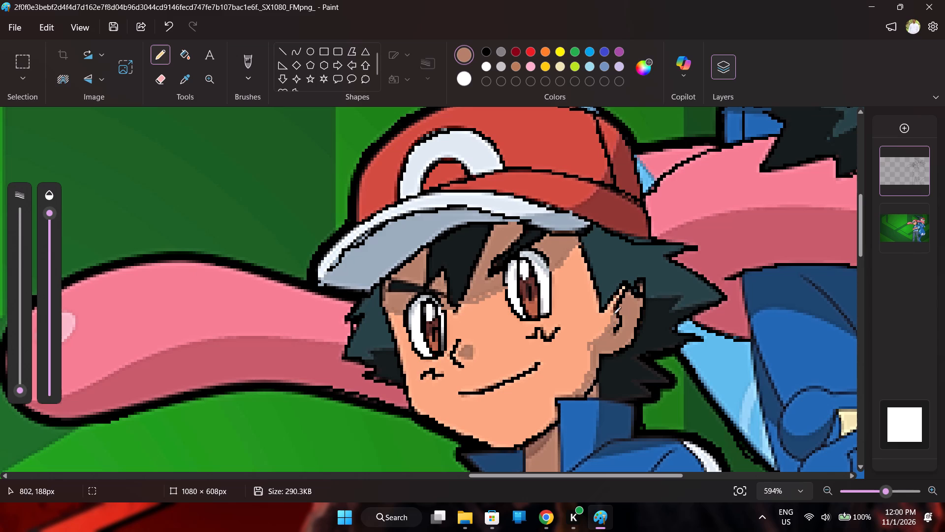
pyautogui.moveTo(614, 314); pyautogui.dragTo(620, 291)
pyautogui.moveTo(620, 291); pyautogui.dragTo(625, 285)
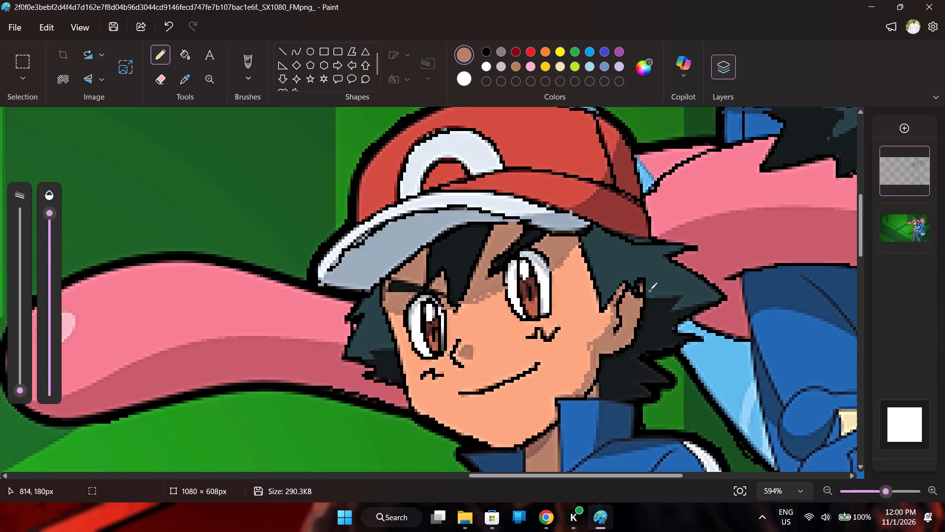
pyautogui.moveTo(640, 284); pyautogui.dragTo(641, 284)
pyautogui.moveTo(641, 284); pyautogui.dragTo(641, 291)
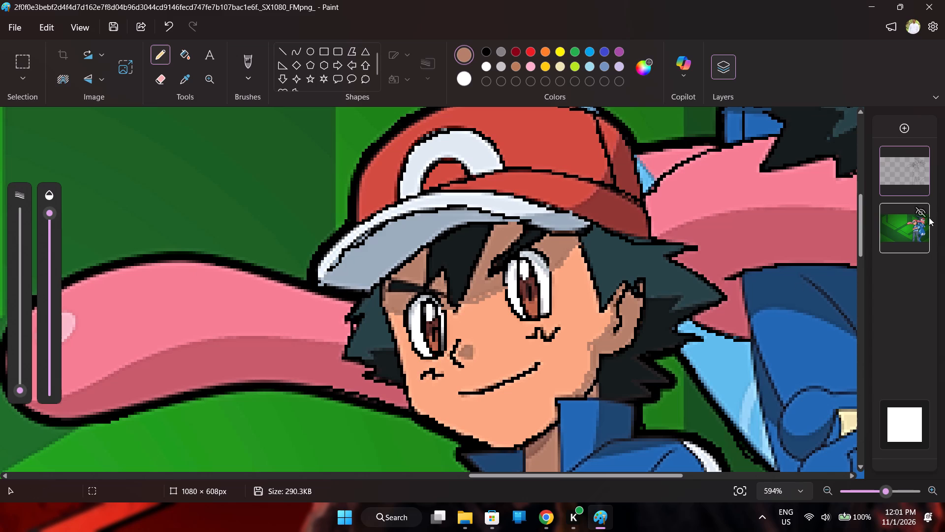
pyautogui.click(921, 209)
pyautogui.click(921, 209)
# Trace the hair's shadow boundary from the ear to the outer hair spike in the sampled dark hair colour, checking the linework without the reference layer.
pyautogui.click(190, 84)
pyautogui.click(669, 316)
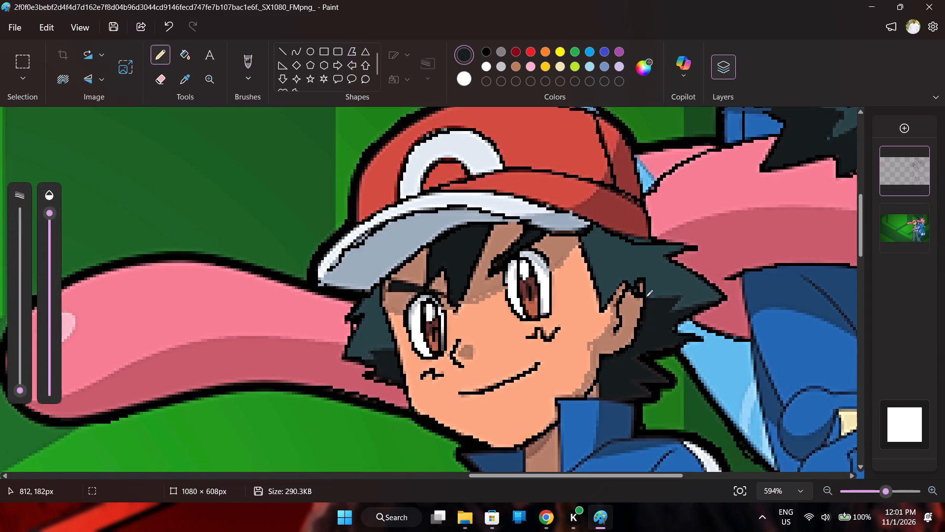
pyautogui.moveTo(644, 297); pyautogui.dragTo(681, 298)
pyautogui.moveTo(681, 298); pyautogui.dragTo(707, 299)
pyautogui.moveTo(707, 299); pyautogui.dragTo(723, 299)
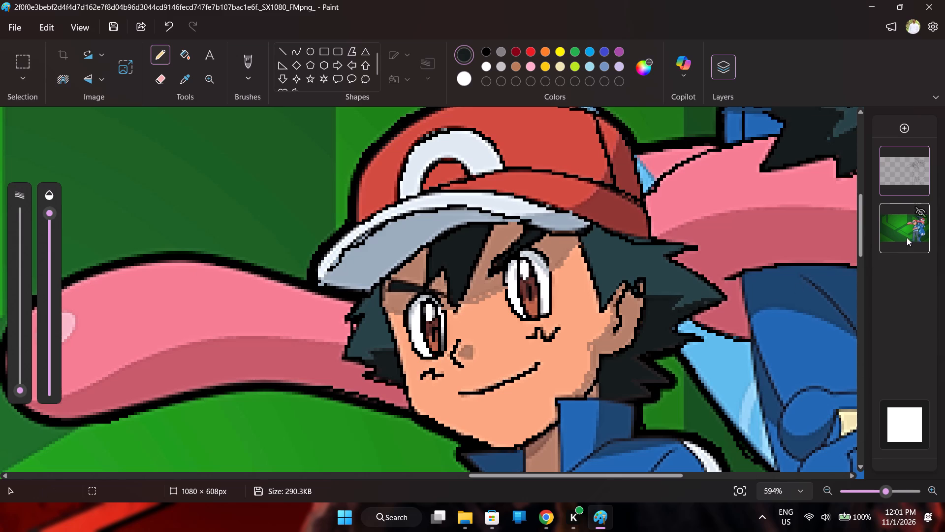
pyautogui.click(923, 210)
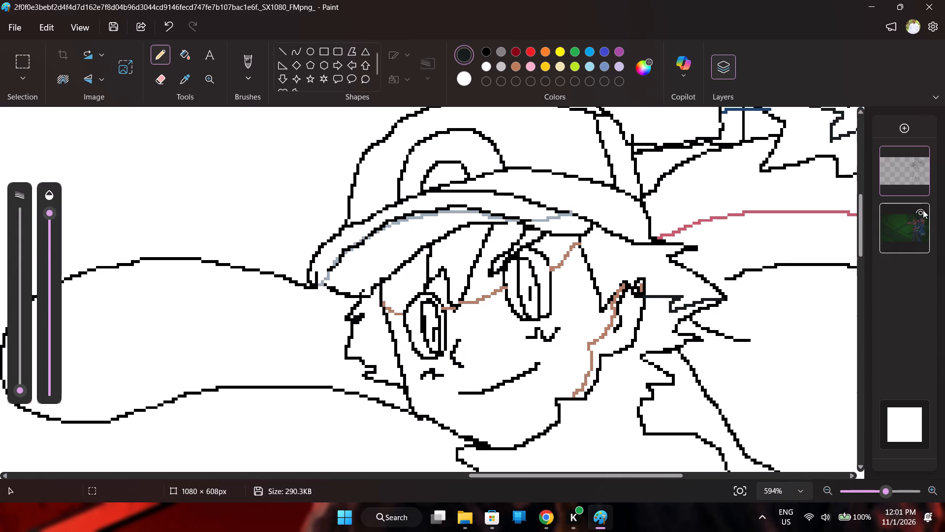
pyautogui.click(923, 210)
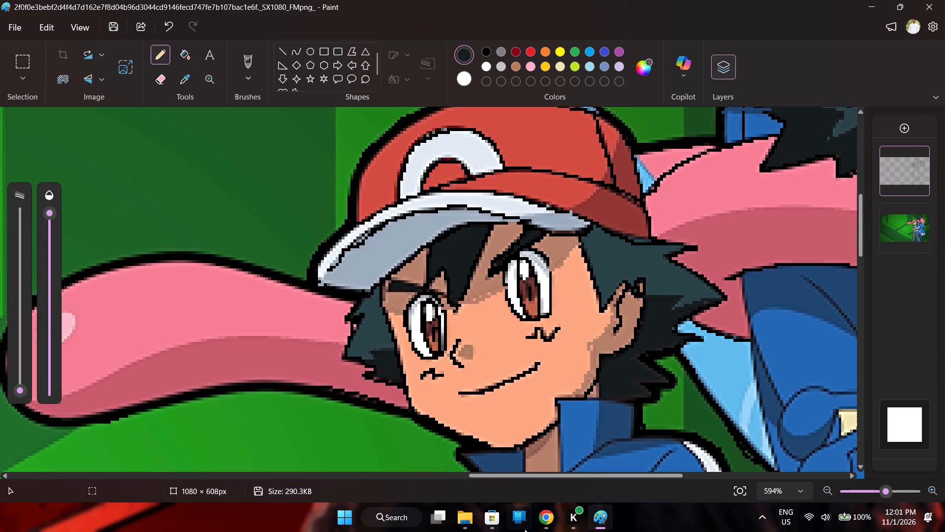
# Trace the outer edge of the frog's arm in the dark colour, from beneath the pink tongue scarf down along the light-blue area.
pyautogui.moveTo(570, 474); pyautogui.dragTo(671, 473)
pyautogui.click(921, 208)
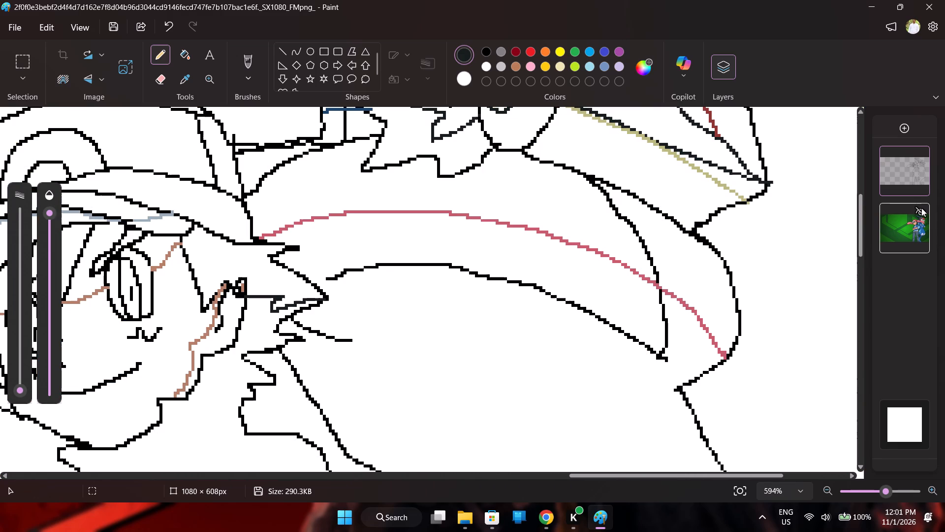
pyautogui.click(921, 208)
pyautogui.doubleClick(921, 208)
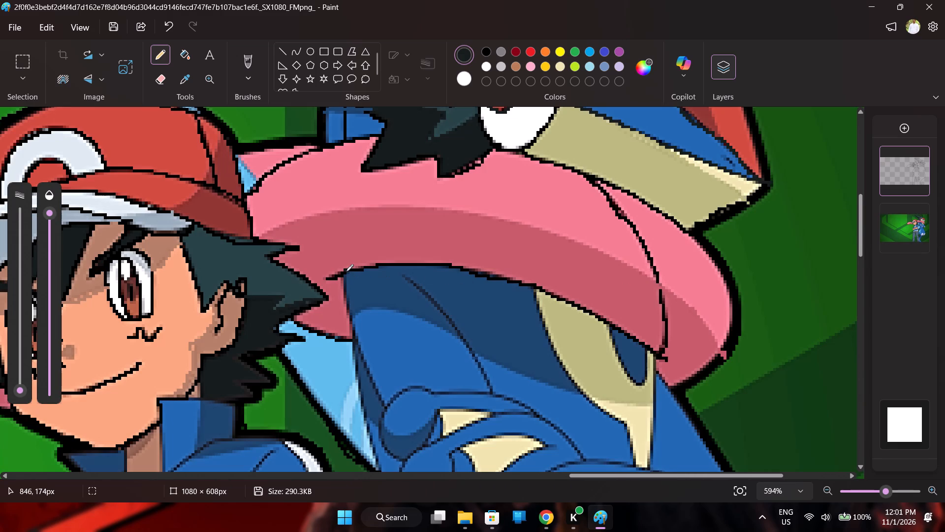
pyautogui.moveTo(346, 271); pyautogui.dragTo(344, 289)
pyautogui.moveTo(344, 289); pyautogui.dragTo(353, 349)
pyautogui.moveTo(353, 349); pyautogui.dragTo(367, 426)
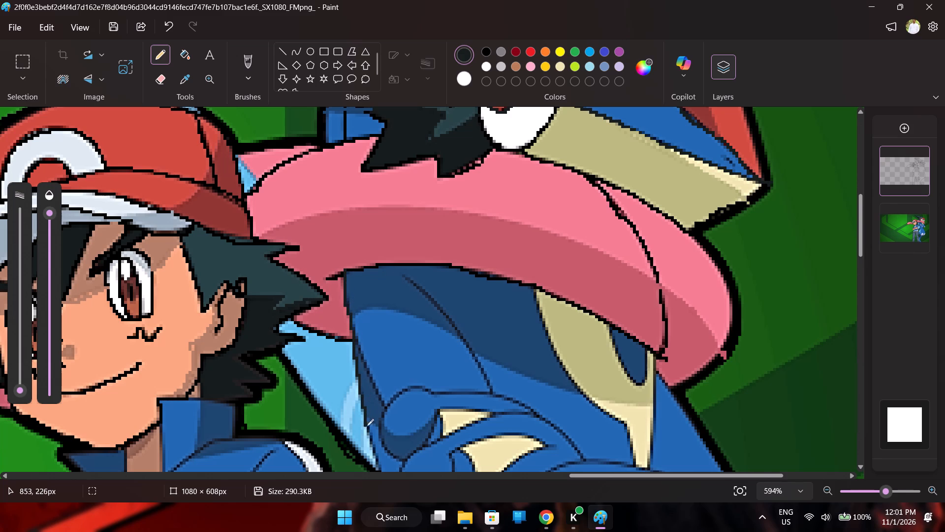
pyautogui.moveTo(367, 426); pyautogui.dragTo(380, 472)
pyautogui.scroll(-1, 380, 471)
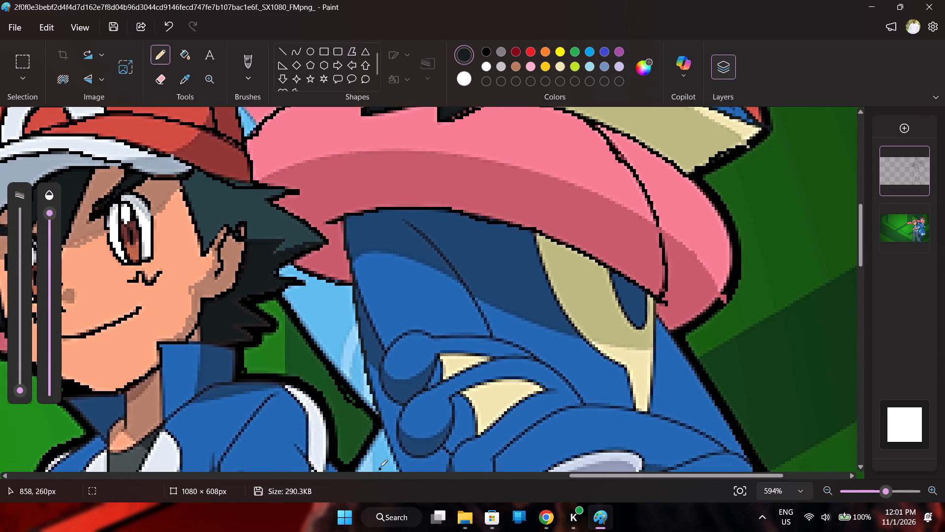
pyautogui.moveTo(382, 420); pyautogui.dragTo(378, 408)
pyautogui.moveTo(378, 408); pyautogui.dragTo(372, 394)
# Trace the two inner contour lines of the frog's arm down to the raised hand in the dark colour.
pyautogui.moveTo(354, 273); pyautogui.dragTo(359, 292)
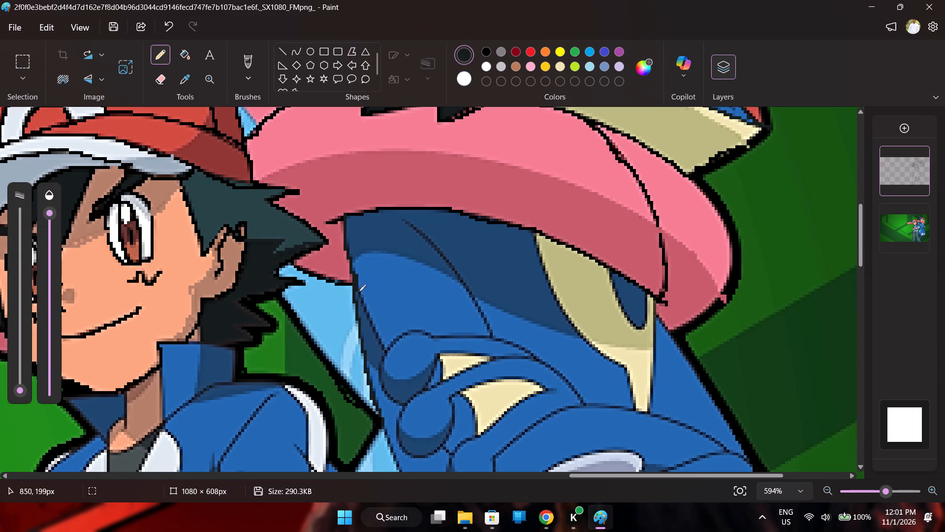
pyautogui.moveTo(359, 292); pyautogui.dragTo(384, 350)
pyautogui.moveTo(384, 350); pyautogui.dragTo(385, 351)
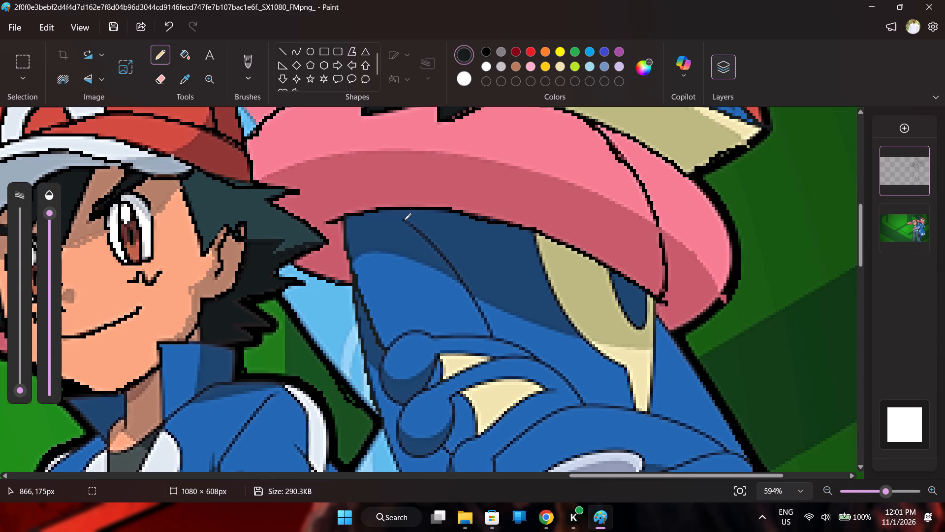
pyautogui.moveTo(404, 220); pyautogui.dragTo(454, 267)
pyautogui.moveTo(454, 267); pyautogui.dragTo(492, 333)
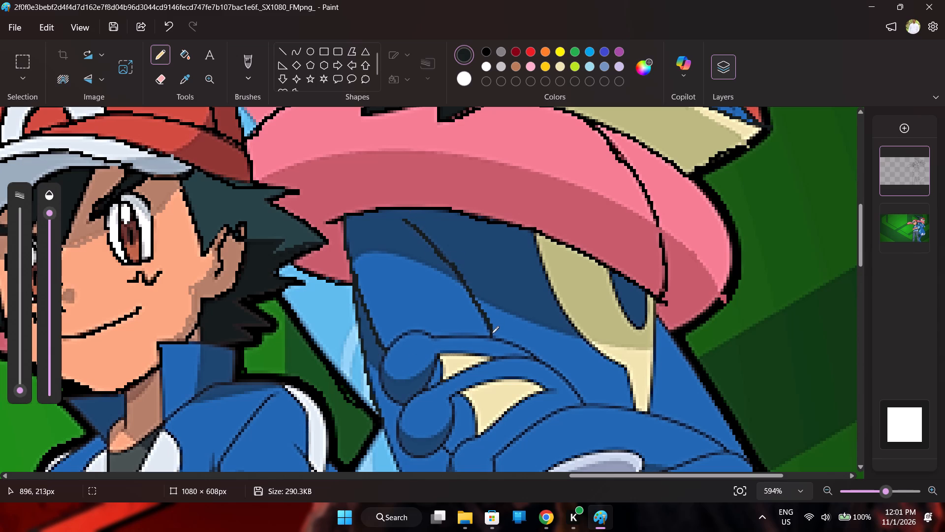
pyautogui.moveTo(492, 333); pyautogui.dragTo(493, 336)
# Trace the rounded tip of the frog's upper finger in the dark colour, around to the small cream patch.
pyautogui.moveTo(406, 333); pyautogui.dragTo(379, 370)
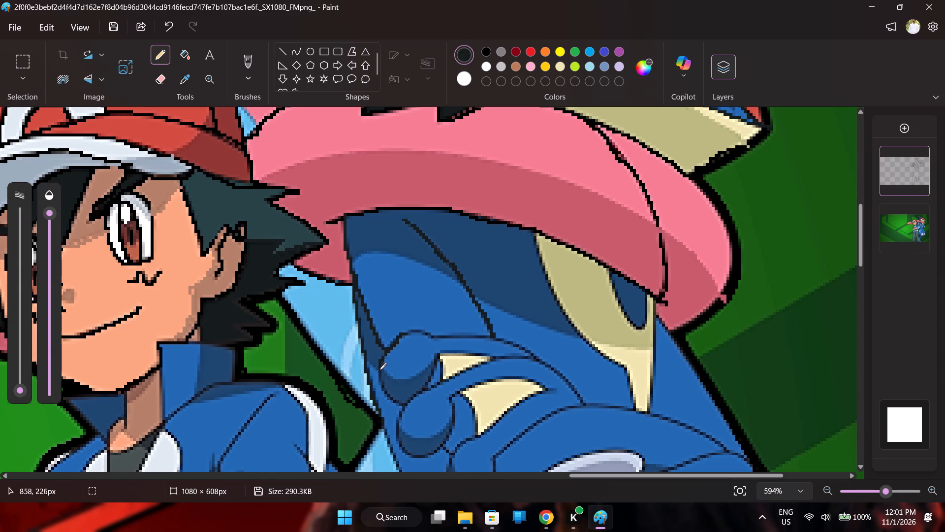
pyautogui.moveTo(379, 370); pyautogui.dragTo(407, 404)
pyautogui.moveTo(407, 404); pyautogui.dragTo(436, 362)
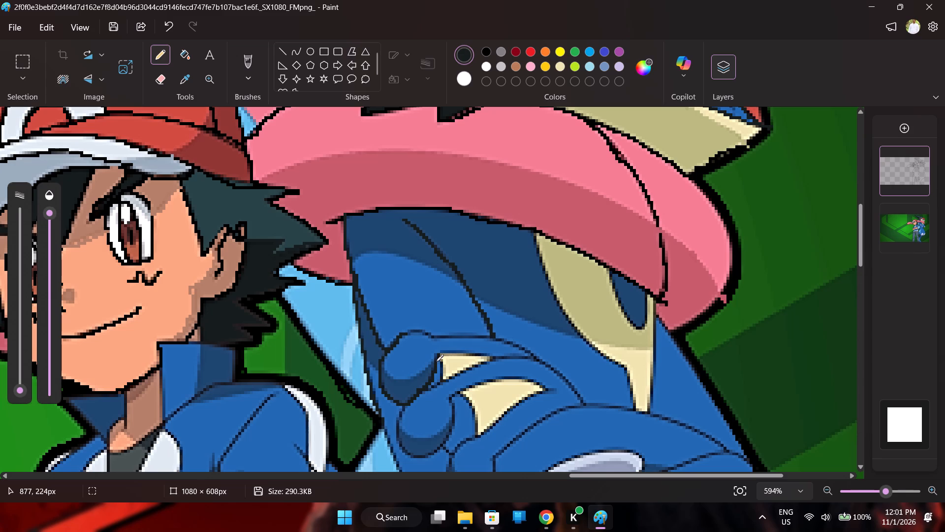
pyautogui.moveTo(436, 362); pyautogui.dragTo(437, 355)
# Trace the upper edge of the frog's hand from the upper fingertip across the arm to the lower forearm curve.
pyautogui.moveTo(405, 333); pyautogui.dragTo(405, 333)
pyautogui.moveTo(405, 333); pyautogui.dragTo(464, 338)
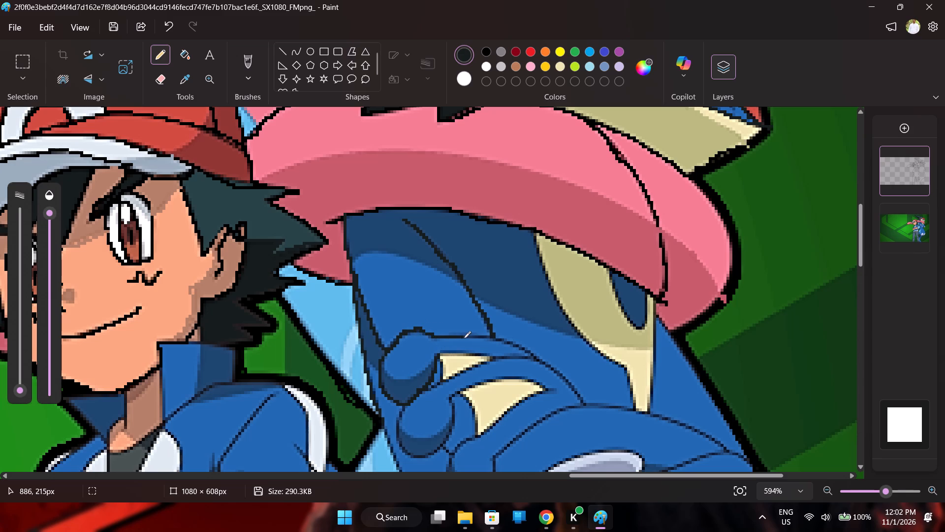
pyautogui.moveTo(464, 338); pyautogui.dragTo(536, 356)
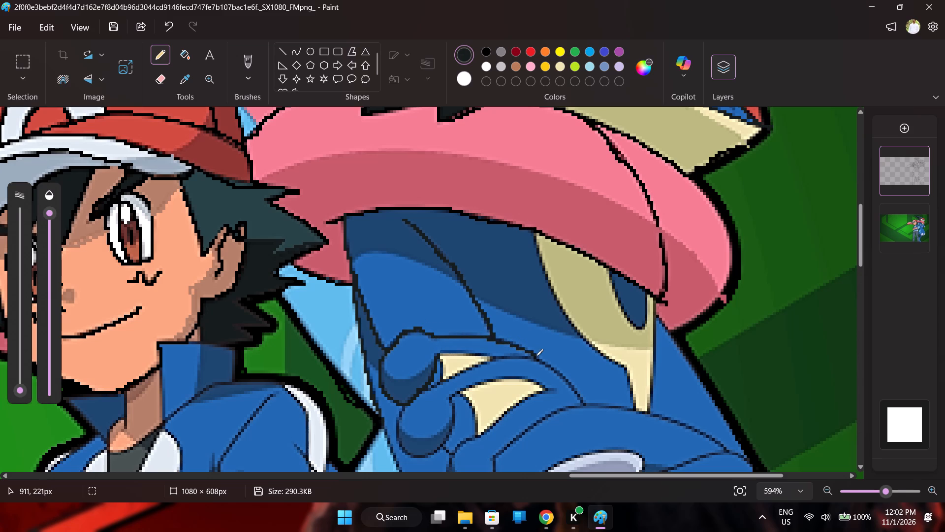
pyautogui.moveTo(536, 356); pyautogui.dragTo(585, 406)
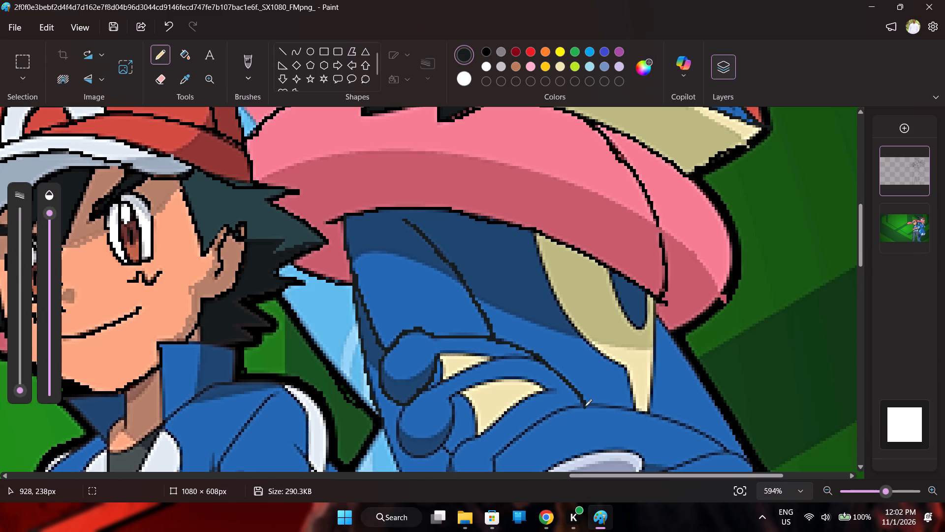
pyautogui.moveTo(585, 406); pyautogui.dragTo(586, 408)
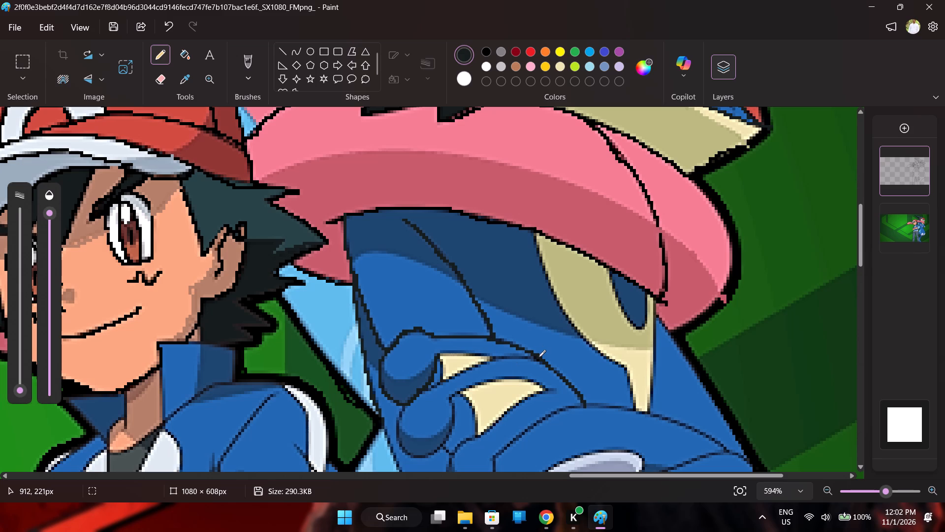
# Trace the lower edge of the frog's upper finger along the top of the small cream patch to the fingertip.
pyautogui.moveTo(538, 357); pyautogui.dragTo(493, 356)
pyautogui.moveTo(493, 356); pyautogui.dragTo(437, 352)
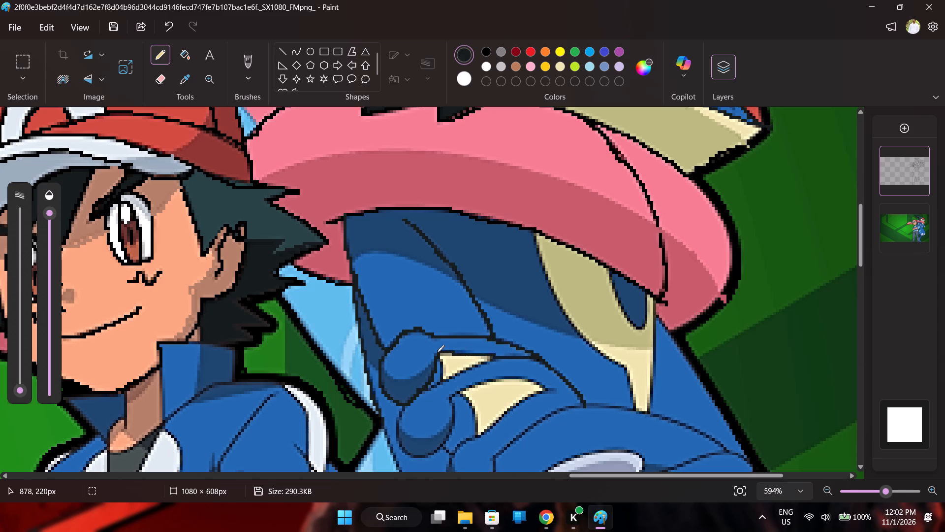
pyautogui.moveTo(437, 352); pyautogui.dragTo(435, 354)
# Trace the frog's second finger from the small cream patch's lower edge around its rounded fingertip.
pyautogui.moveTo(496, 356); pyautogui.dragTo(474, 368)
pyautogui.moveTo(474, 368); pyautogui.dragTo(418, 395)
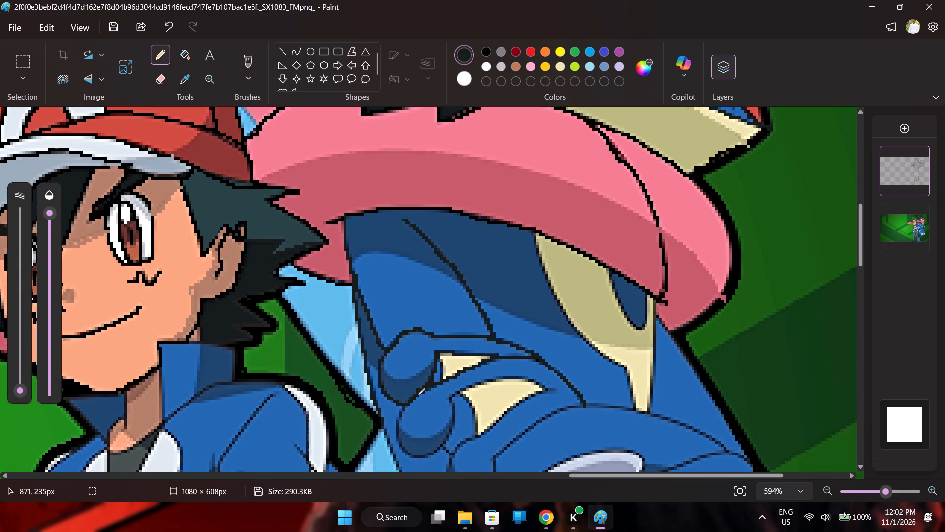
pyautogui.moveTo(418, 395); pyautogui.dragTo(397, 439)
pyautogui.moveTo(397, 439); pyautogui.dragTo(441, 446)
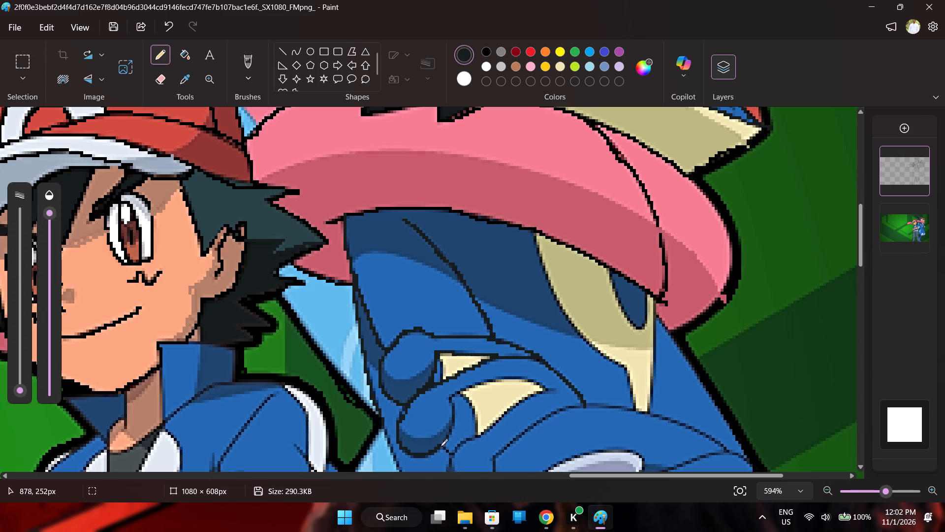
pyautogui.moveTo(441, 446); pyautogui.dragTo(450, 399)
# Trace the outline of the larger cream patch beside the frog's second fingertip in the dark colour.
pyautogui.moveTo(450, 399); pyautogui.dragTo(519, 377)
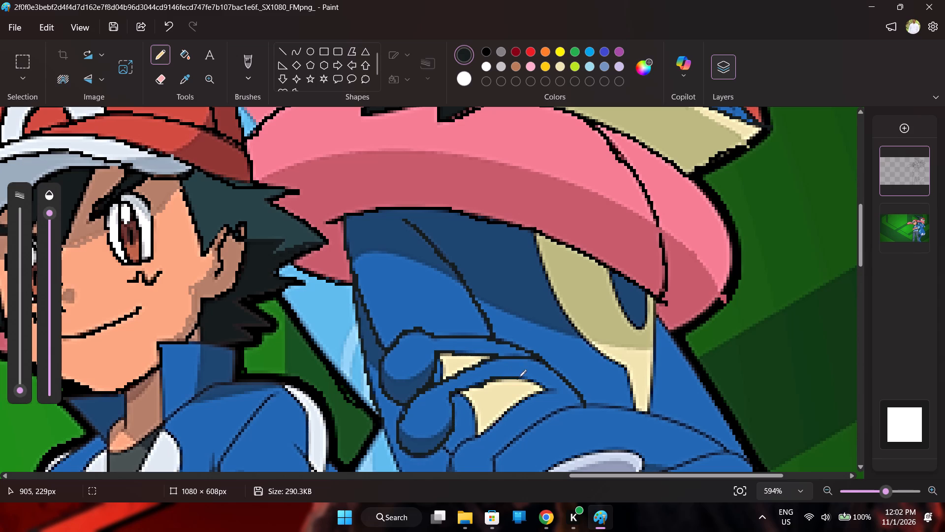
pyautogui.moveTo(519, 377); pyautogui.dragTo(544, 391)
pyautogui.moveTo(544, 391); pyautogui.dragTo(484, 431)
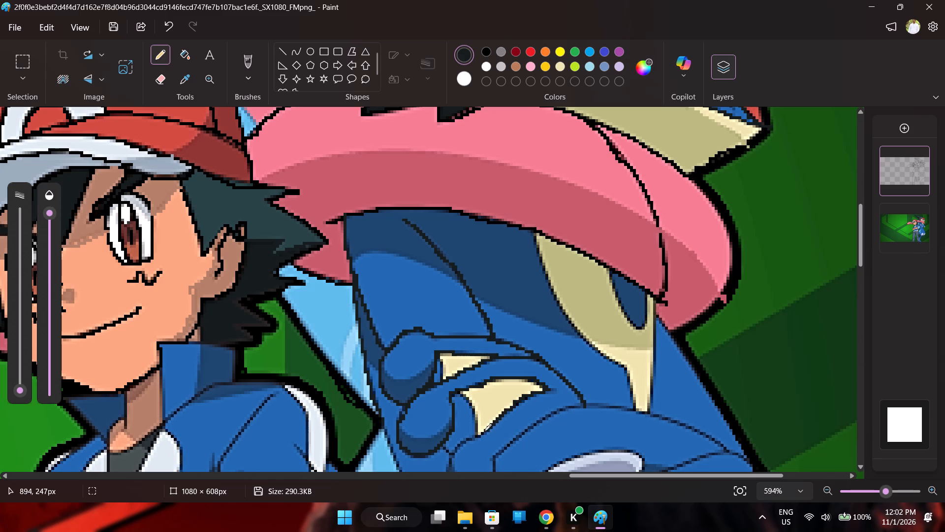
pyautogui.moveTo(484, 431); pyautogui.dragTo(469, 402)
pyautogui.moveTo(469, 402); pyautogui.dragTo(456, 391)
# Trace the short edge of the small cream patch facing the frog's upper fingertip in the dark colour.
pyautogui.scroll(-1, 454, 383)
pyautogui.moveTo(437, 303); pyautogui.dragTo(442, 312)
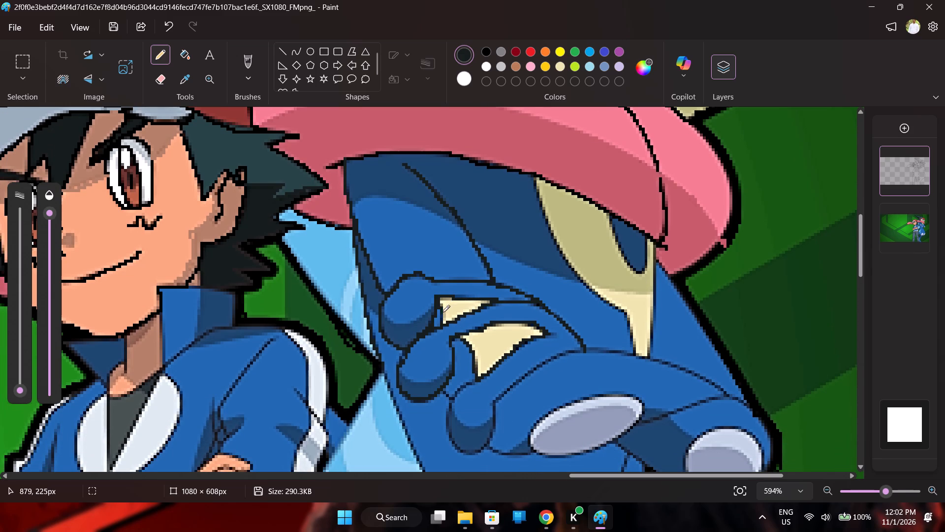
pyautogui.moveTo(442, 312); pyautogui.dragTo(443, 327)
# Trace the short edge linking the frog's second and third fingers, and the outline around the third finger's rounded tip.
pyautogui.scroll(-1, 517, 380)
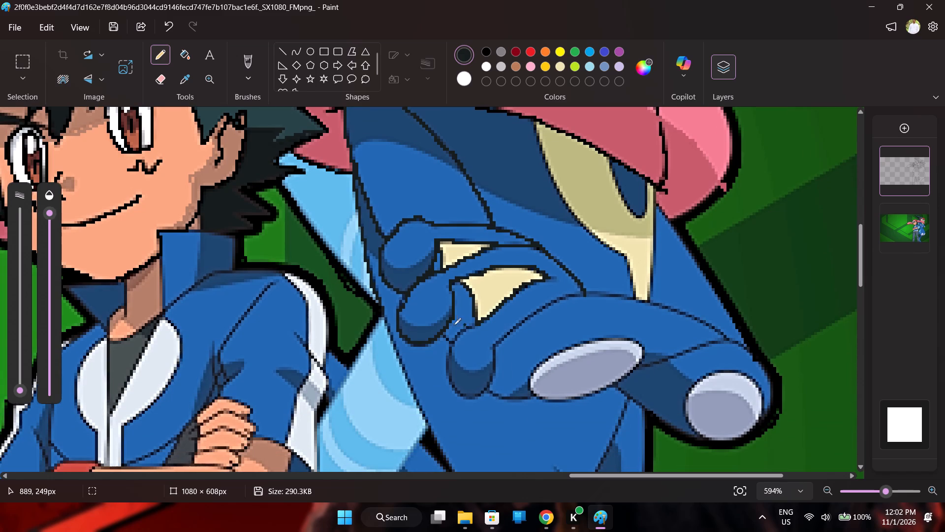
pyautogui.moveTo(441, 332); pyautogui.dragTo(449, 341)
pyautogui.moveTo(454, 343); pyautogui.dragTo(467, 333)
pyautogui.moveTo(467, 333); pyautogui.dragTo(481, 326)
pyautogui.click(176, 31)
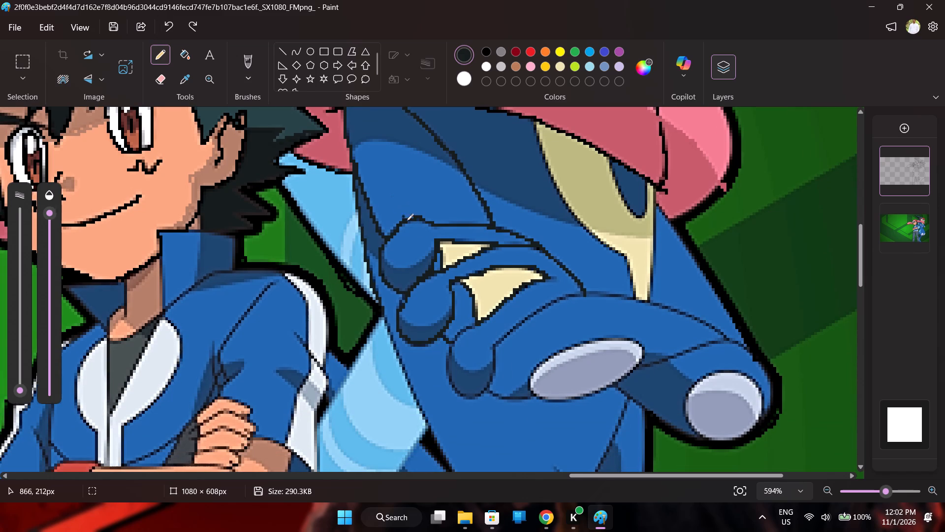
pyautogui.moveTo(477, 322); pyautogui.dragTo(461, 333)
pyautogui.moveTo(461, 333); pyautogui.dragTo(454, 389)
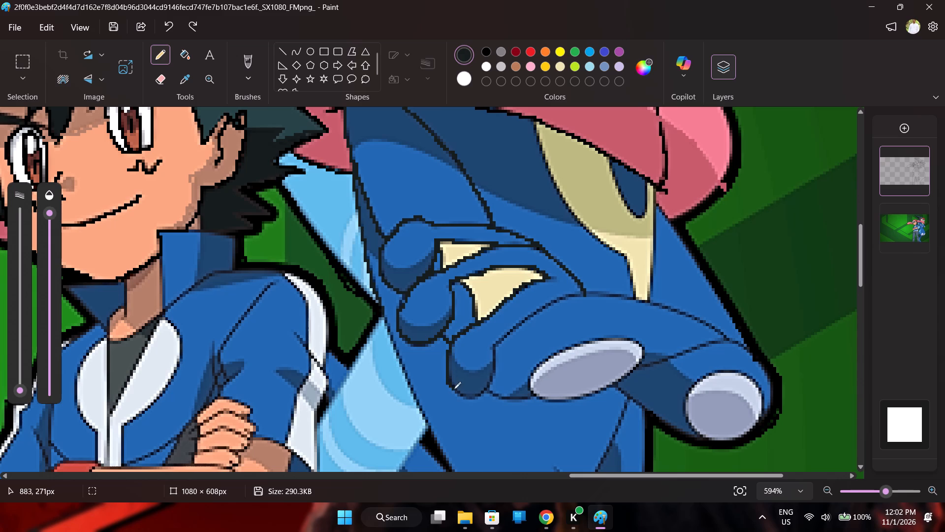
pyautogui.moveTo(454, 389); pyautogui.dragTo(492, 385)
# Trace the upper edge of the frog's lower hand from the third fingertip over the curve to the arm's outer side.
pyautogui.moveTo(492, 385); pyautogui.dragTo(523, 323)
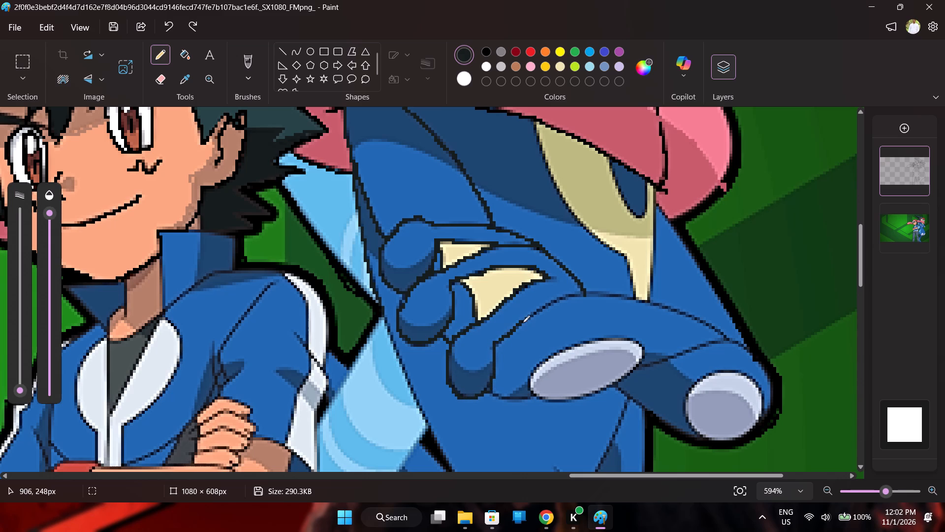
pyautogui.moveTo(523, 323); pyautogui.dragTo(612, 294)
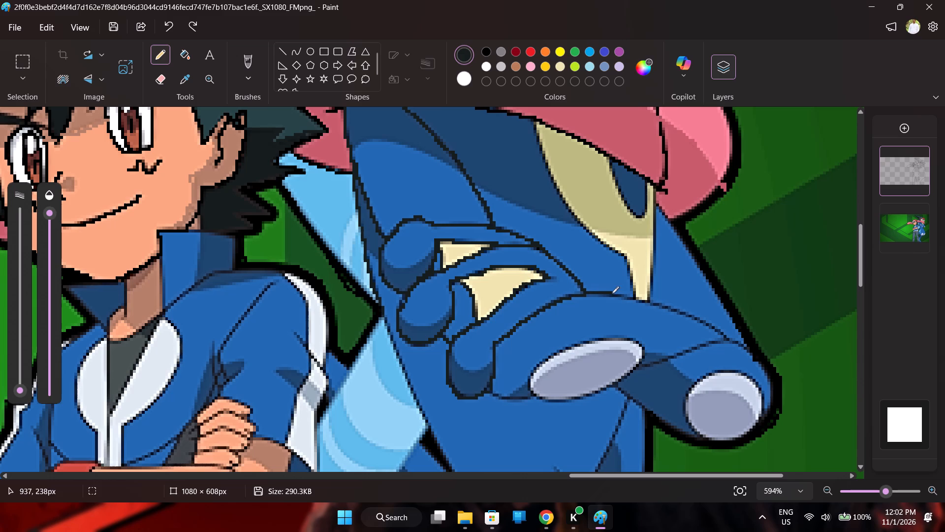
pyautogui.moveTo(612, 294); pyautogui.dragTo(717, 331)
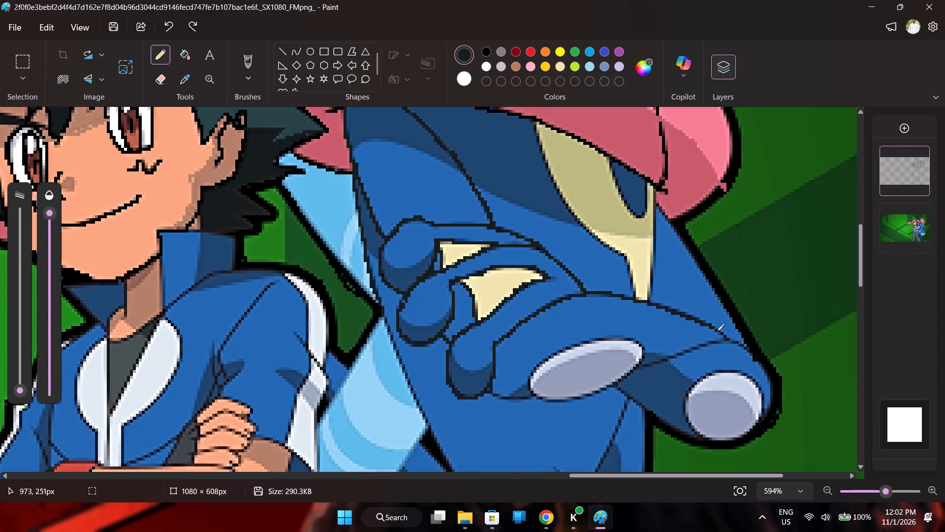
pyautogui.moveTo(717, 331); pyautogui.dragTo(735, 343)
# Trace the line from the elongated oval pad across to the hand's outer contour and around above the round pad.
pyautogui.moveTo(632, 368); pyautogui.dragTo(690, 354)
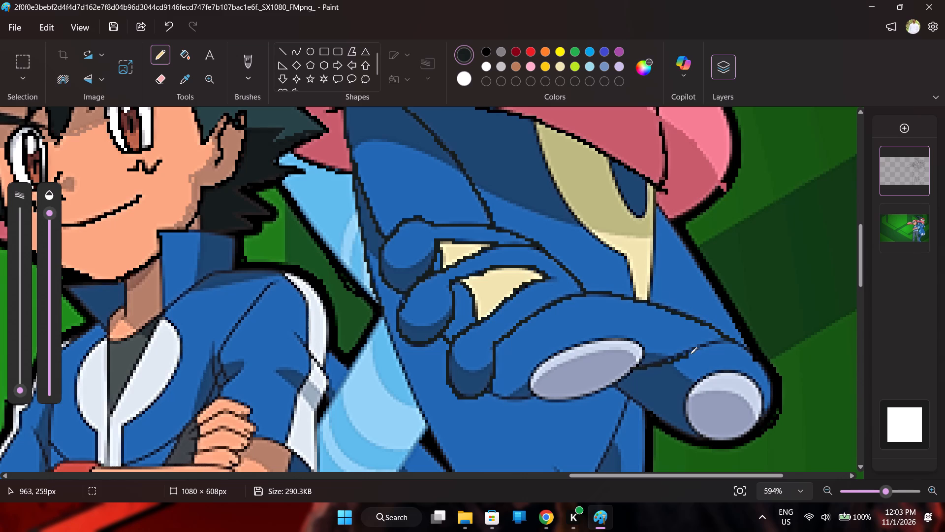
pyautogui.moveTo(690, 354); pyautogui.dragTo(751, 356)
pyautogui.moveTo(751, 356); pyautogui.dragTo(780, 393)
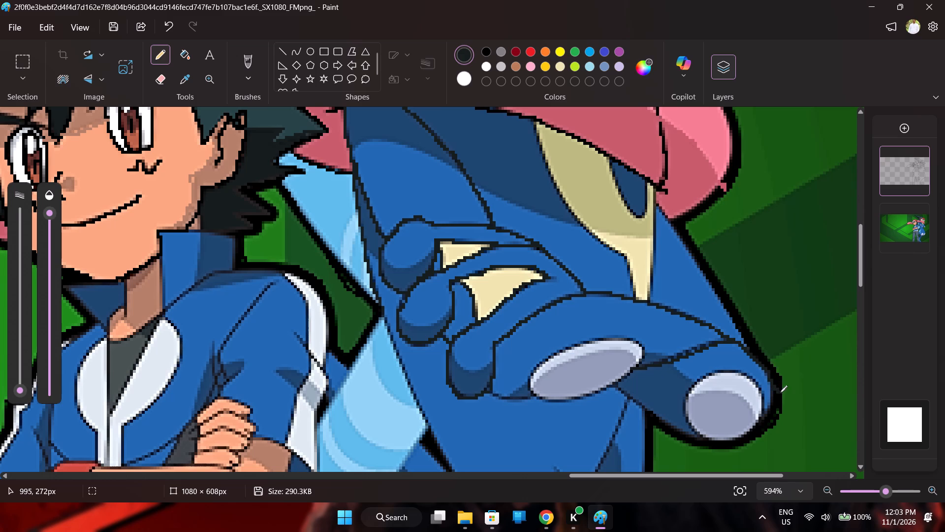
pyautogui.moveTo(780, 393); pyautogui.dragTo(781, 393)
# Temporarily hide the reference image layer to check the traced lines on their own.
pyautogui.click(926, 209)
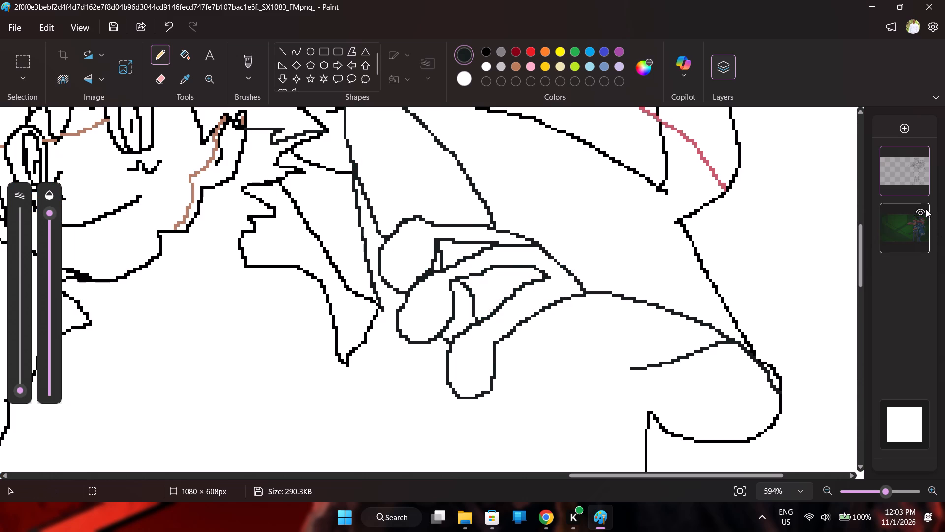
pyautogui.click(926, 209)
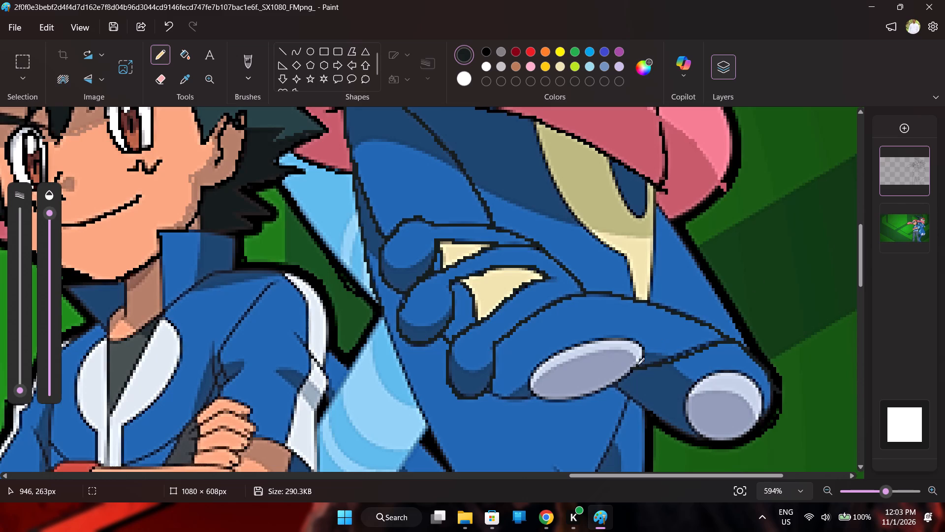
# Trace the outline of the elongated pale oval pad and the short lower edge joining it to the third fingertip.
pyautogui.moveTo(635, 368); pyautogui.dragTo(643, 347)
pyautogui.moveTo(643, 347); pyautogui.dragTo(563, 349)
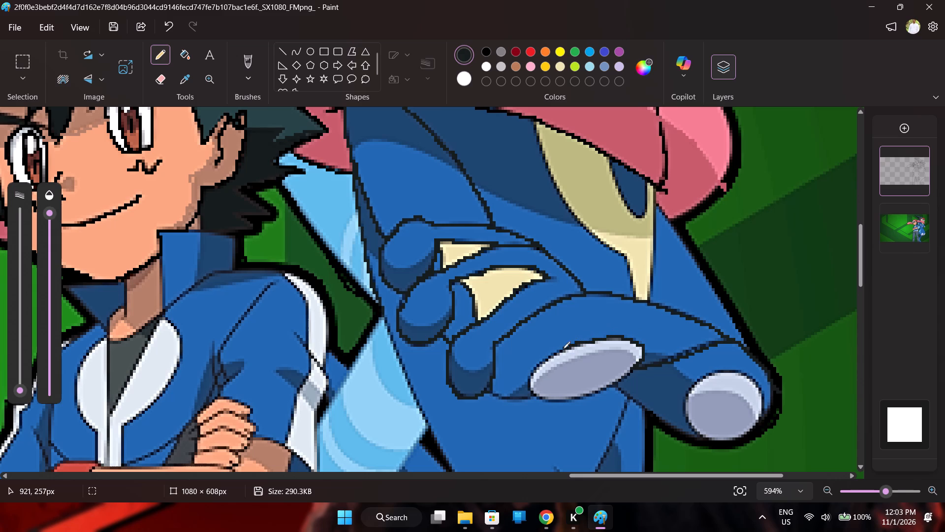
pyautogui.moveTo(563, 349); pyautogui.dragTo(533, 393)
pyautogui.moveTo(533, 393); pyautogui.dragTo(603, 391)
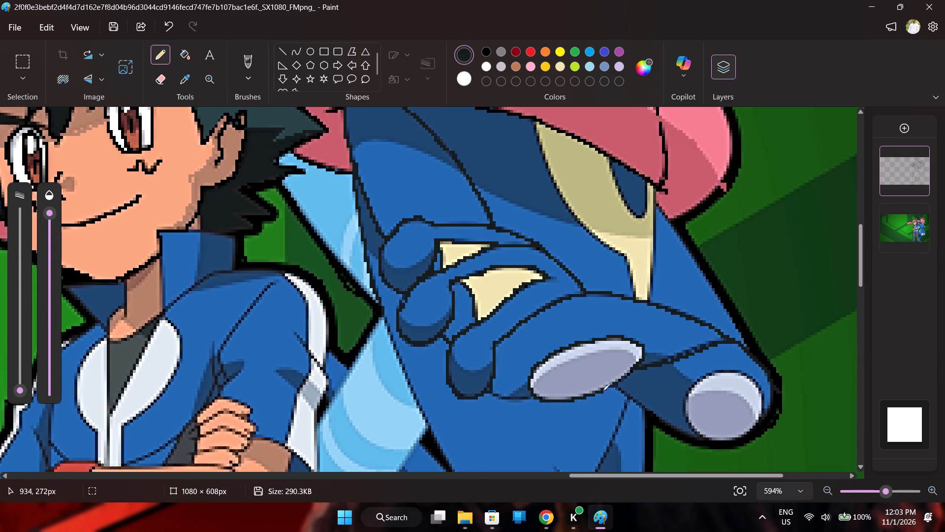
pyautogui.moveTo(603, 391); pyautogui.dragTo(643, 361)
pyautogui.moveTo(490, 390); pyautogui.dragTo(538, 396)
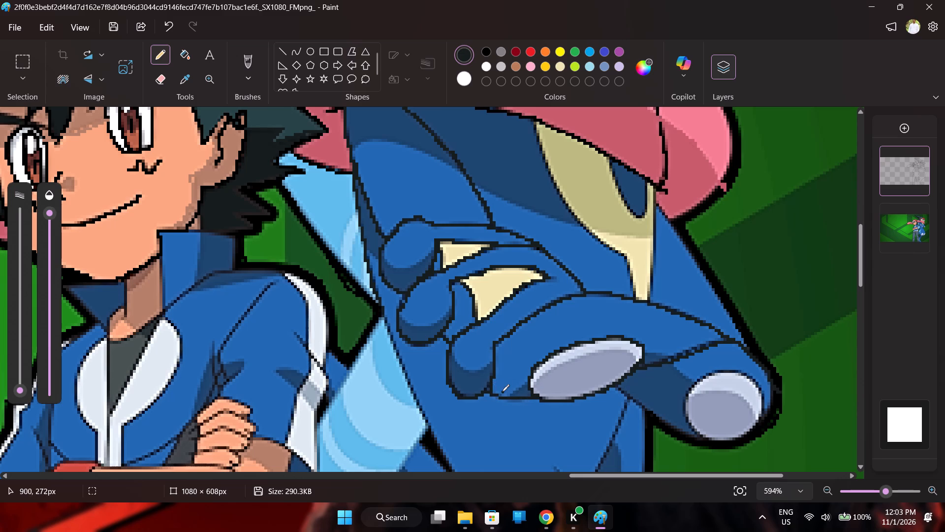
# Trace the shading boundary across the frog's upper arm below the pink scarf, using the dark blue sampled from the shaded area.
pyautogui.scroll(1, 410, 302)
pyautogui.click(179, 80)
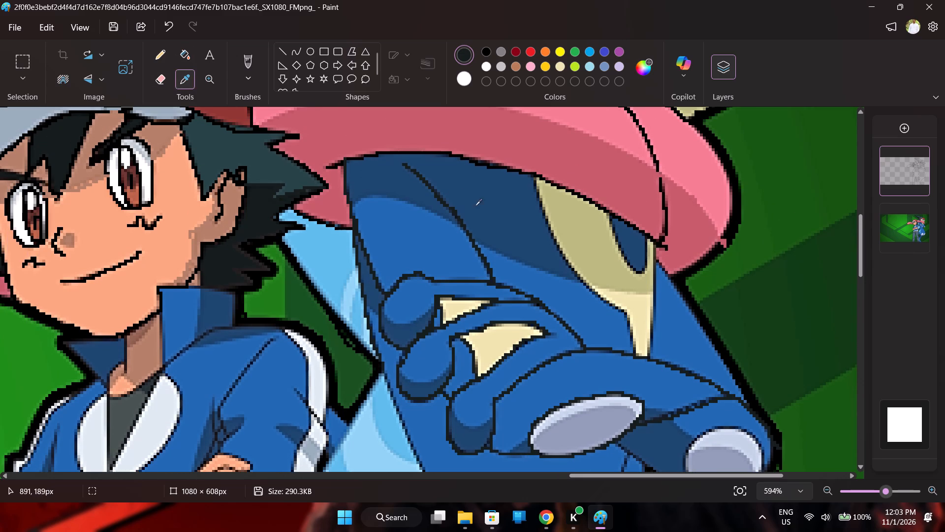
pyautogui.click(373, 178)
pyautogui.moveTo(350, 206); pyautogui.dragTo(351, 203)
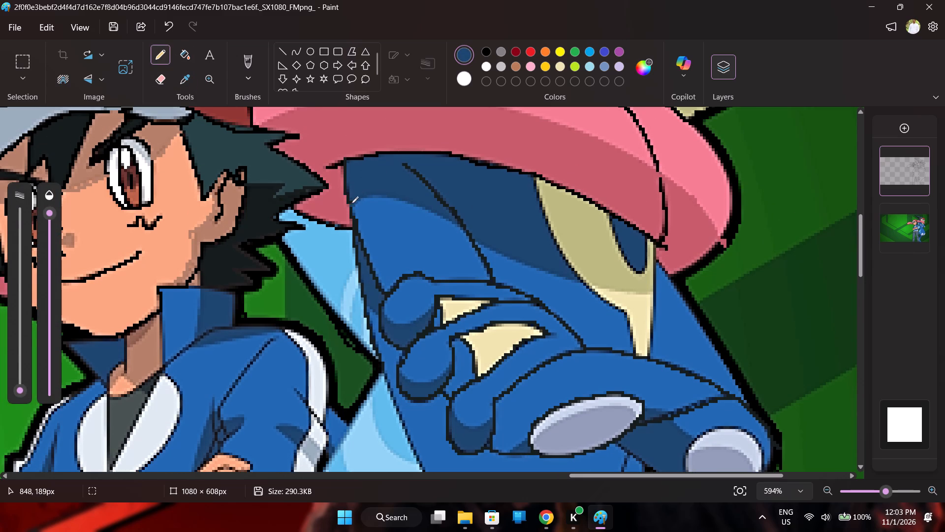
pyautogui.moveTo(351, 203); pyautogui.dragTo(458, 226)
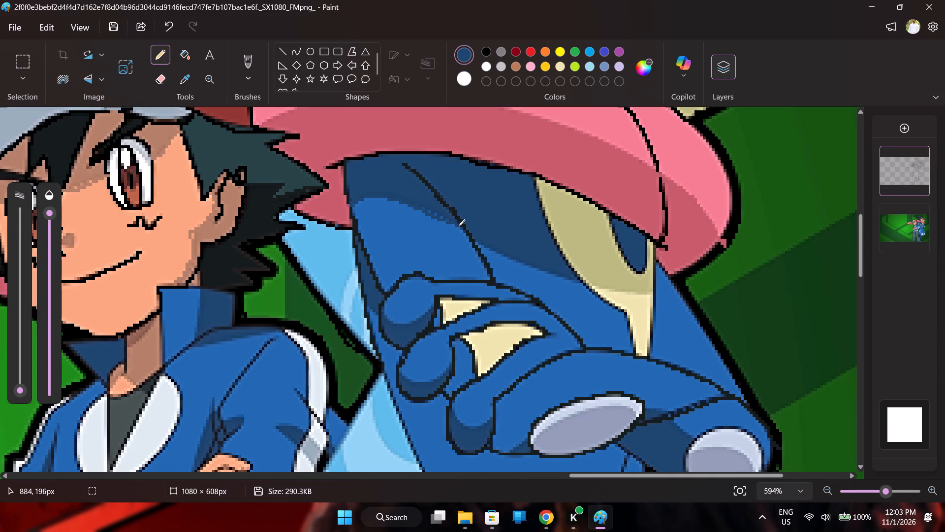
pyautogui.moveTo(458, 226); pyautogui.dragTo(464, 229)
# Trace both long edges of the cream chest marking from the pink scarf down to the hand in black.
pyautogui.click(487, 48)
pyautogui.moveTo(537, 174); pyautogui.dragTo(545, 219)
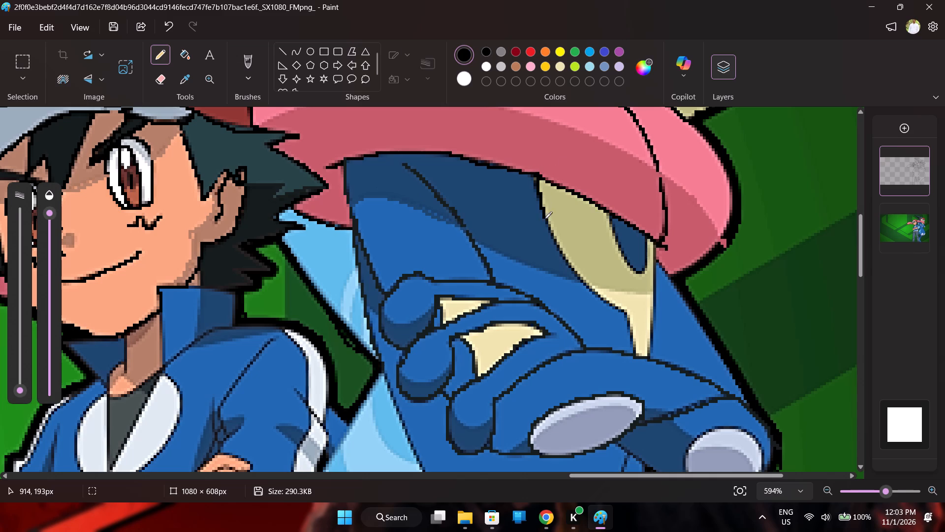
pyautogui.moveTo(545, 219); pyautogui.dragTo(570, 264)
pyautogui.moveTo(570, 264); pyautogui.dragTo(627, 313)
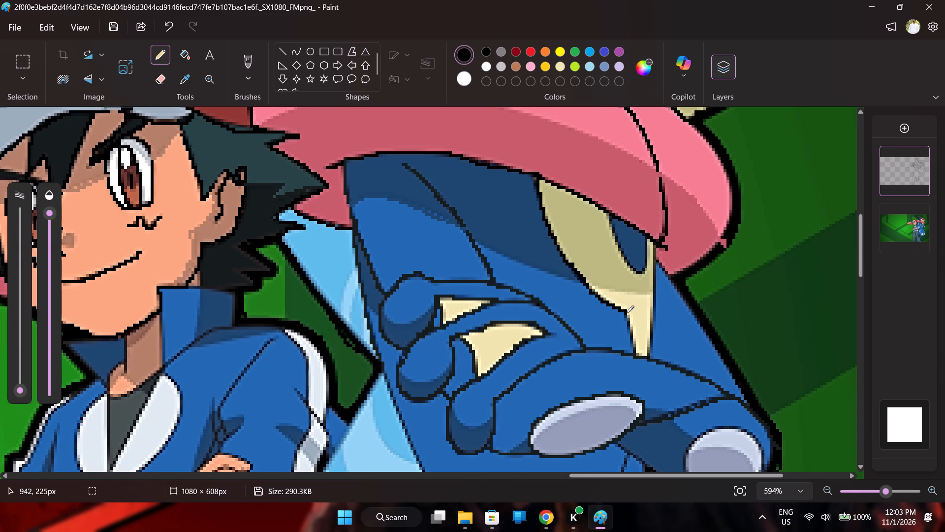
pyautogui.moveTo(627, 313); pyautogui.dragTo(637, 354)
pyautogui.moveTo(657, 242); pyautogui.dragTo(656, 258)
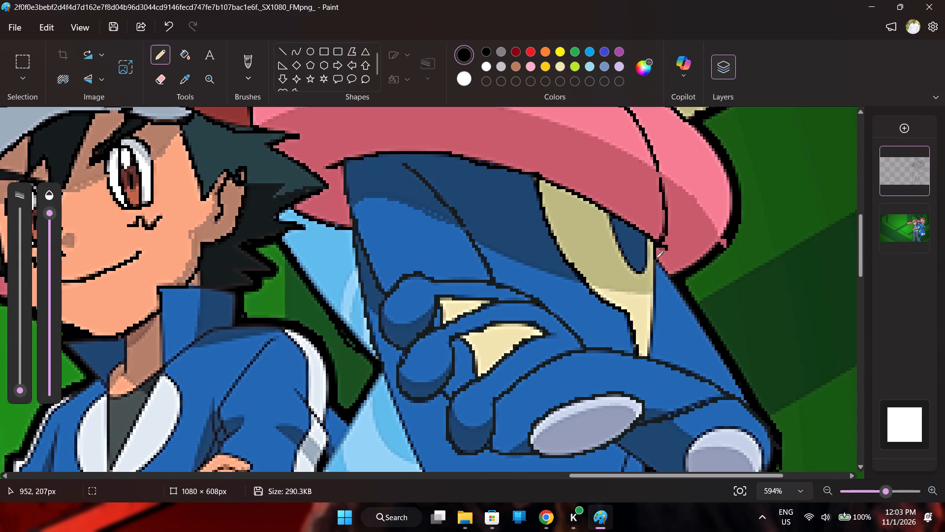
pyautogui.moveTo(656, 258); pyautogui.dragTo(651, 351)
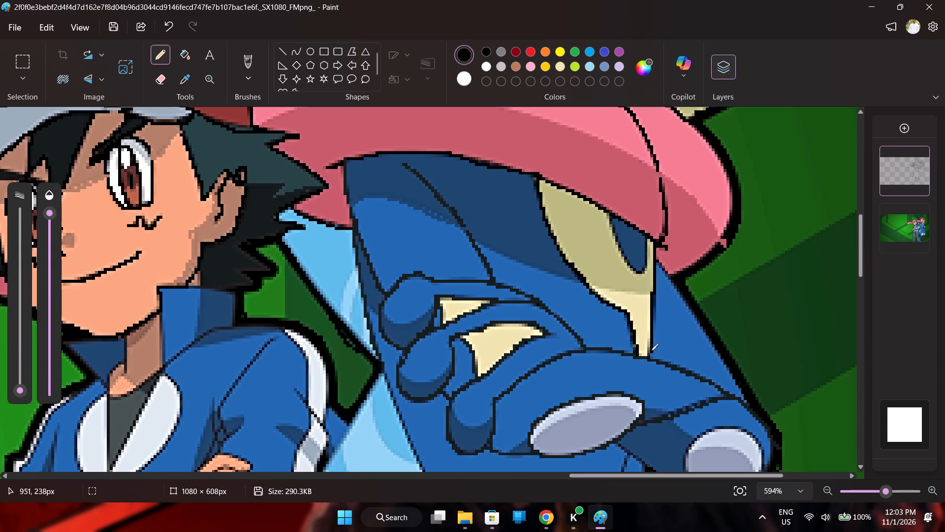
pyautogui.moveTo(651, 351); pyautogui.dragTo(649, 356)
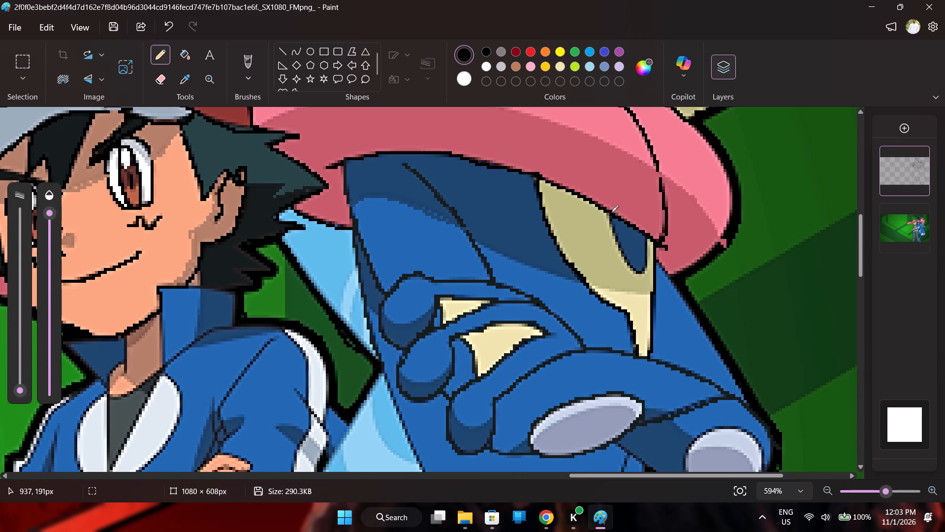
# Trace the outline of the dark blue patch inside the cream chest marking, below the pink scarf, in black.
pyautogui.moveTo(611, 212); pyautogui.dragTo(634, 270)
pyautogui.moveTo(634, 270); pyautogui.dragTo(647, 255)
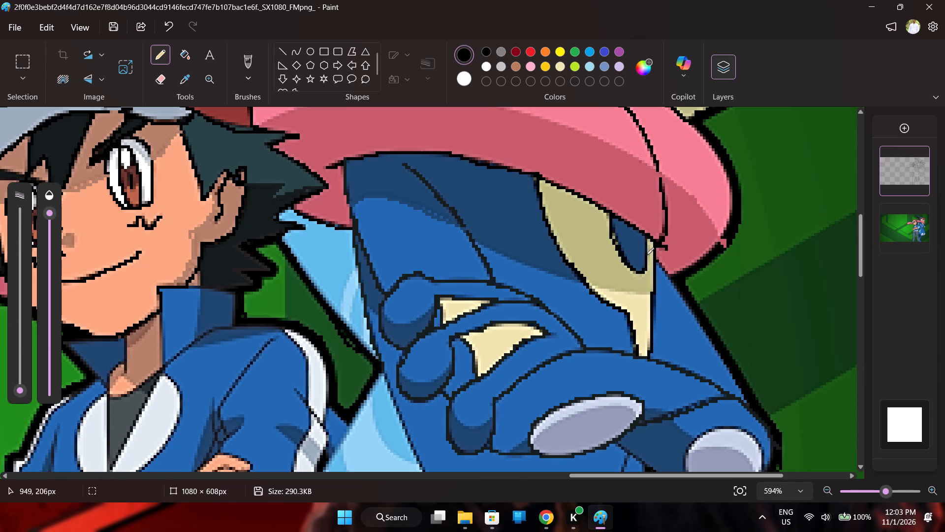
pyautogui.moveTo(647, 255); pyautogui.dragTo(645, 233)
# Trace the shading boundary across the cream chest marking, using the khaki sampled from its shaded area.
pyautogui.click(193, 77)
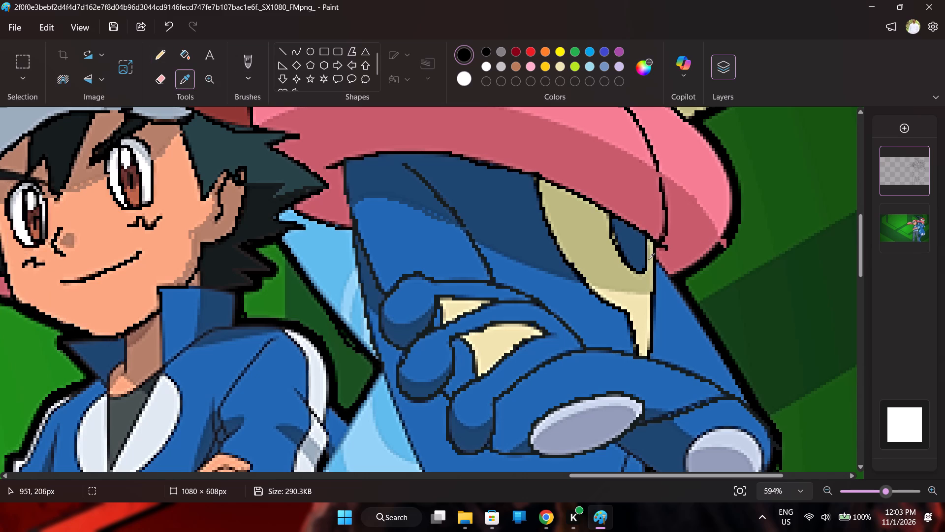
pyautogui.click(607, 271)
pyautogui.moveTo(585, 279); pyautogui.dragTo(635, 292)
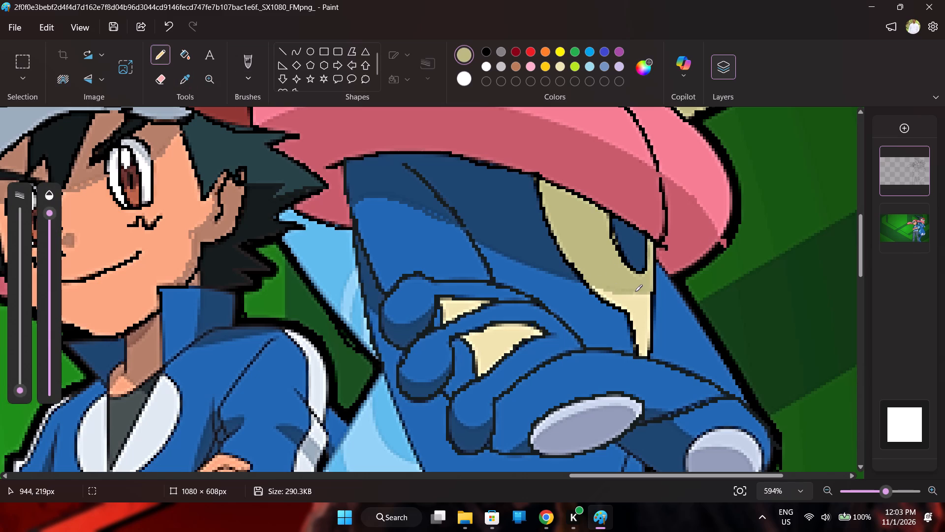
pyautogui.moveTo(635, 292); pyautogui.dragTo(653, 293)
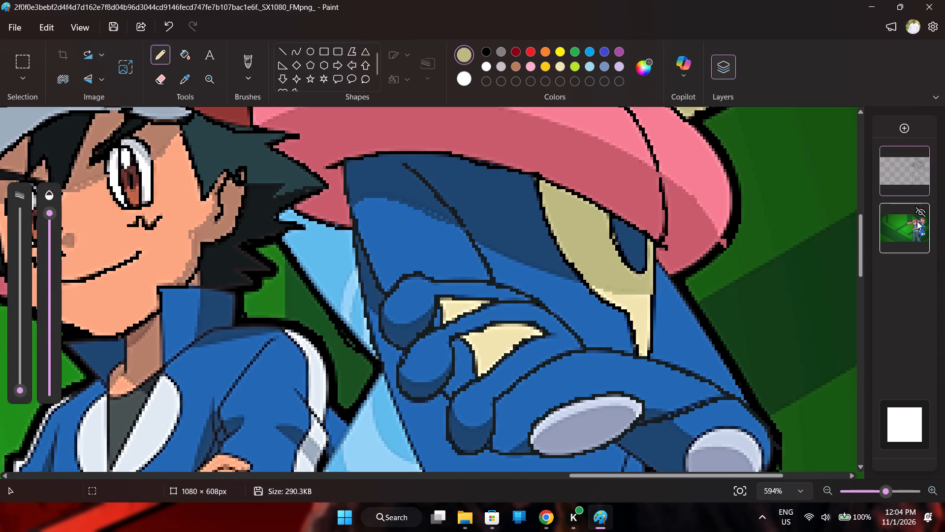
# Temporarily hide the reference image layer to check the chest marking lines on their own.
pyautogui.click(920, 209)
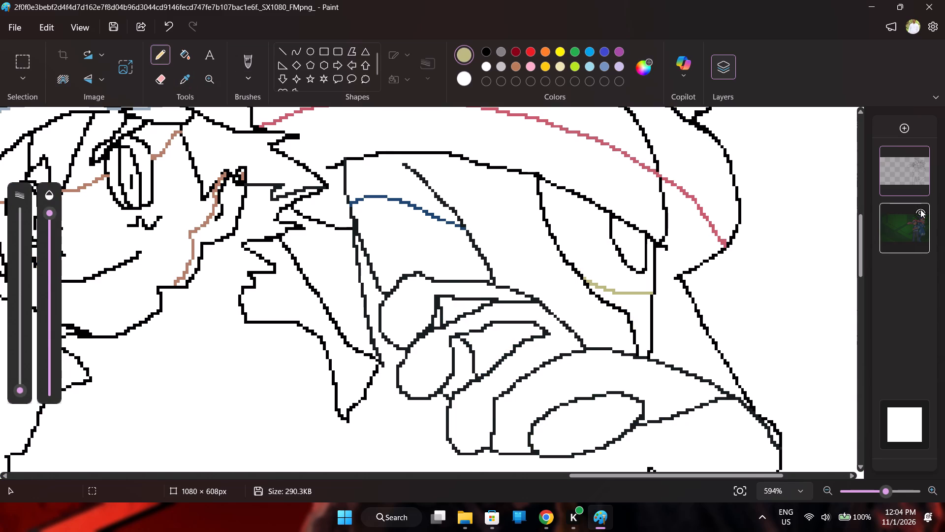
pyautogui.click(920, 209)
# Trace the frog's body edge in black from beside the fingers, along the light blue shape, to the thigh crease, redrawing the first stroke.
pyautogui.scroll(-1, 920, 209)
pyautogui.scroll(-1, 572, 264)
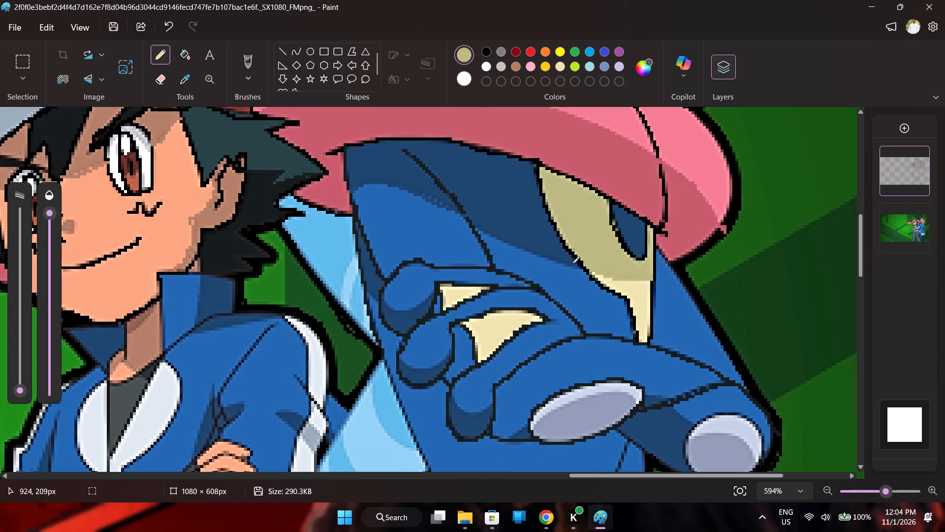
pyautogui.scroll(-1, 572, 264)
pyautogui.click(481, 52)
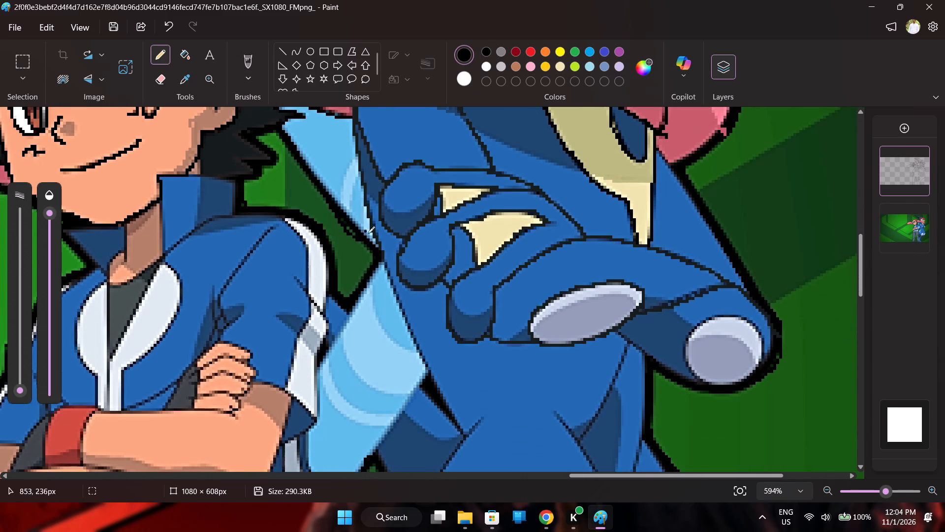
pyautogui.moveTo(379, 242); pyautogui.dragTo(407, 331)
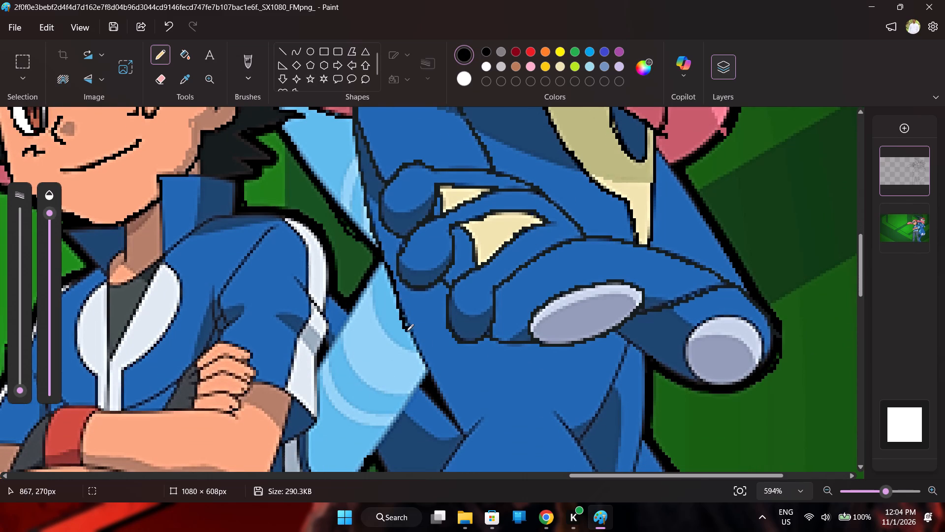
pyautogui.moveTo(407, 331); pyautogui.dragTo(417, 348)
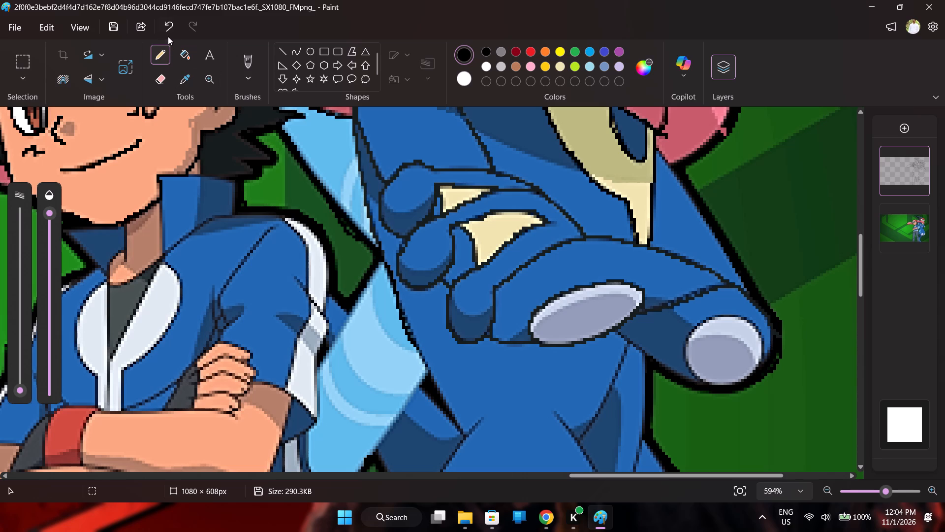
pyautogui.click(168, 29)
pyautogui.scroll(-1, 183, 69)
pyautogui.scroll(-2, 422, 179)
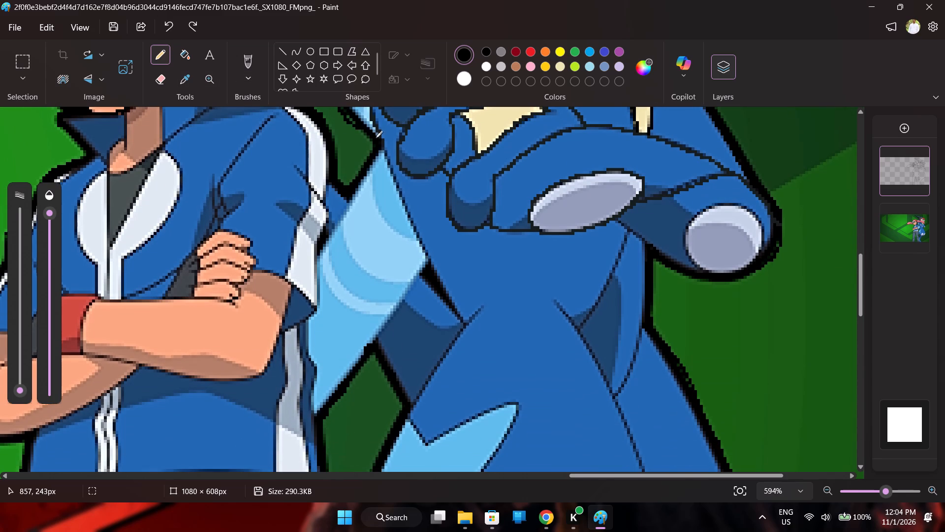
pyautogui.moveTo(381, 135); pyautogui.dragTo(394, 184)
pyautogui.moveTo(394, 184); pyautogui.dragTo(434, 269)
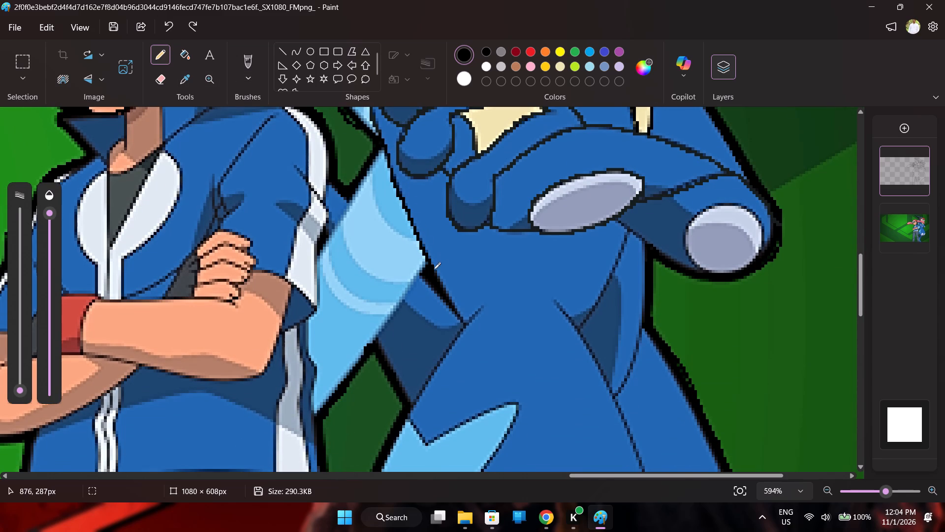
pyautogui.moveTo(434, 269); pyautogui.dragTo(466, 327)
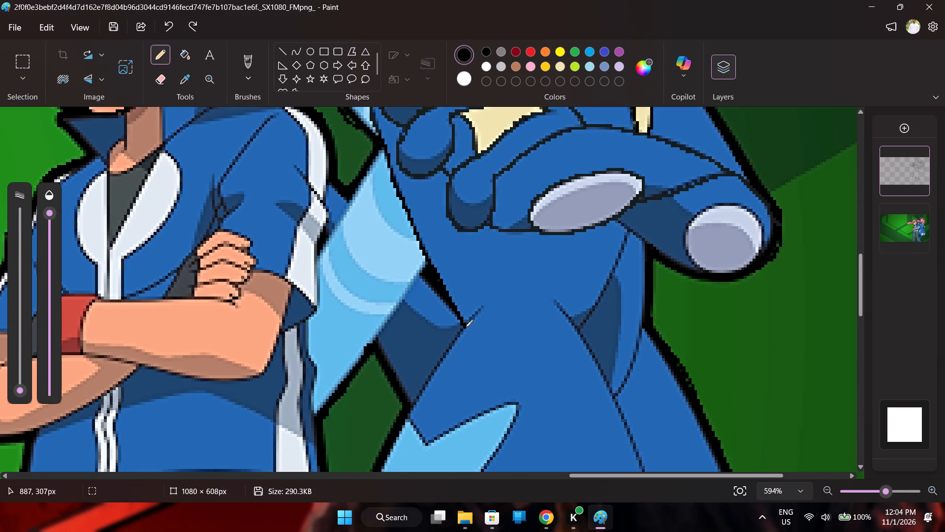
# Trace the outer edge of the solid black wedge between the body edge and the light blue shape, ending at the shape's lower side.
pyautogui.moveTo(466, 327); pyautogui.dragTo(440, 296)
pyautogui.moveTo(440, 296); pyautogui.dragTo(428, 261)
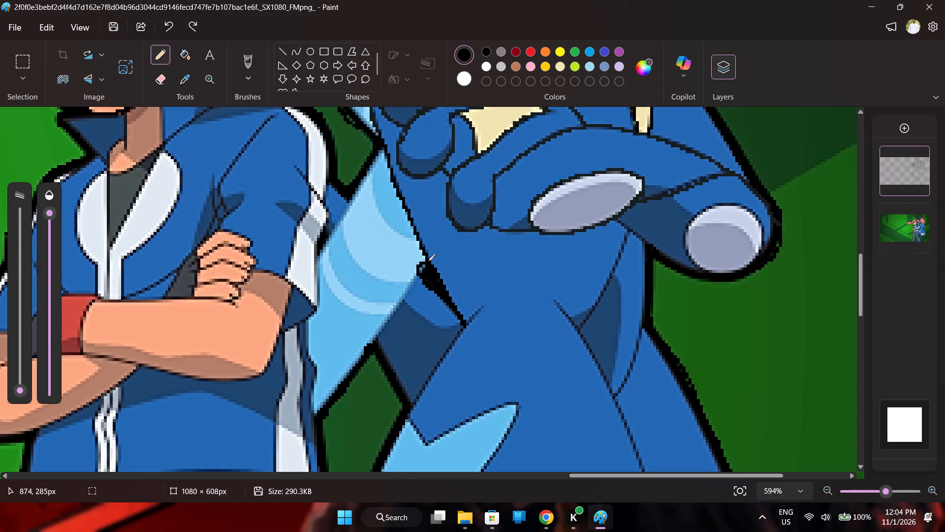
pyautogui.moveTo(428, 261); pyautogui.dragTo(421, 274)
pyautogui.moveTo(420, 271); pyautogui.dragTo(416, 289)
pyautogui.moveTo(416, 289); pyautogui.dragTo(415, 291)
# Temporarily hide the reference image layer to check the body edge and wedge lines on their own.
pyautogui.click(920, 208)
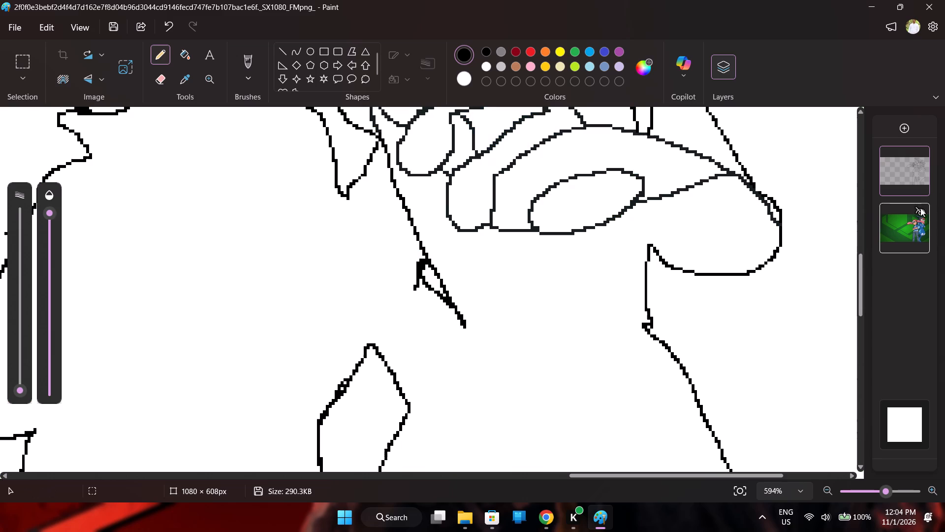
pyautogui.click(920, 208)
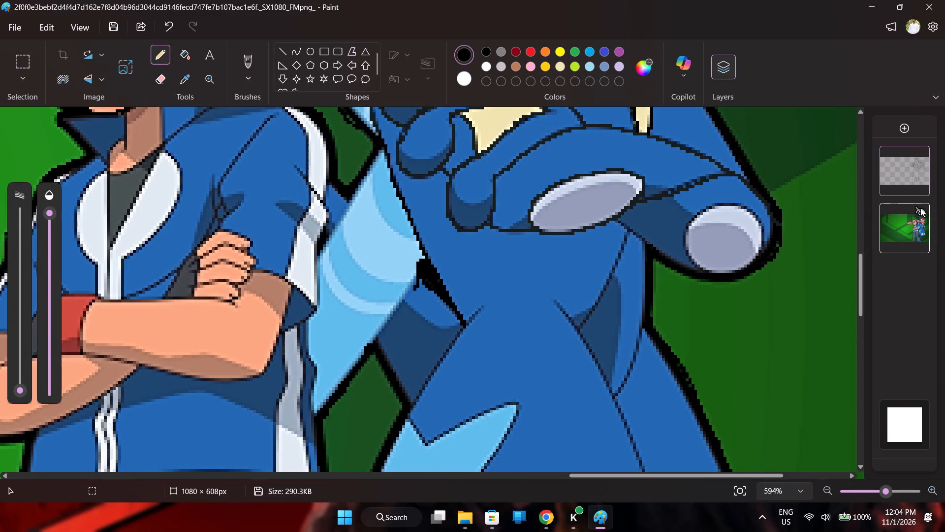
pyautogui.scroll(-1, 920, 208)
pyautogui.scroll(1, 920, 208)
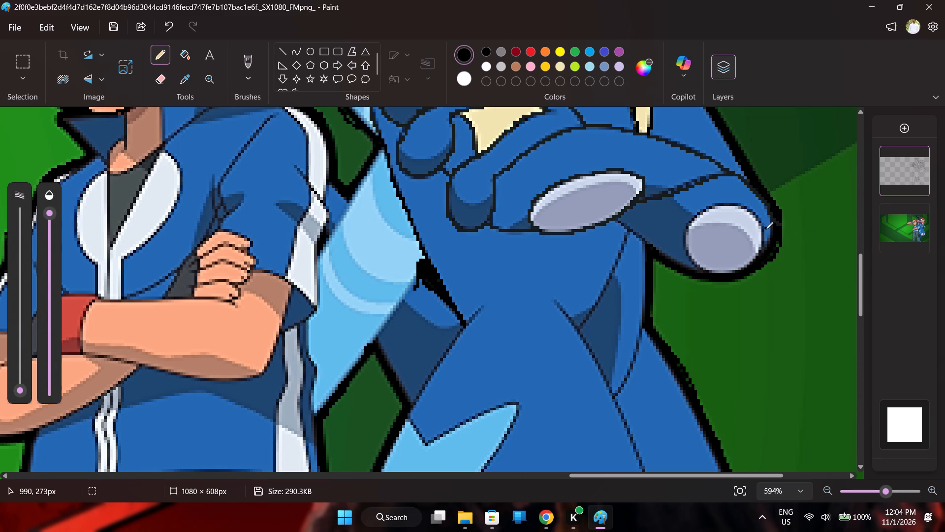
# Trace the outline of the round pale pad at the end of the frog's outstretched finger in black.
pyautogui.moveTo(763, 252); pyautogui.dragTo(759, 225)
pyautogui.moveTo(759, 225); pyautogui.dragTo(719, 203)
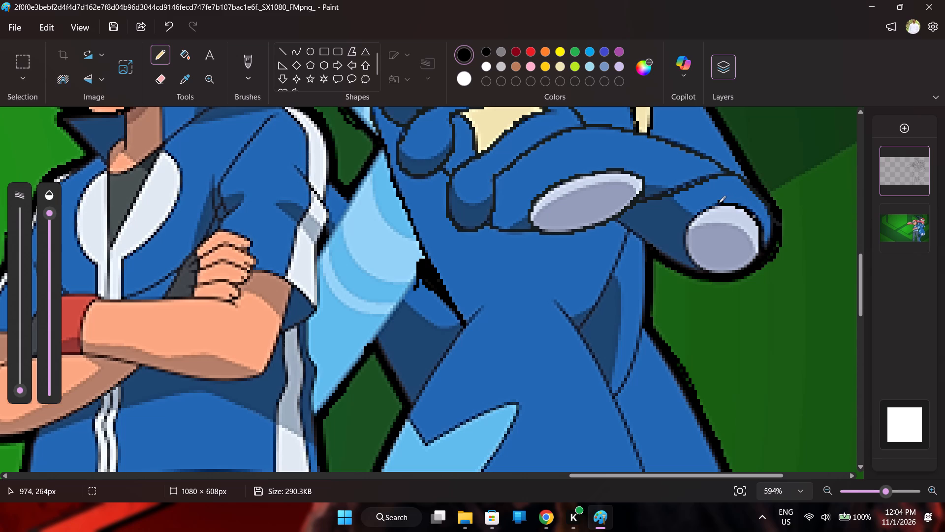
pyautogui.moveTo(719, 203); pyautogui.dragTo(687, 252)
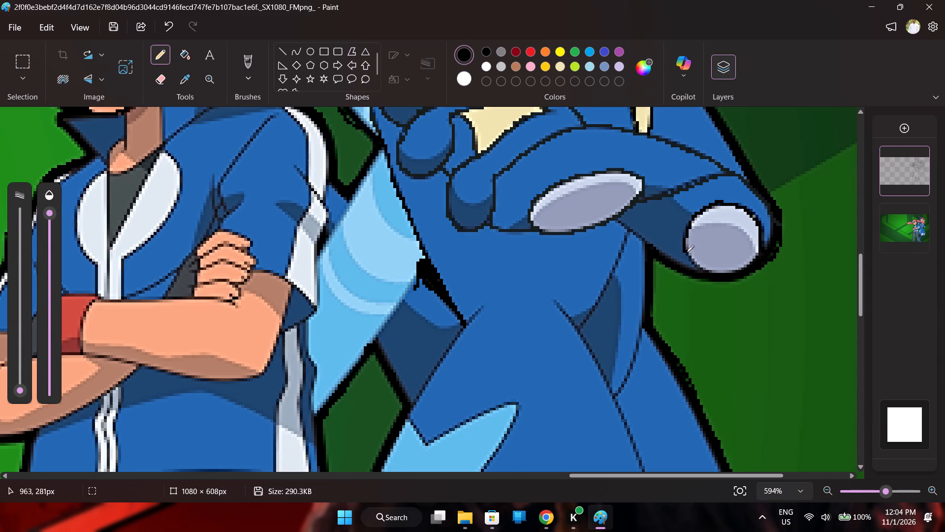
pyautogui.moveTo(687, 252); pyautogui.dragTo(732, 278)
# Trace the short line joining the arm's edge to the first fingertip, using the dark colour sampled from the outline there.
pyautogui.scroll(4, 617, 226)
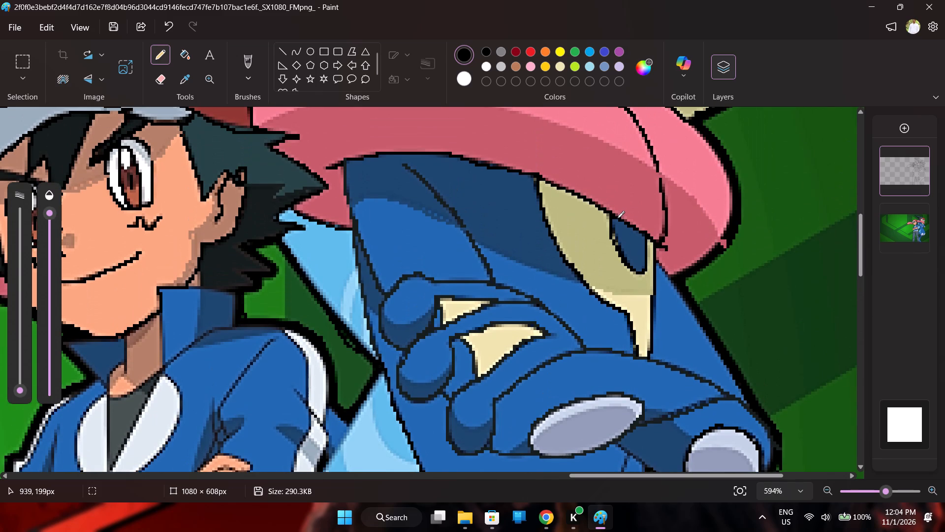
pyautogui.scroll(-1, 617, 218)
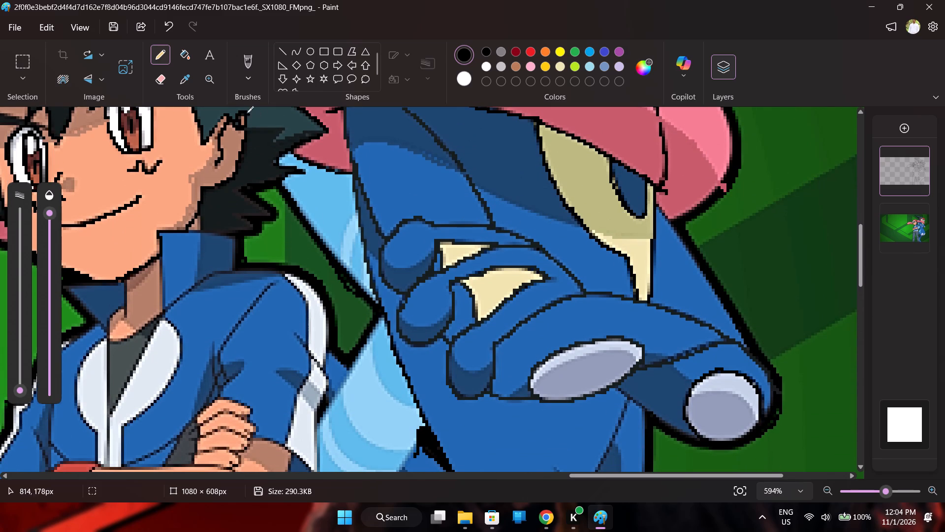
pyautogui.click(185, 83)
pyautogui.click(378, 231)
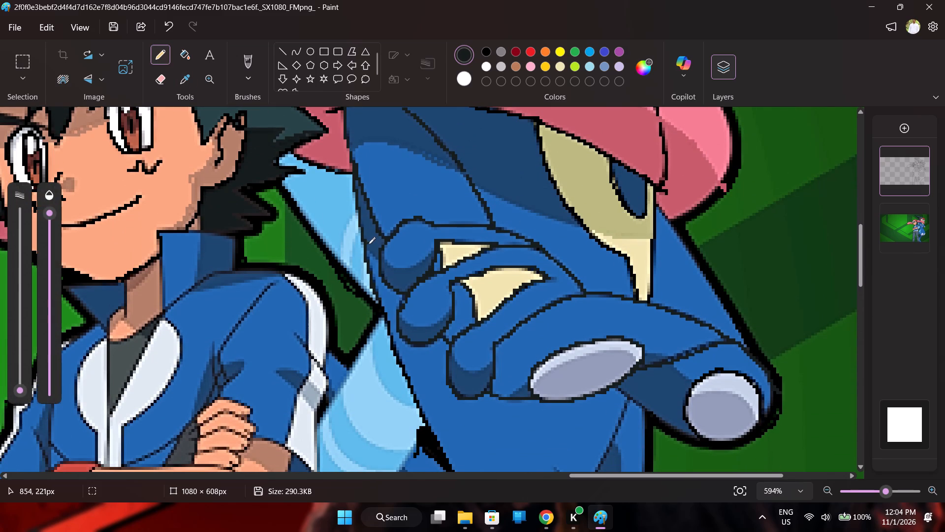
pyautogui.moveTo(366, 246); pyautogui.dragTo(380, 258)
pyautogui.moveTo(380, 258); pyautogui.dragTo(381, 258)
# Trace the shading boundaries across the frog's three rounded fingertips using the dark blue sampled from the first fingertip's shadow.
pyautogui.click(187, 78)
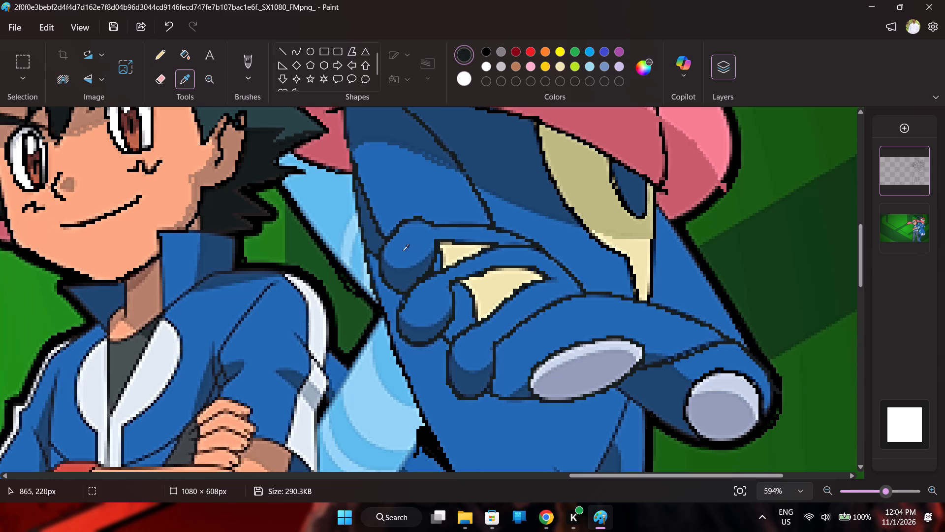
pyautogui.click(410, 277)
pyautogui.moveTo(383, 249); pyautogui.dragTo(393, 266)
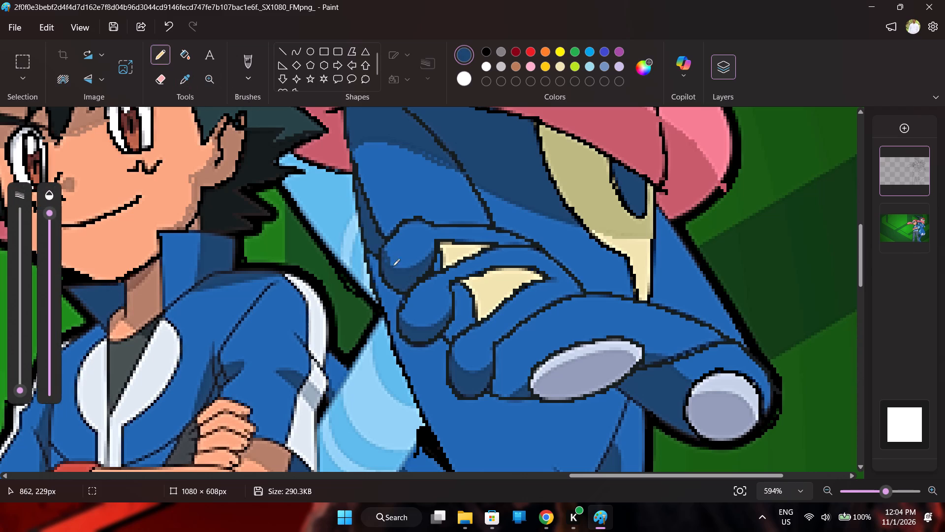
pyautogui.moveTo(393, 266); pyautogui.dragTo(437, 248)
pyautogui.moveTo(400, 310); pyautogui.dragTo(445, 318)
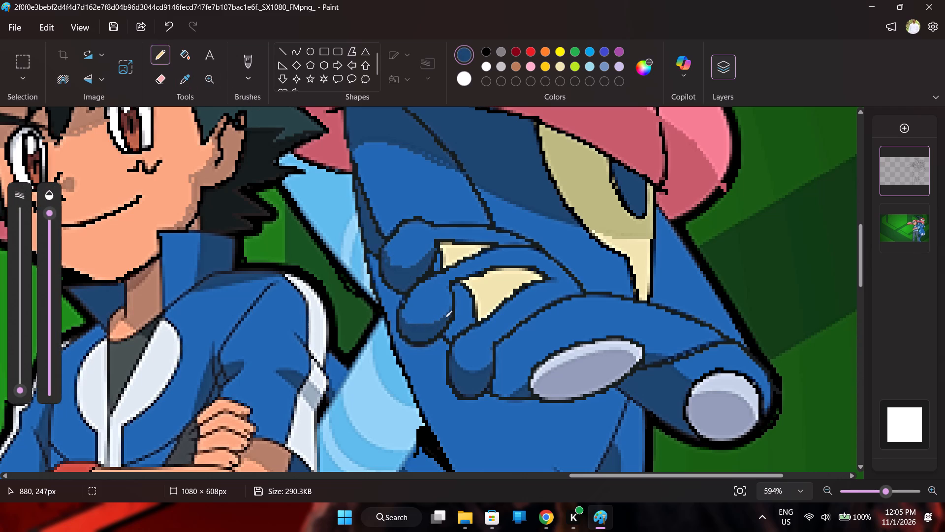
pyautogui.moveTo(445, 318); pyautogui.dragTo(454, 306)
pyautogui.scroll(-1, 456, 292)
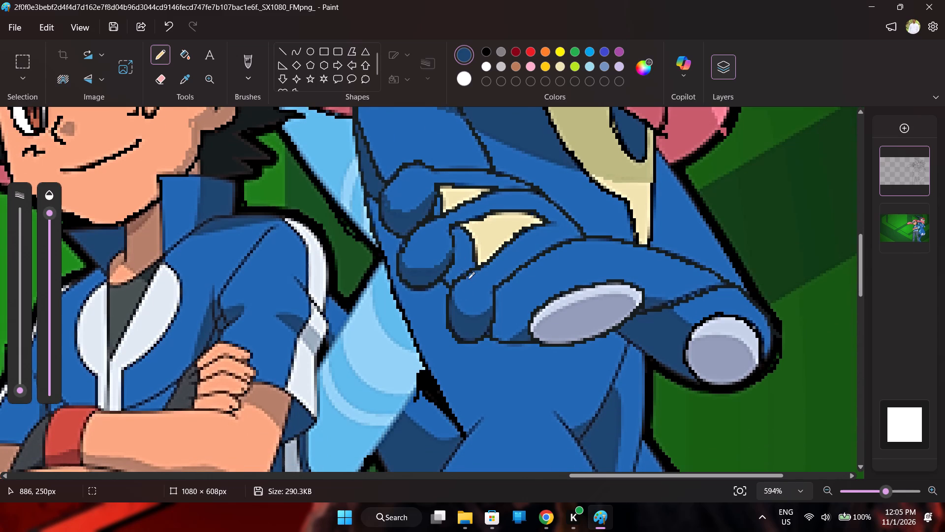
pyautogui.moveTo(452, 293); pyautogui.dragTo(474, 316)
pyautogui.moveTo(474, 316); pyautogui.dragTo(495, 303)
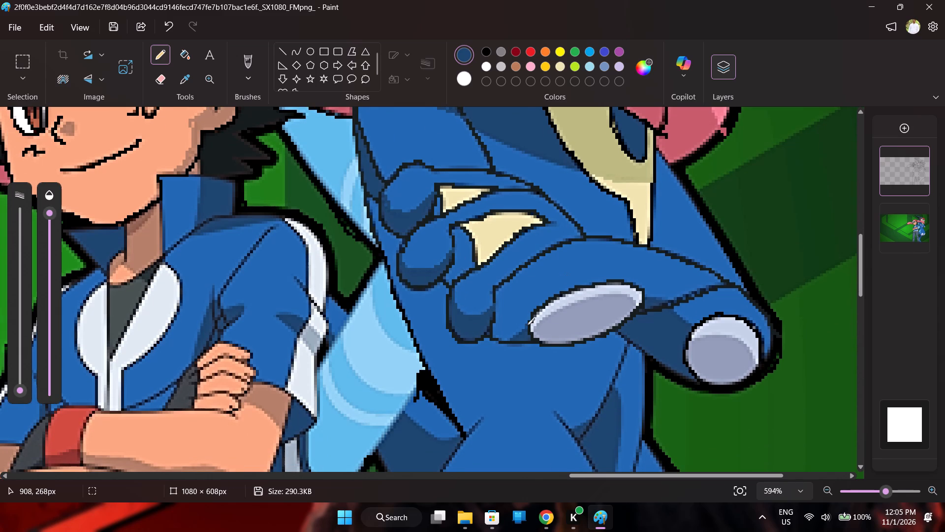
# Trace the dark blue shading boundaries beside the oval finger pad and from its far tip along the outstretched finger to the round pad.
pyautogui.moveTo(527, 325); pyautogui.dragTo(509, 340)
pyautogui.moveTo(644, 295); pyautogui.dragTo(672, 302)
pyautogui.moveTo(674, 308); pyautogui.dragTo(690, 326)
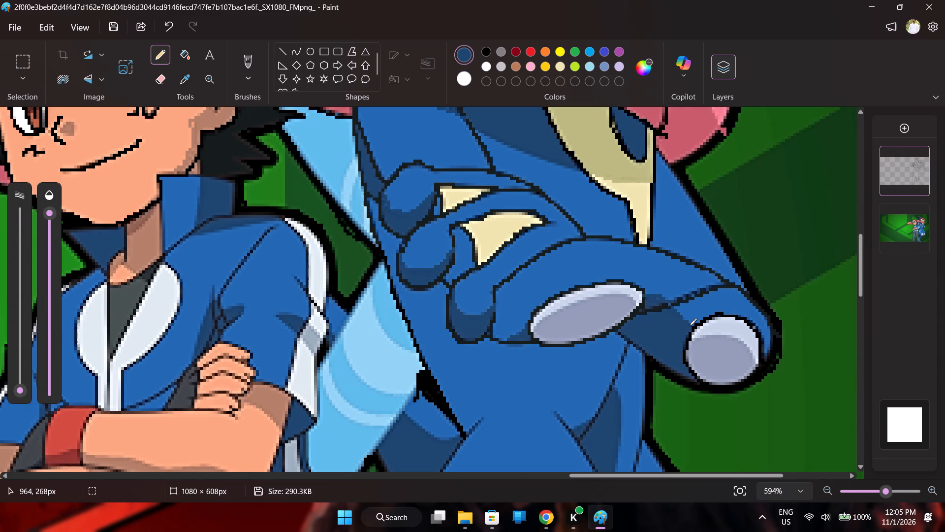
pyautogui.moveTo(690, 326); pyautogui.dragTo(691, 326)
pyautogui.click(920, 211)
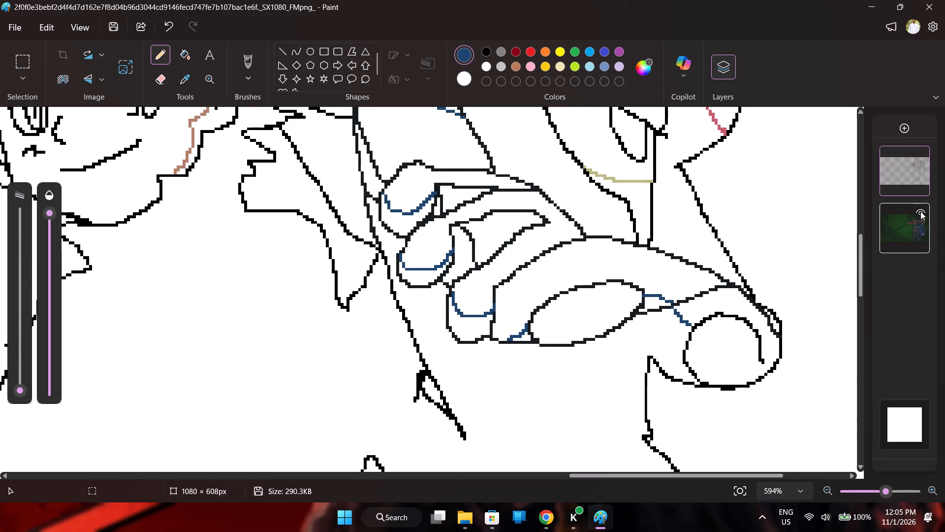
pyautogui.click(920, 211)
pyautogui.click(693, 324)
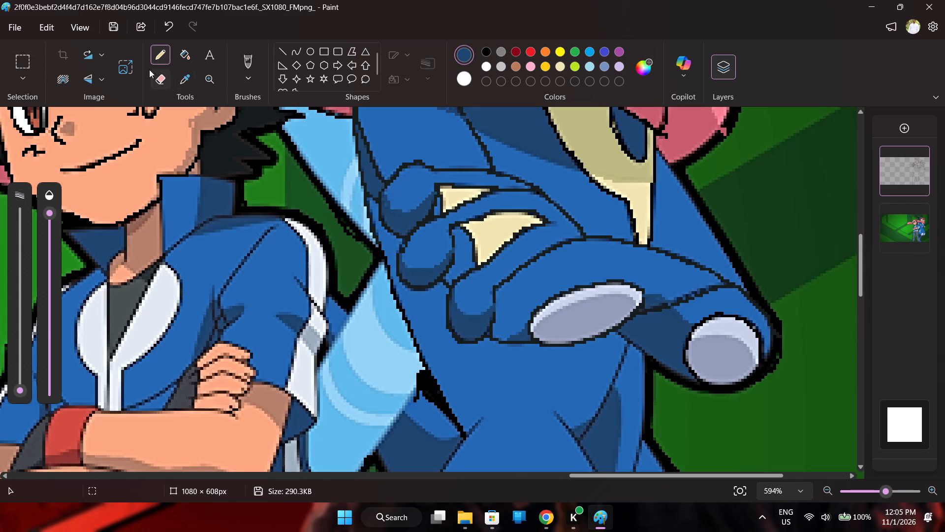
# Trace the shading boundary across the round finger pad using the greyish lavender sampled from its shaded area.
pyautogui.click(178, 76)
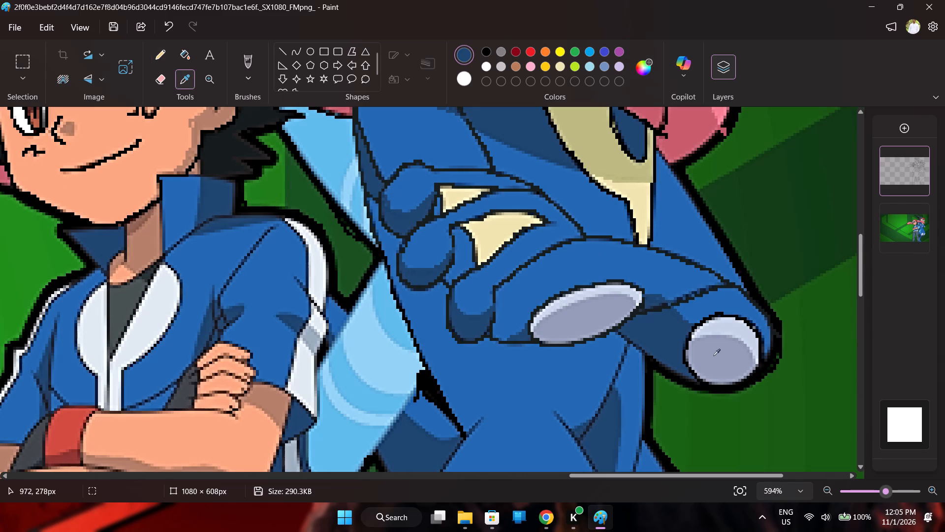
pyautogui.click(713, 356)
pyautogui.moveTo(692, 338); pyautogui.dragTo(736, 339)
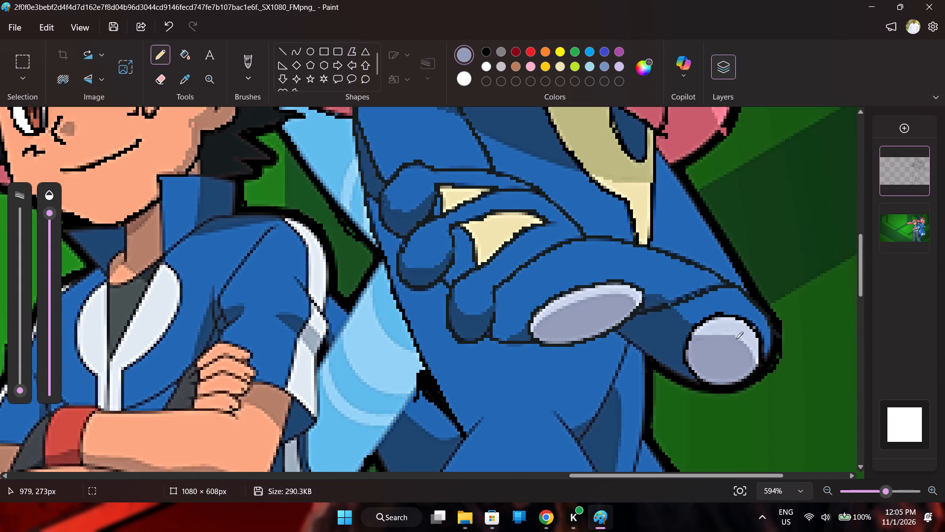
pyautogui.moveTo(736, 339); pyautogui.dragTo(756, 369)
# Trace the short black line under the pink scarf joining the frog's outer body edge to the pale chest marking, and check the line art alone.
pyautogui.scroll(-1, 574, 248)
pyautogui.click(177, 82)
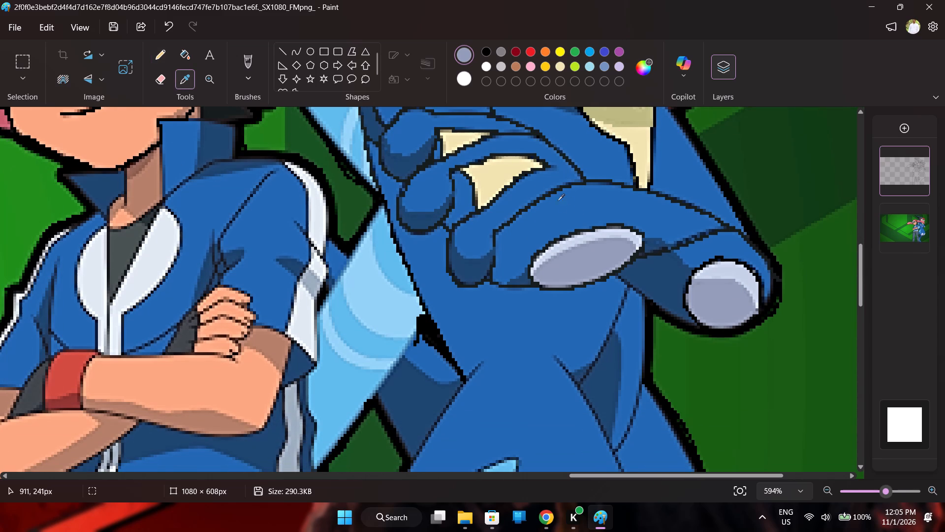
pyautogui.click(921, 209)
pyautogui.click(921, 209)
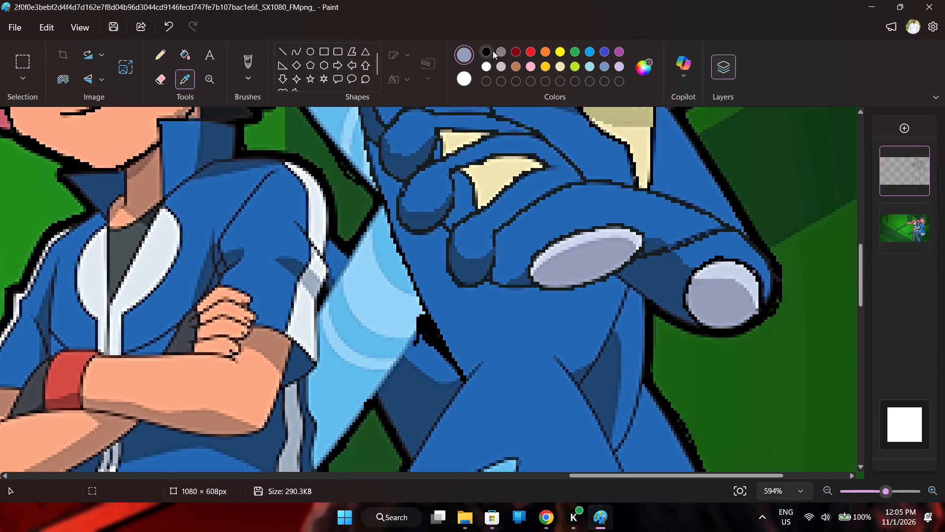
pyautogui.click(488, 51)
pyautogui.scroll(5, 558, 202)
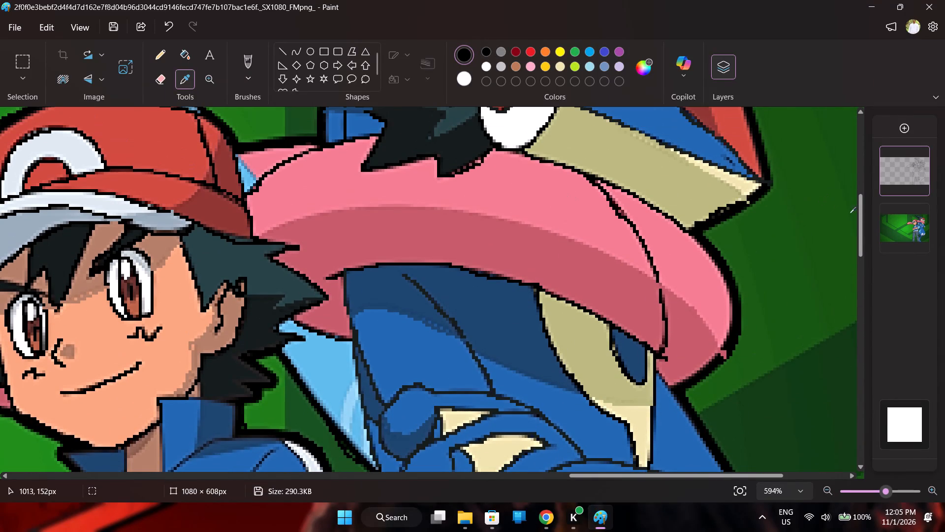
pyautogui.click(920, 209)
pyautogui.click(920, 209)
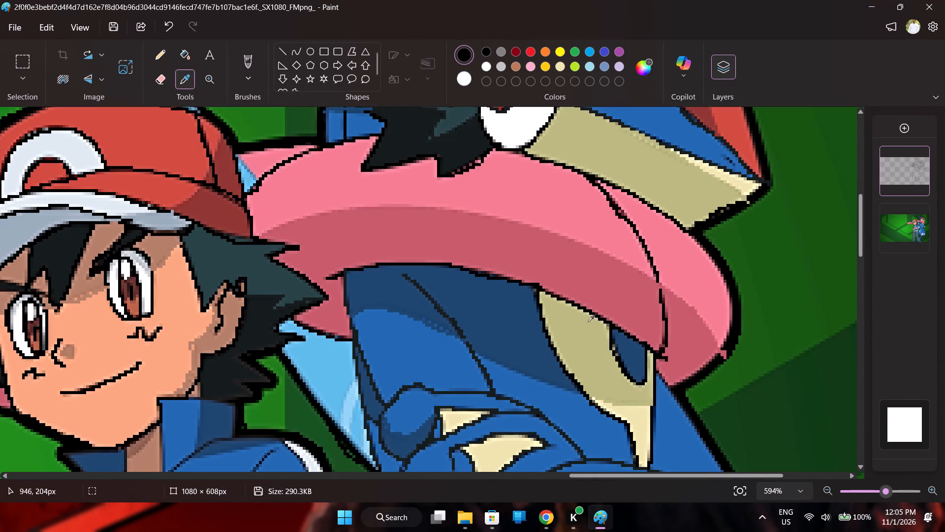
pyautogui.click(683, 389)
pyautogui.moveTo(682, 395); pyautogui.dragTo(668, 386)
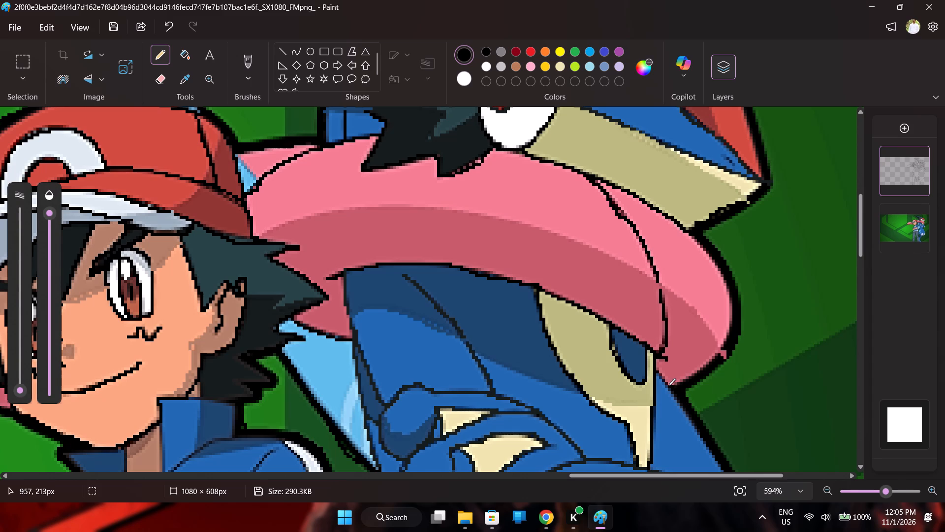
pyautogui.moveTo(668, 386); pyautogui.dragTo(653, 367)
pyautogui.click(920, 208)
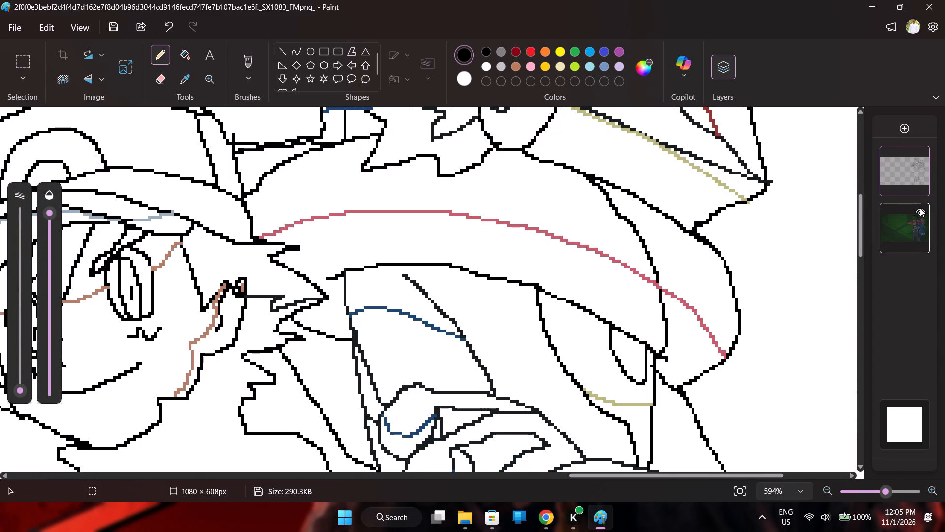
pyautogui.scroll(-3, 915, 213)
pyautogui.scroll(-3, 758, 284)
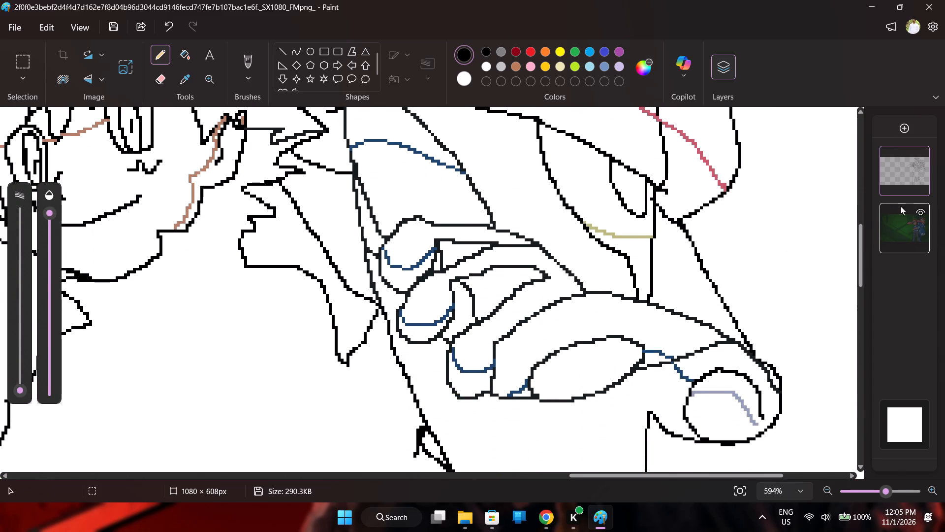
pyautogui.click(924, 210)
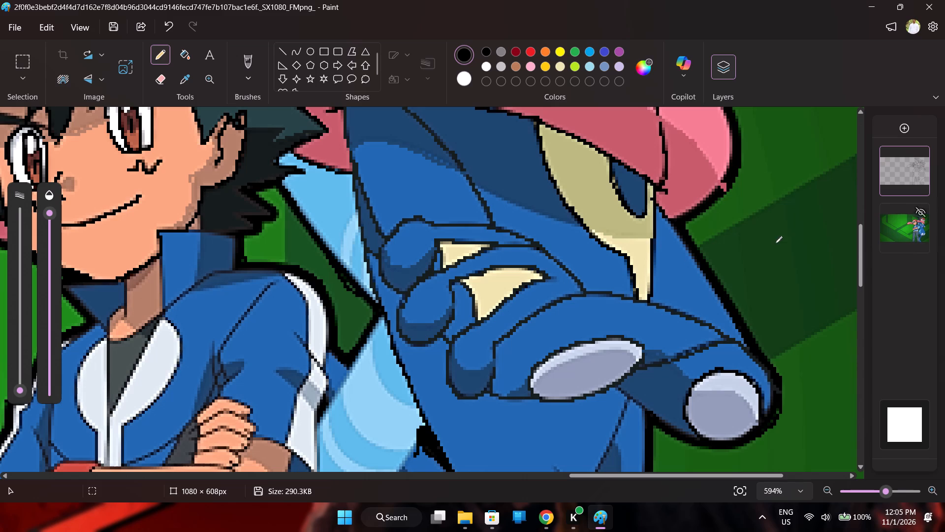
# Trace the frog's upper thigh edge in black from the crease beside the wedge's tip down to the body outline above the star marking.
pyautogui.scroll(-4, 392, 315)
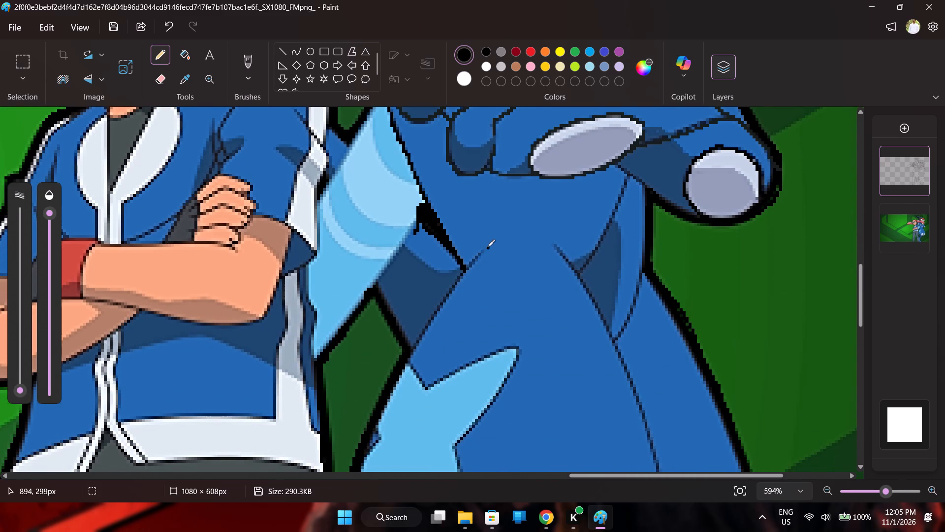
pyautogui.moveTo(483, 251); pyautogui.dragTo(463, 272)
pyautogui.moveTo(463, 272); pyautogui.dragTo(409, 352)
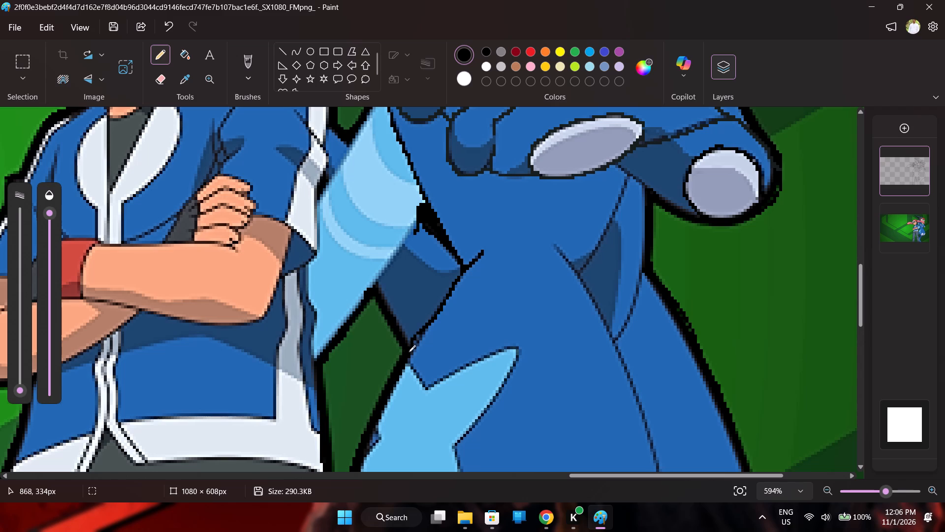
pyautogui.moveTo(409, 352); pyautogui.dragTo(404, 362)
pyautogui.click(921, 212)
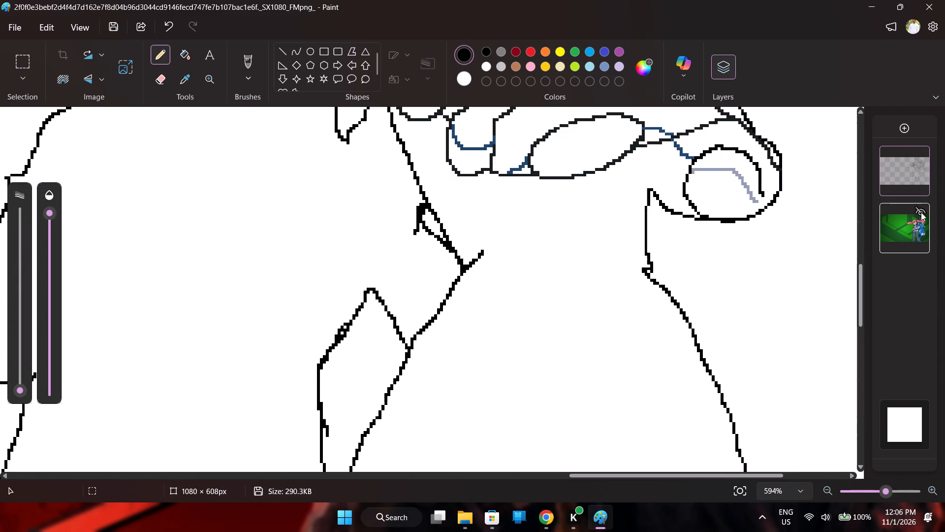
pyautogui.click(921, 212)
# Trace the light blue star marking's outline on the frog's thigh in black, from its upper notch around the points to the body edge.
pyautogui.scroll(-2, 422, 303)
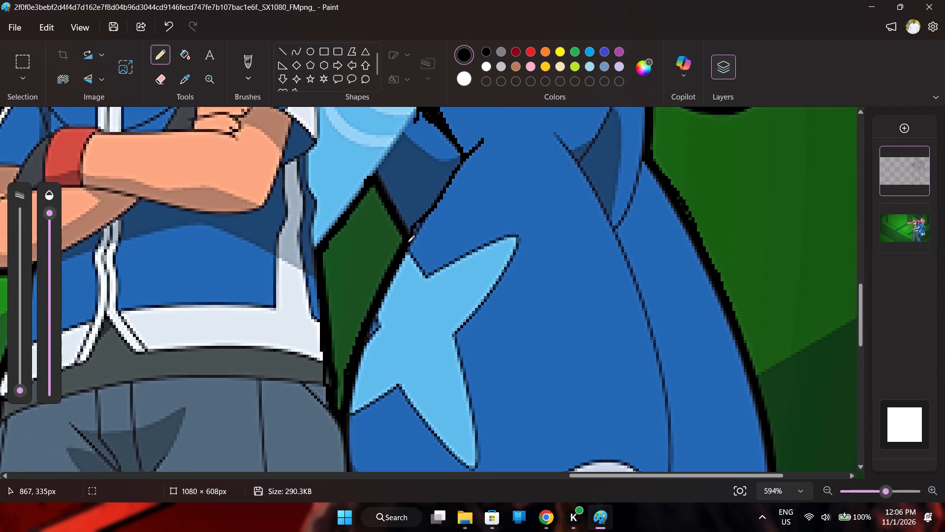
pyautogui.moveTo(408, 242); pyautogui.dragTo(429, 276)
pyautogui.moveTo(429, 276); pyautogui.dragTo(491, 244)
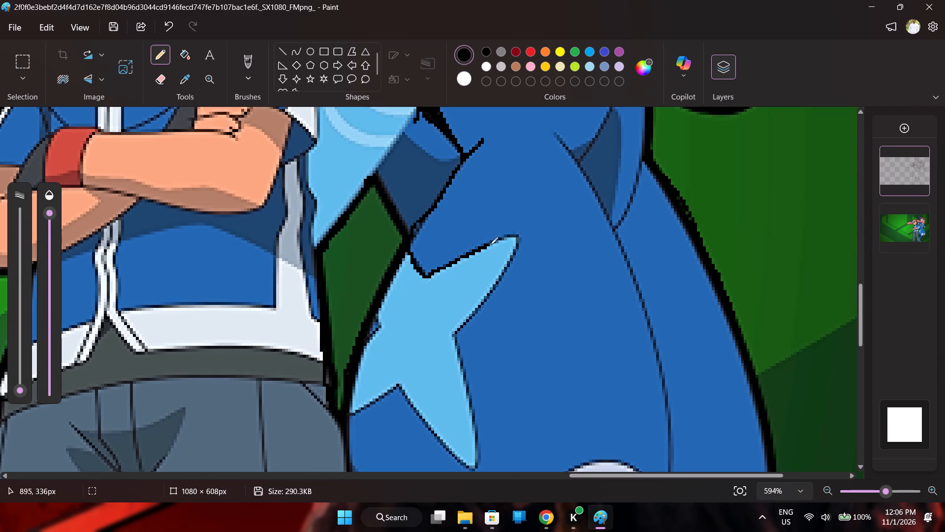
pyautogui.moveTo(491, 244); pyautogui.dragTo(507, 267)
pyautogui.moveTo(507, 267); pyautogui.dragTo(453, 339)
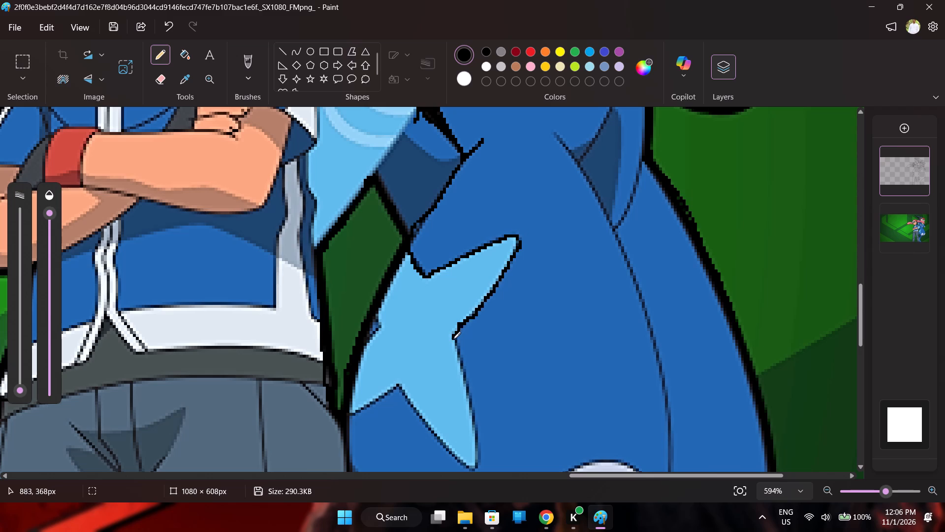
pyautogui.moveTo(453, 339); pyautogui.dragTo(472, 424)
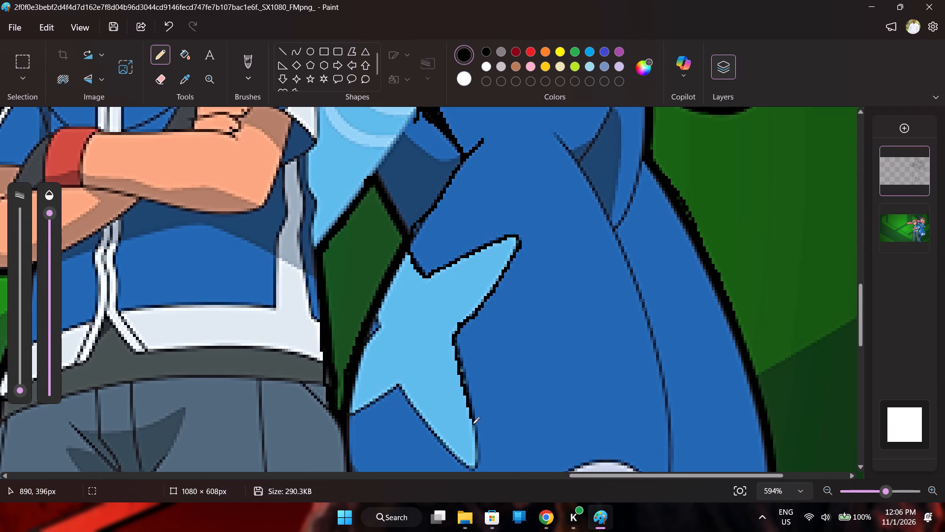
pyautogui.moveTo(472, 424); pyautogui.dragTo(461, 462)
pyautogui.moveTo(461, 462); pyautogui.dragTo(410, 403)
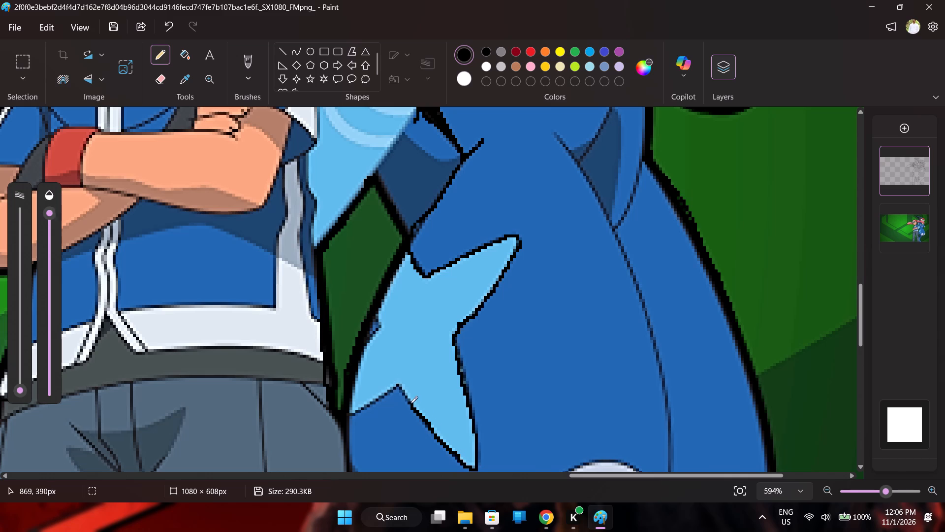
pyautogui.moveTo(410, 403); pyautogui.dragTo(366, 406)
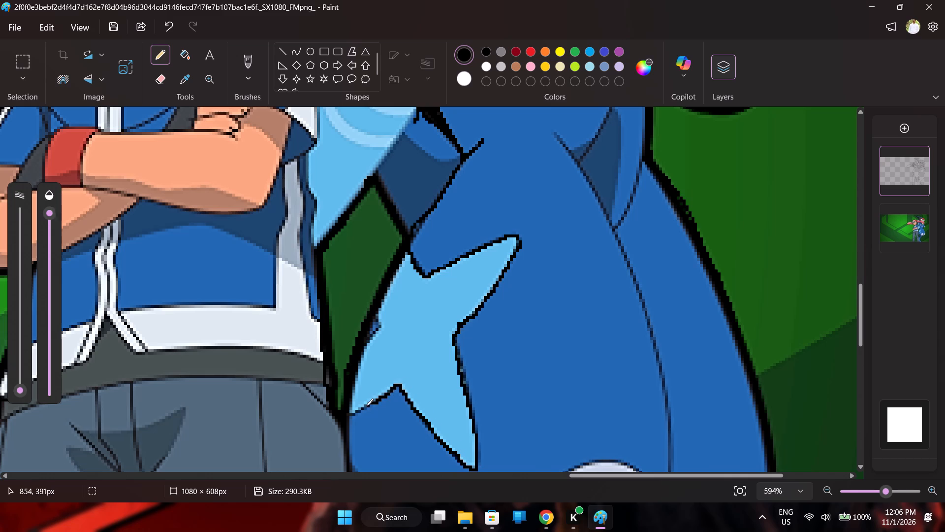
pyautogui.moveTo(366, 406); pyautogui.dragTo(346, 416)
# Trace the frog's outer thigh edge in black below the star marking beside the boy's trousers, and check the line art alone.
pyautogui.scroll(-4, 431, 298)
pyautogui.scroll(2, 430, 289)
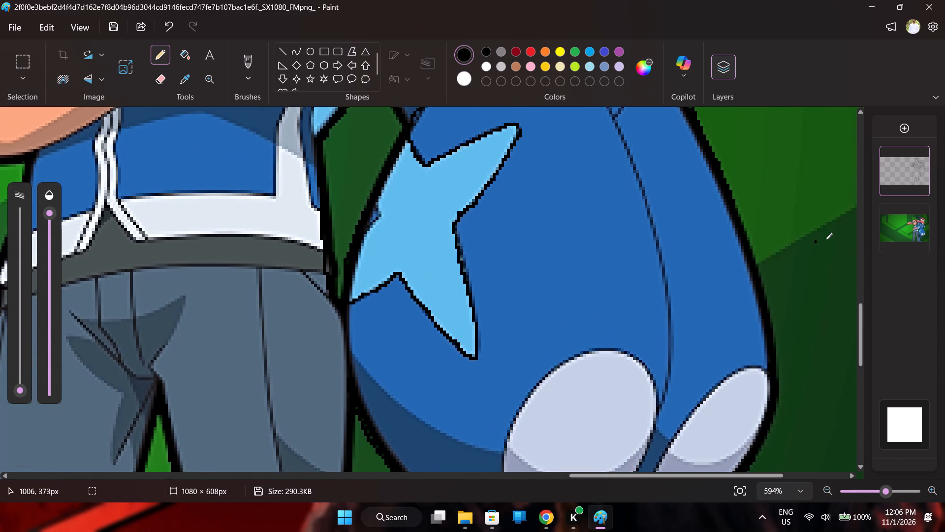
pyautogui.click(918, 210)
pyautogui.click(918, 210)
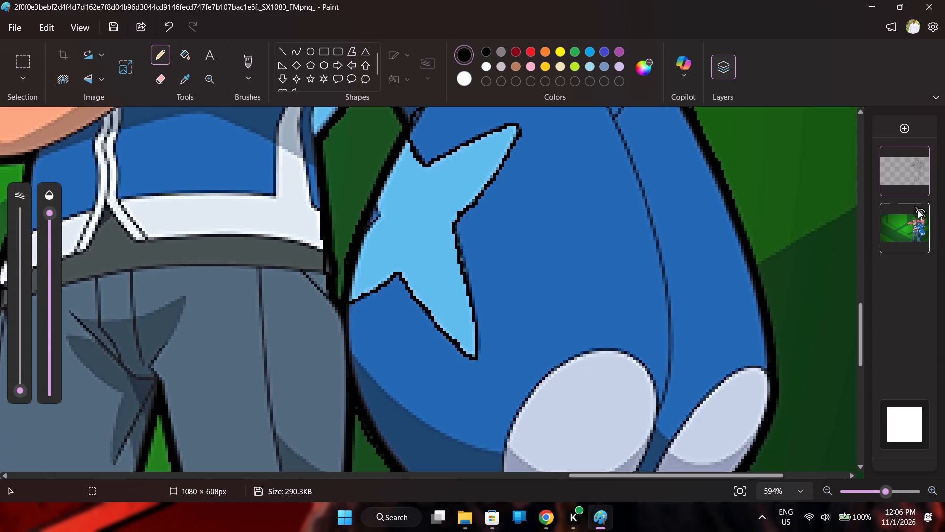
pyautogui.click(918, 210)
pyautogui.click(918, 210)
pyautogui.moveTo(346, 307); pyautogui.dragTo(348, 357)
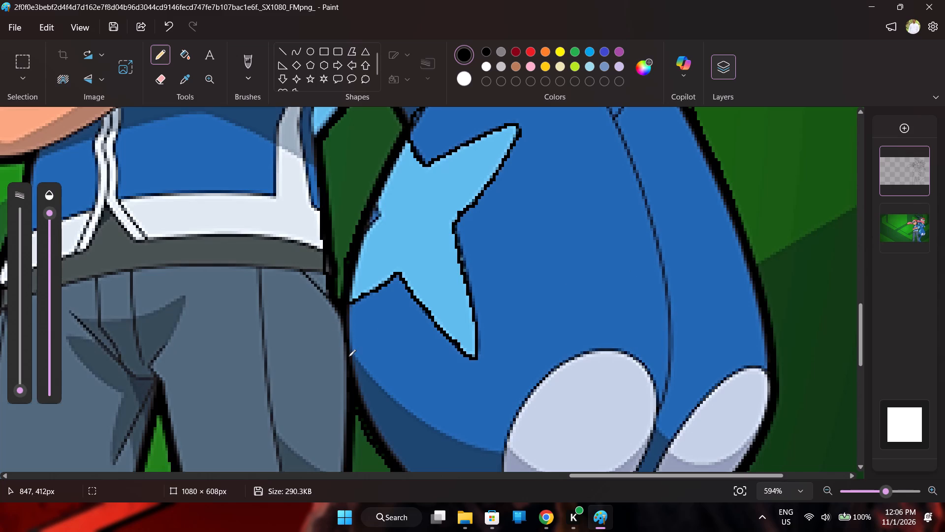
pyautogui.moveTo(348, 357); pyautogui.dragTo(352, 395)
pyautogui.click(924, 213)
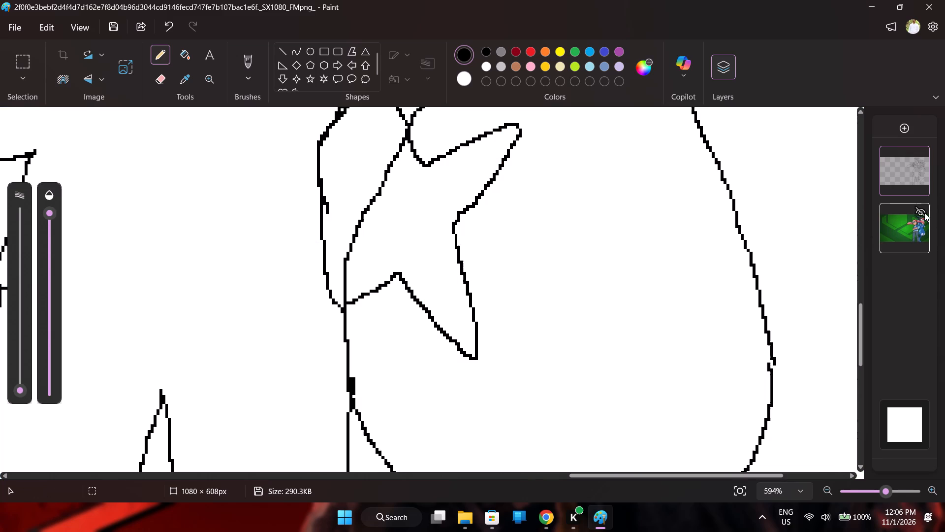
pyautogui.scroll(-3, 574, 273)
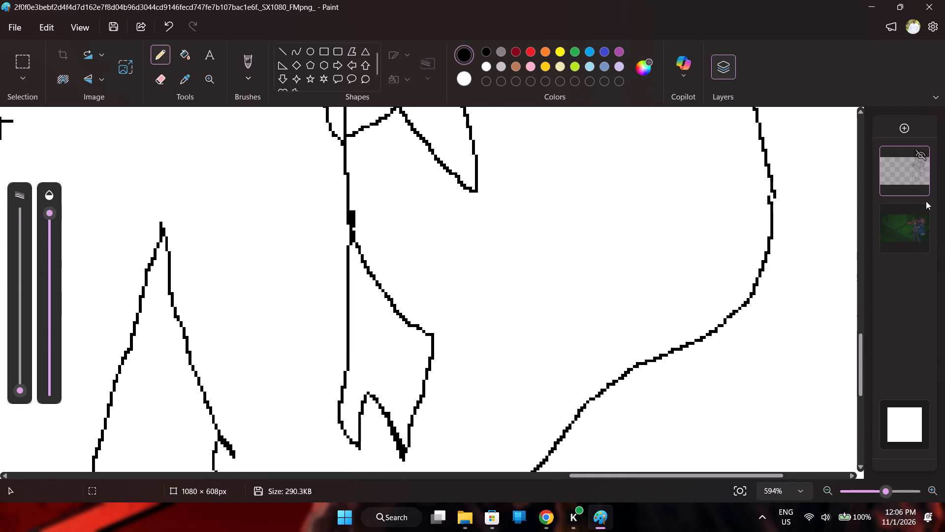
pyautogui.click(918, 212)
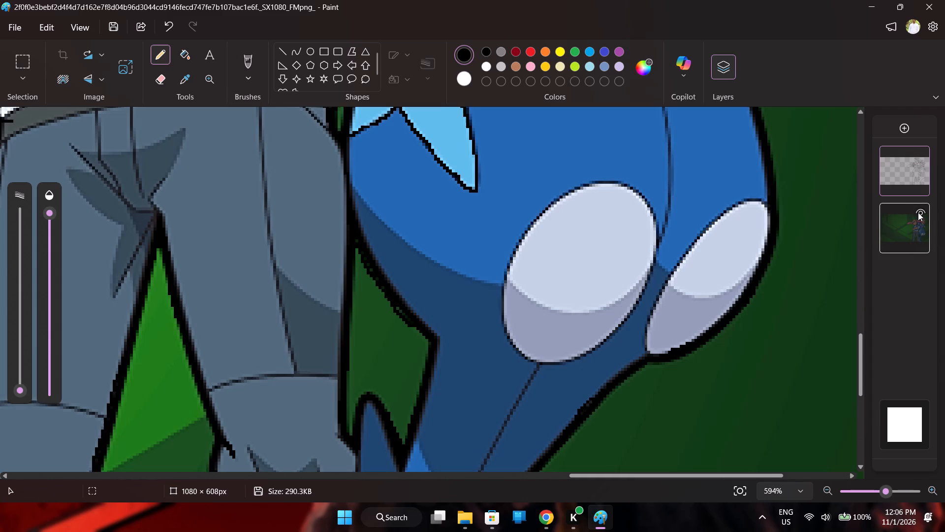
# Trace the underside edge of the frog's outstretched finger in black from the body outline up to the oval finger pad.
pyautogui.scroll(7, 646, 270)
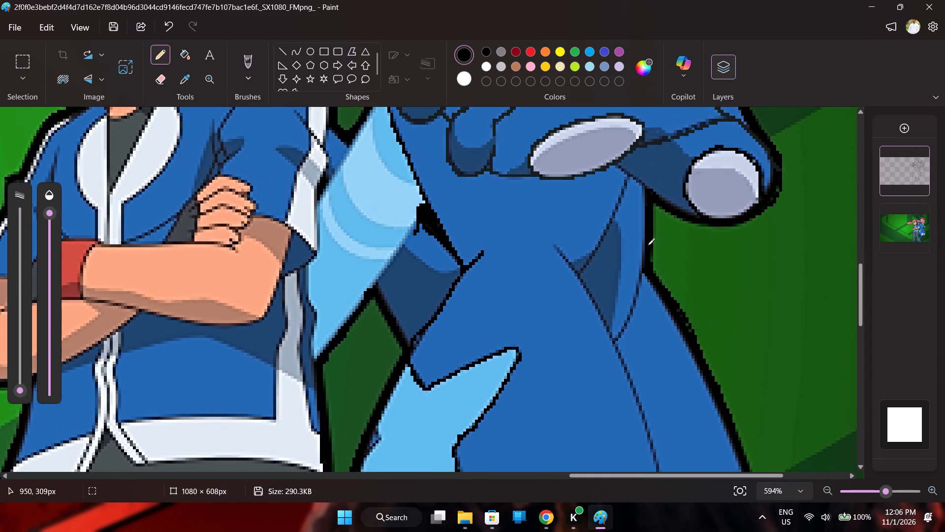
pyautogui.scroll(1, 648, 242)
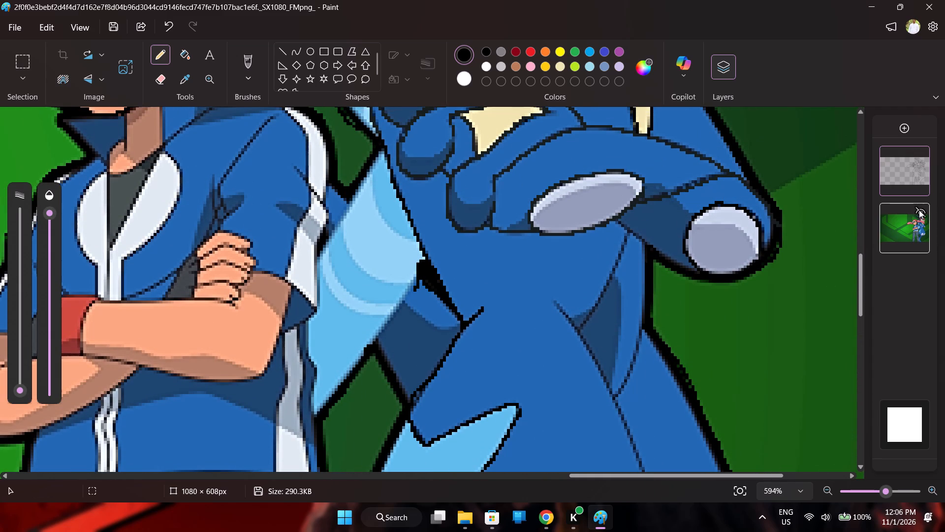
pyautogui.click(919, 210)
pyautogui.click(919, 210)
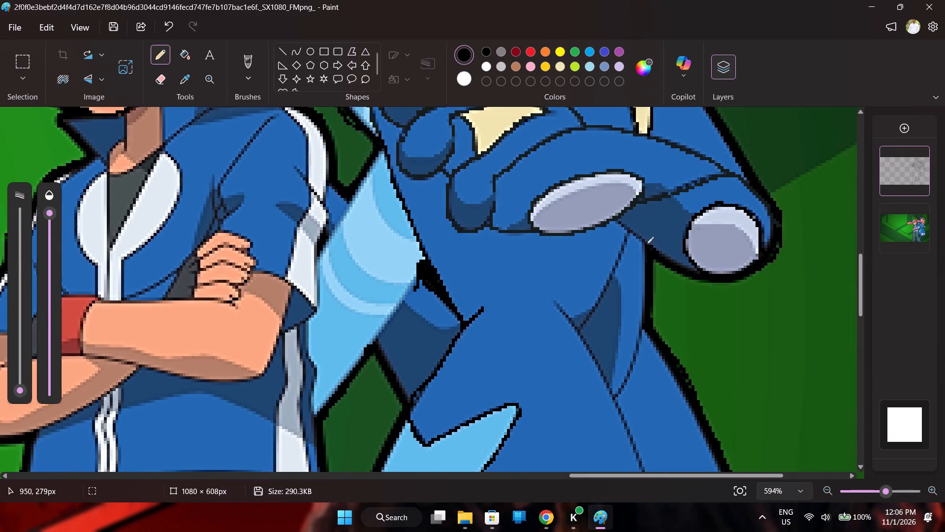
pyautogui.moveTo(647, 244); pyautogui.dragTo(613, 218)
# Trace the frog's waist crease in black from beneath the finger down to the thigh fold, including the short line rising to the fold's tip.
pyautogui.moveTo(629, 228); pyautogui.dragTo(624, 240)
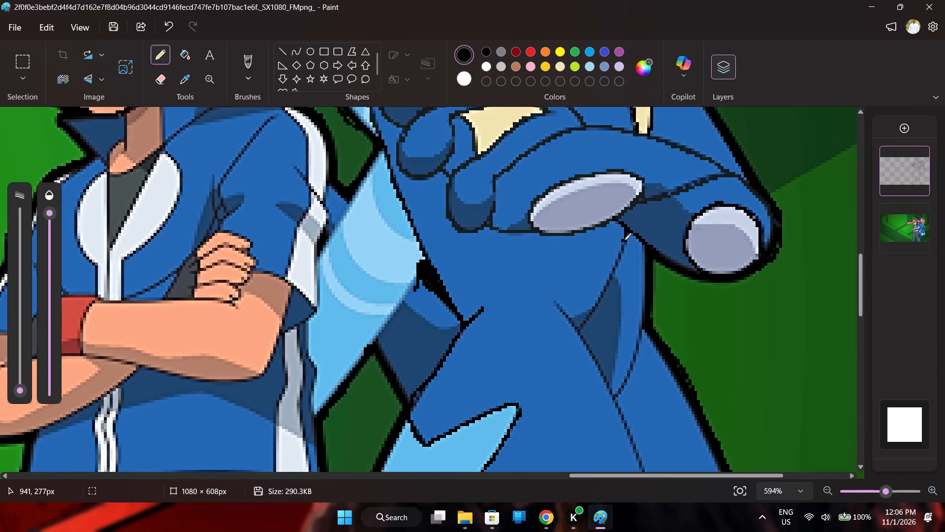
pyautogui.moveTo(624, 240); pyautogui.dragTo(589, 317)
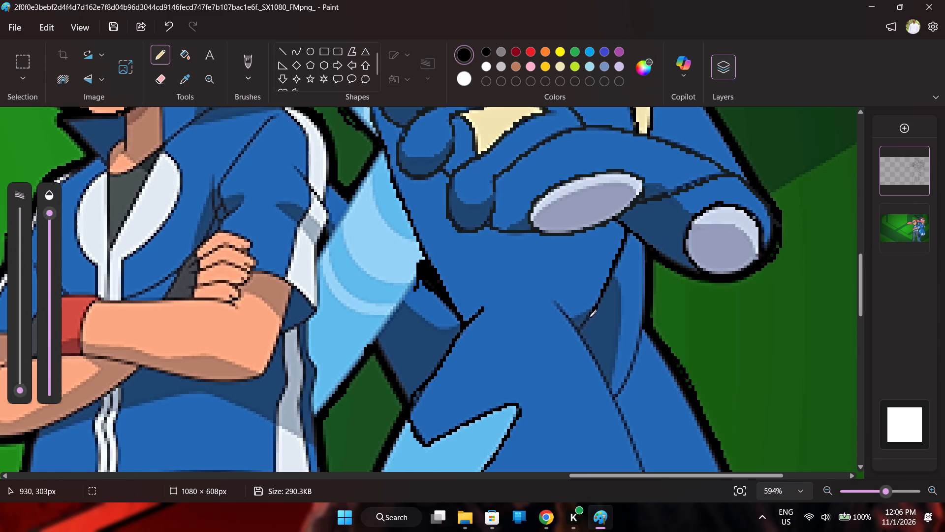
pyautogui.moveTo(589, 317); pyautogui.dragTo(577, 332)
pyautogui.moveTo(580, 332); pyautogui.dragTo(556, 303)
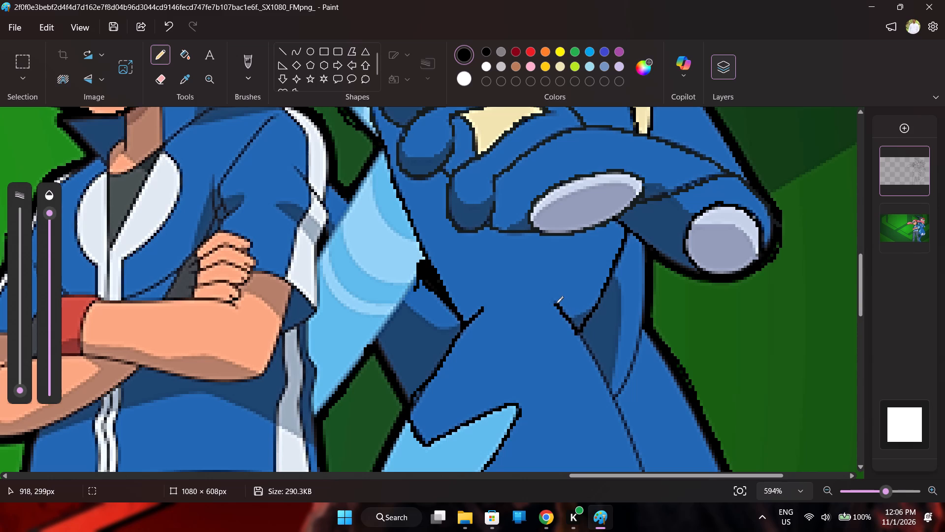
pyautogui.moveTo(556, 303); pyautogui.dragTo(555, 302)
# Trace the inner thigh line in black from the waist fold past the dark blue shaded wedge and partway down the thigh.
pyautogui.scroll(-2, 554, 303)
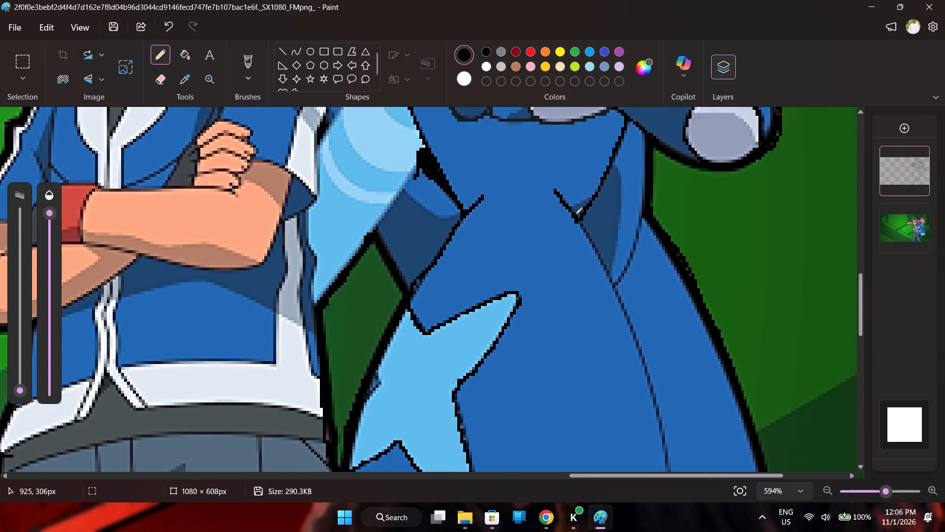
pyautogui.moveTo(574, 215); pyautogui.dragTo(601, 266)
pyautogui.moveTo(601, 266); pyautogui.dragTo(623, 301)
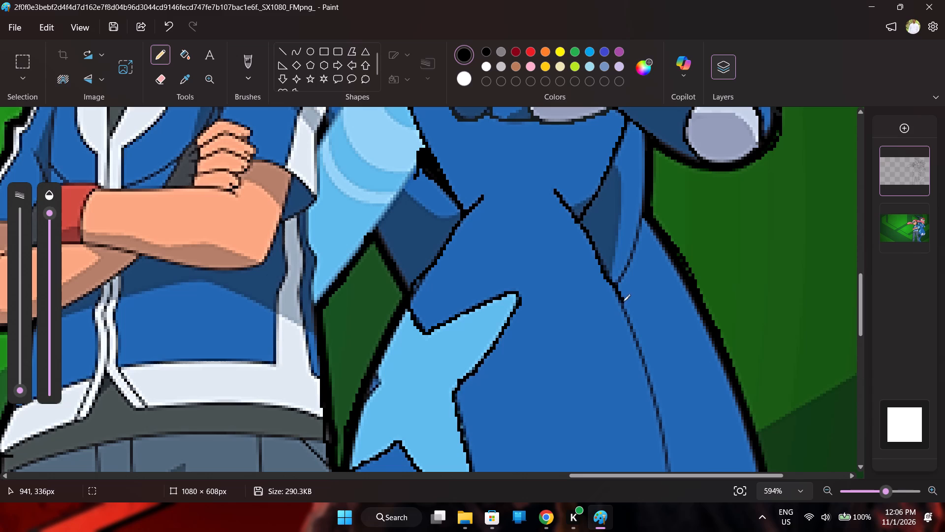
pyautogui.moveTo(623, 301); pyautogui.dragTo(648, 376)
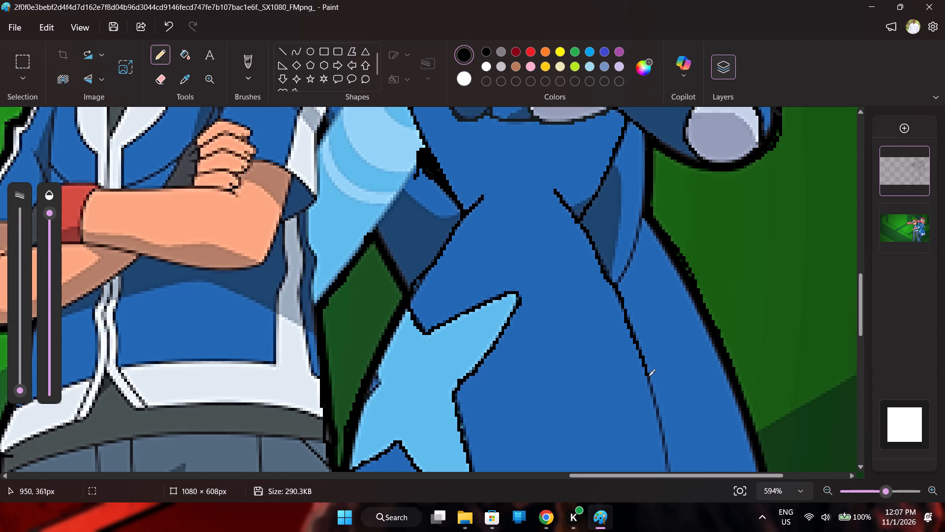
pyautogui.moveTo(648, 376); pyautogui.dragTo(649, 378)
# Trace the curved hip line in black from the inner thigh line below the shaded wedge up to the body's outer edge.
pyautogui.moveTo(616, 286); pyautogui.dragTo(618, 278)
pyautogui.moveTo(618, 278); pyautogui.dragTo(639, 225)
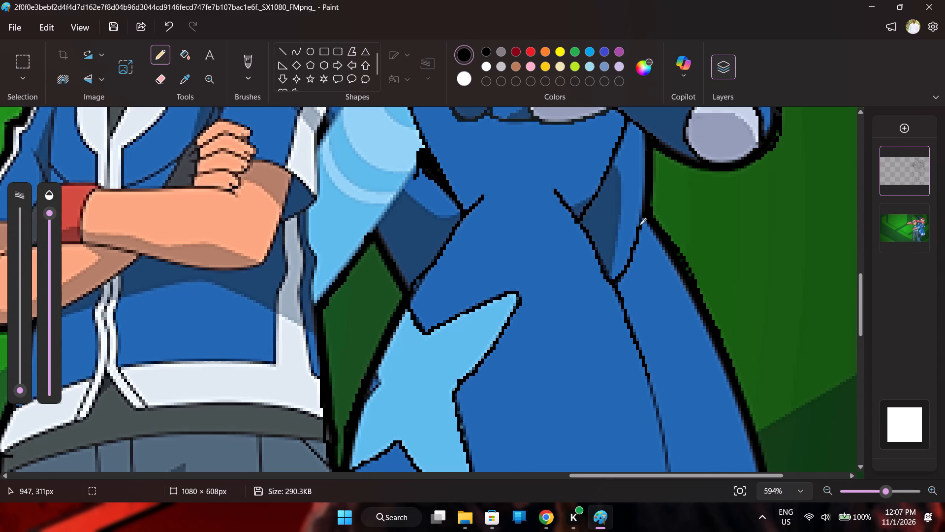
pyautogui.moveTo(639, 225); pyautogui.dragTo(648, 203)
# Continue the inner thigh line in black down to the edge of the large pale oval knee pad.
pyautogui.scroll(-2, 647, 203)
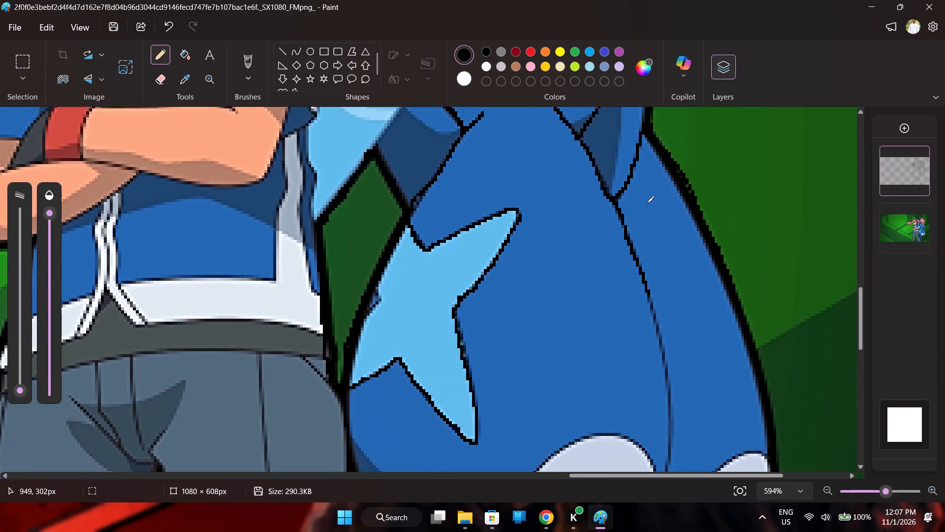
pyautogui.scroll(-1, 647, 203)
pyautogui.moveTo(646, 197); pyautogui.dragTo(657, 240)
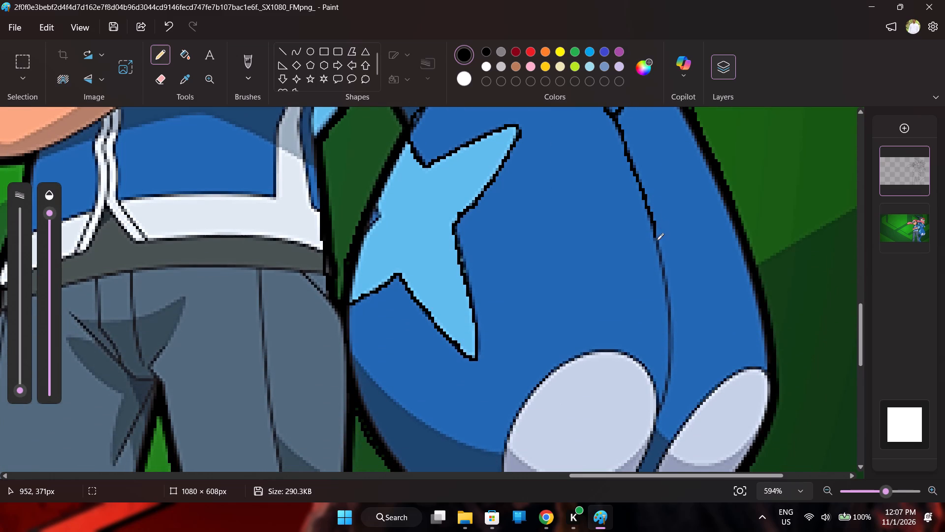
pyautogui.moveTo(657, 240); pyautogui.dragTo(672, 347)
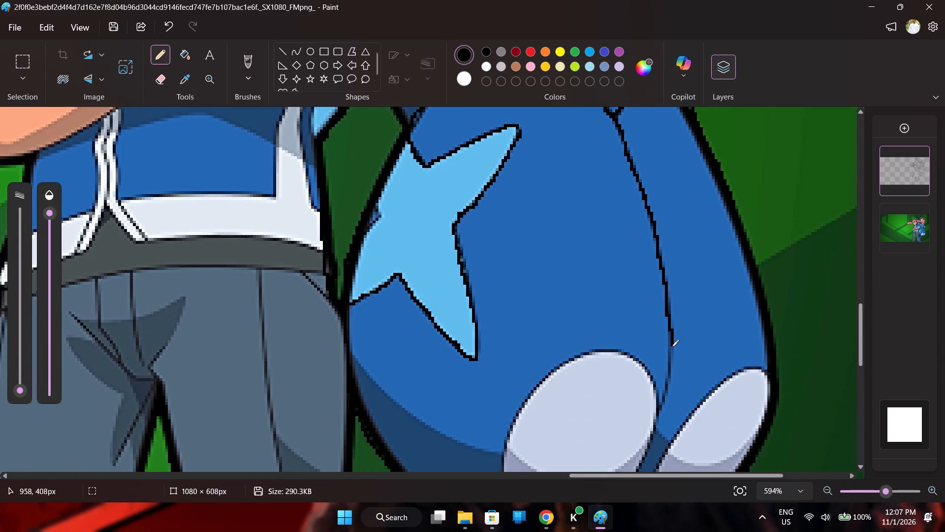
pyautogui.moveTo(672, 347); pyautogui.dragTo(662, 407)
pyautogui.moveTo(662, 407); pyautogui.dragTo(657, 415)
pyautogui.scroll(-2, 664, 308)
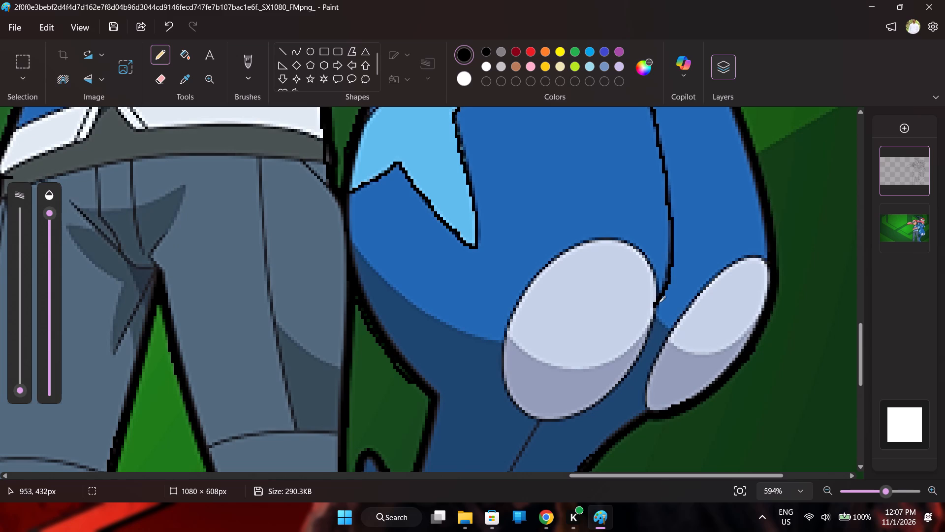
# Trace the full outline of the frog's large pale oval knee pad in black, closing it at the inner thigh line.
pyautogui.moveTo(656, 303); pyautogui.dragTo(636, 251)
pyautogui.moveTo(636, 251); pyautogui.dragTo(559, 260)
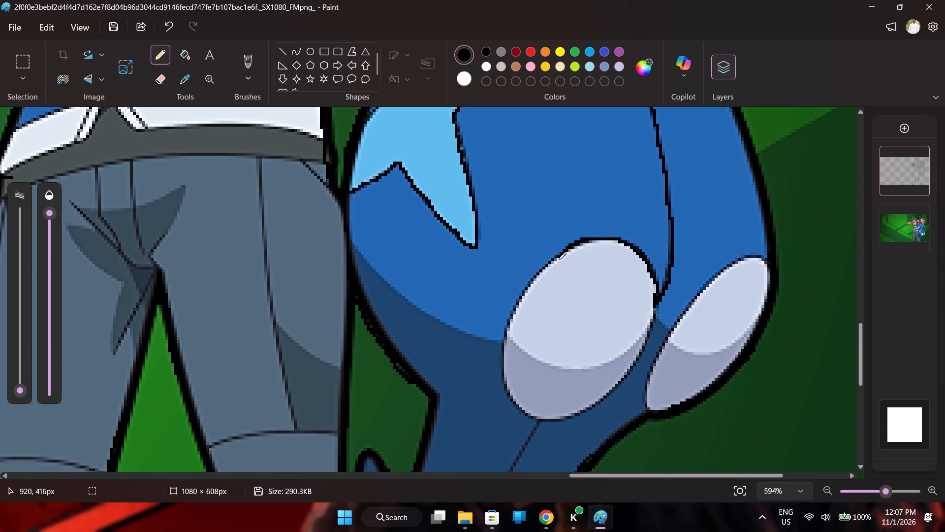
pyautogui.moveTo(559, 260); pyautogui.dragTo(499, 360)
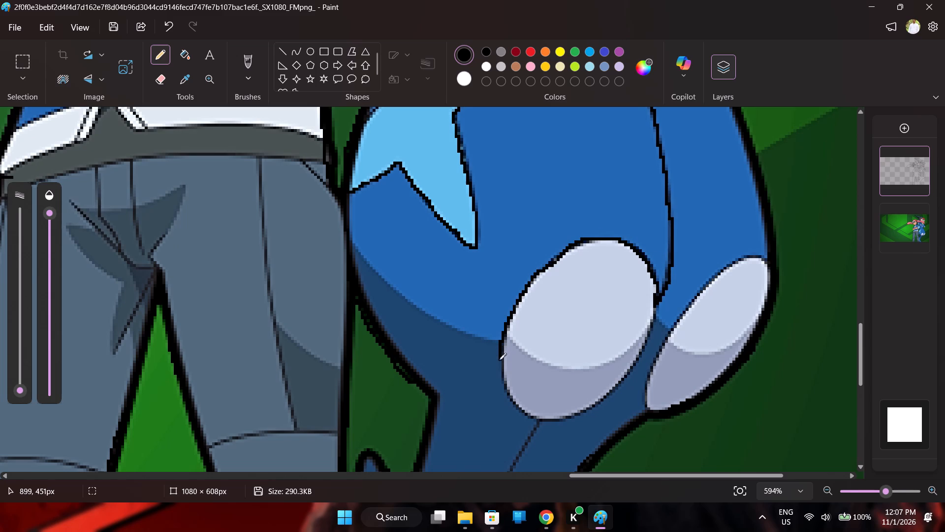
pyautogui.moveTo(499, 360); pyautogui.dragTo(532, 420)
pyautogui.moveTo(532, 420); pyautogui.dragTo(616, 392)
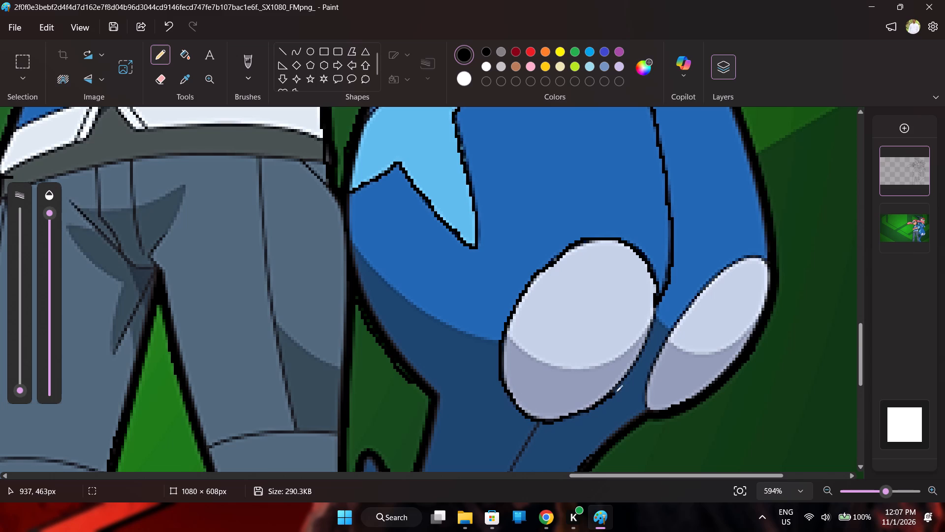
pyautogui.moveTo(616, 392); pyautogui.dragTo(654, 311)
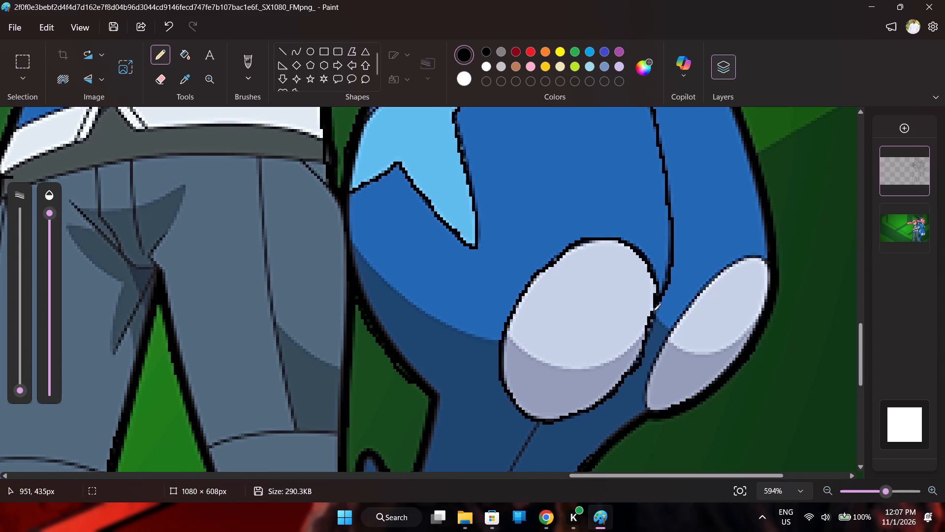
pyautogui.moveTo(654, 311); pyautogui.dragTo(657, 297)
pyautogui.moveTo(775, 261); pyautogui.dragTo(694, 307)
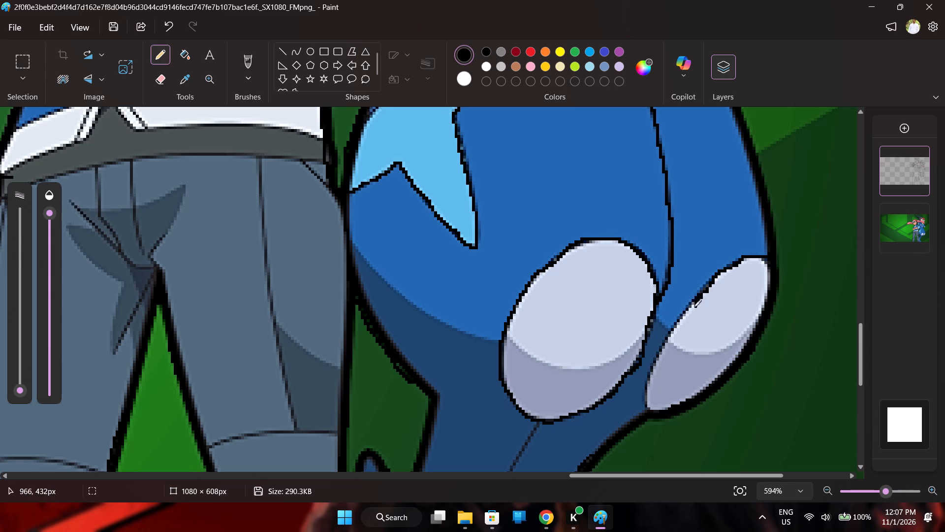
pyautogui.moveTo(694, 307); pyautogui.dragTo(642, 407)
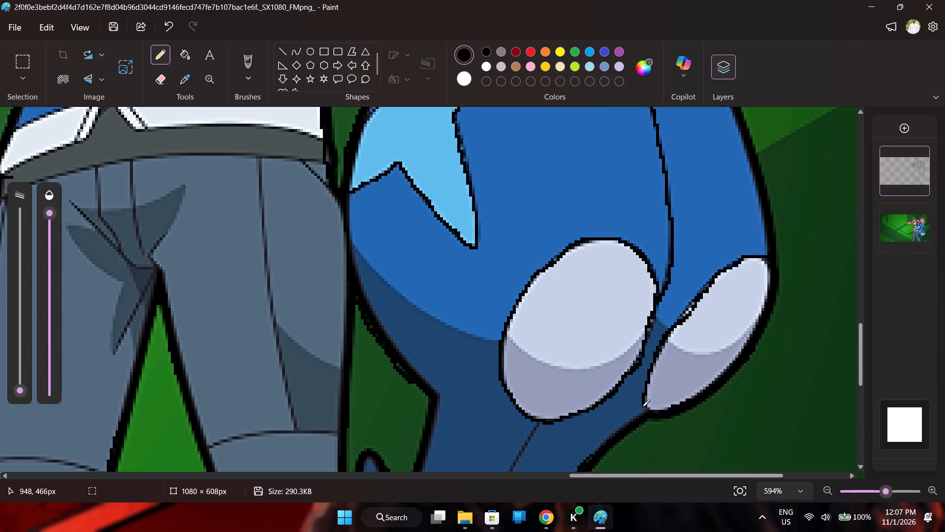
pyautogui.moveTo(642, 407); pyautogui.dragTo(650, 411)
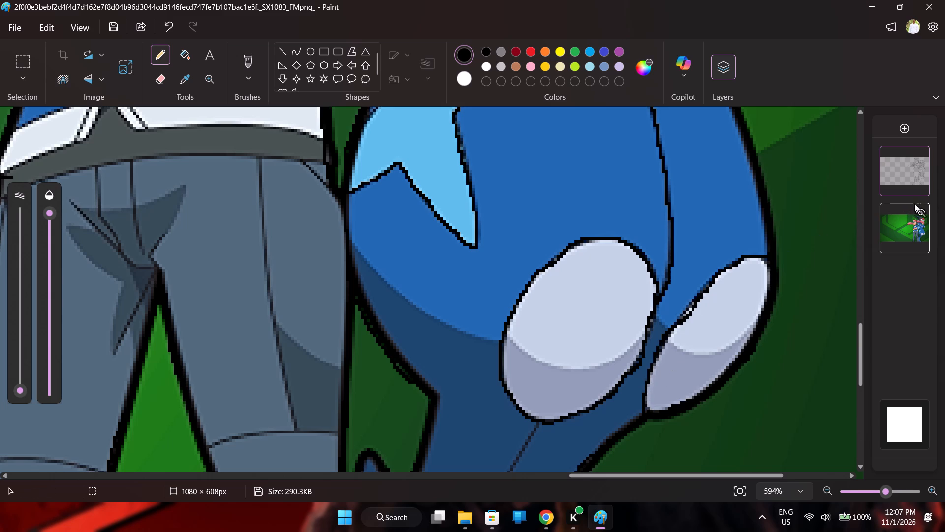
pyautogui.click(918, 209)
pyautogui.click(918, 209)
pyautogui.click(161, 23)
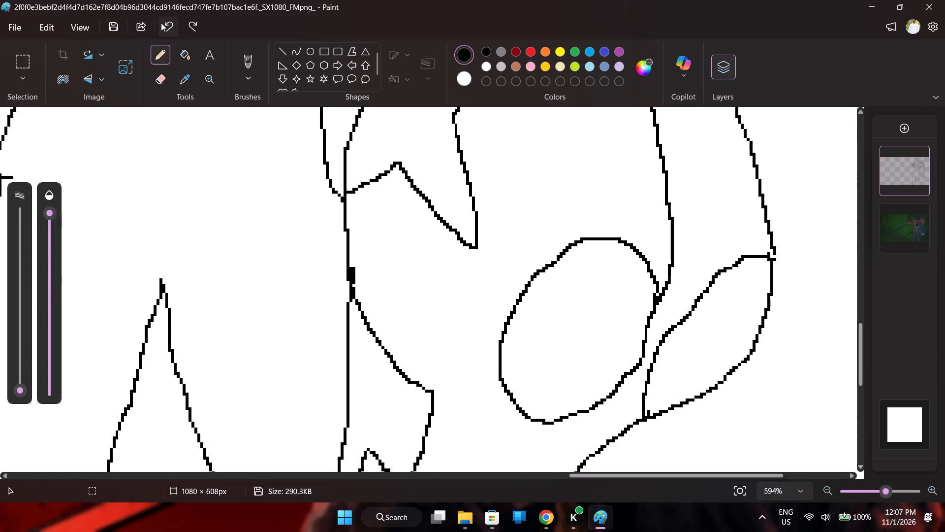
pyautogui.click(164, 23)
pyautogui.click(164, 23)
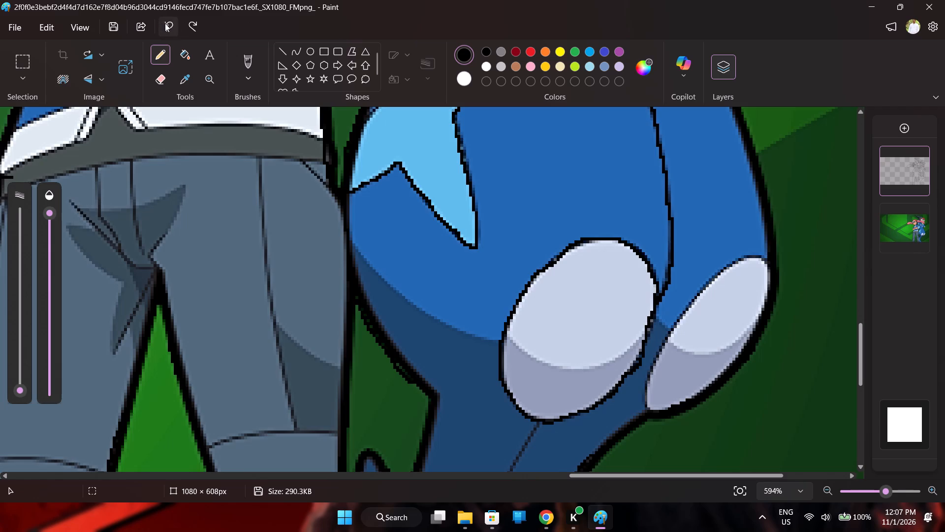
# Trace the inner edge of the smaller pale oval knee pad in black, joining the leg's outer outline at its upper and lower ends.
pyautogui.moveTo(649, 413); pyautogui.dragTo(647, 398)
pyautogui.moveTo(647, 398); pyautogui.dragTo(679, 320)
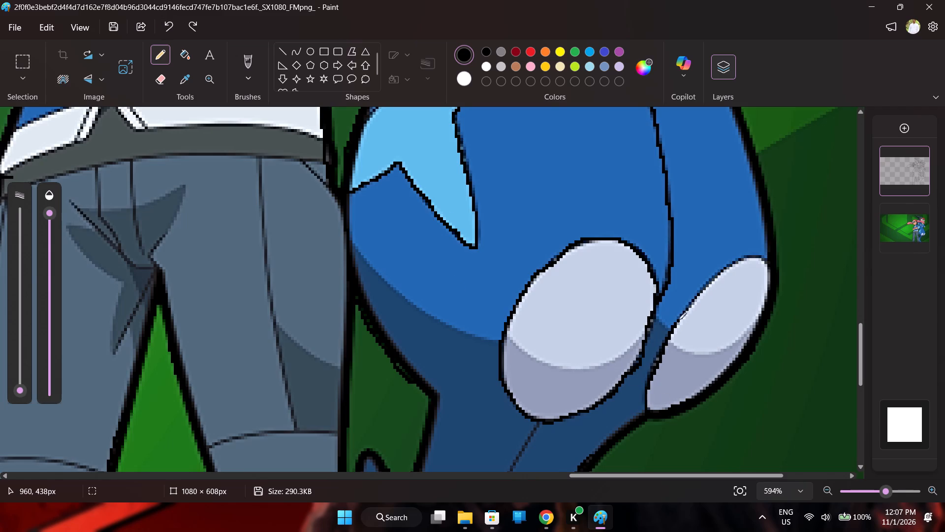
pyautogui.moveTo(679, 320); pyautogui.dragTo(744, 258)
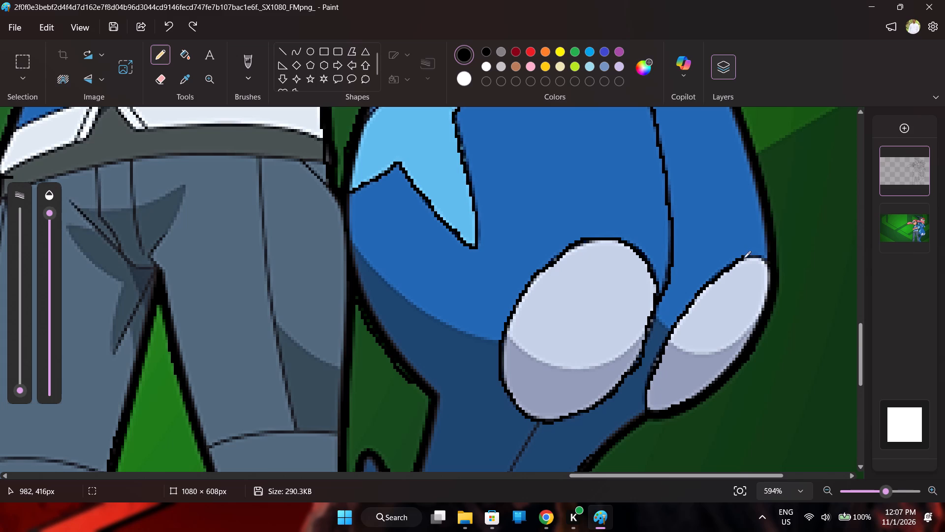
pyautogui.moveTo(744, 258); pyautogui.dragTo(781, 261)
pyautogui.click(922, 211)
pyautogui.click(922, 211)
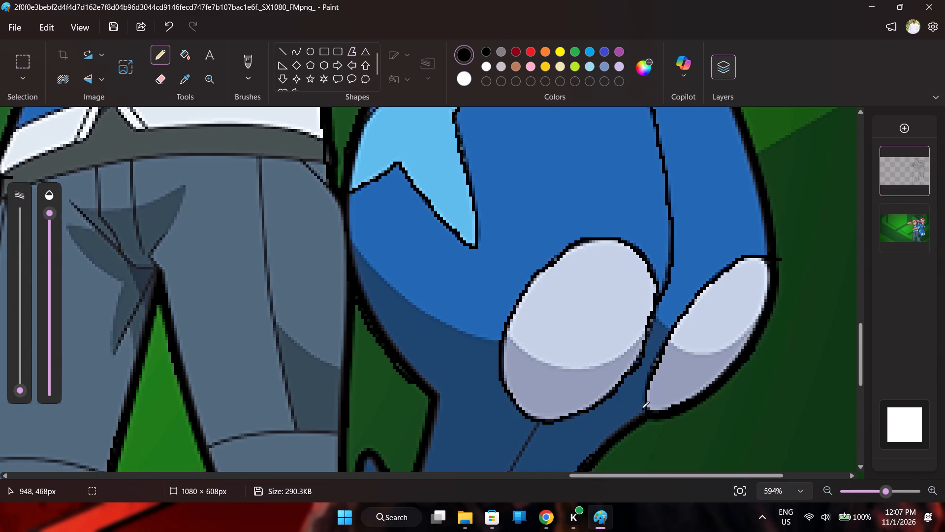
pyautogui.moveTo(647, 399); pyautogui.dragTo(653, 419)
pyautogui.click(919, 213)
pyautogui.click(919, 213)
pyautogui.click(919, 213)
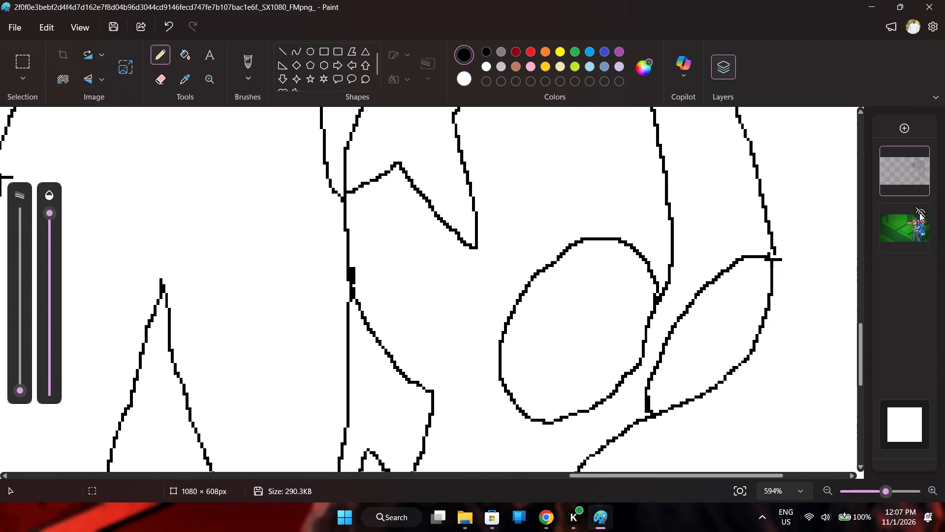
pyautogui.click(919, 213)
# Trace the frog's lower-leg line in black from the large knee pad's bottom to the pointed bend, continuing diagonally to the outer leg outline.
pyautogui.scroll(-3, 721, 335)
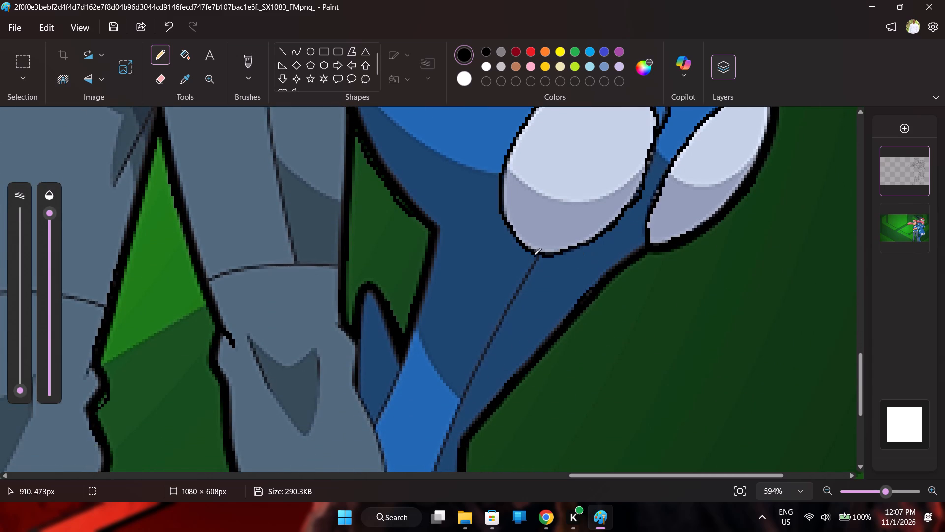
pyautogui.moveTo(539, 253); pyautogui.dragTo(523, 279)
pyautogui.moveTo(523, 279); pyautogui.dragTo(467, 385)
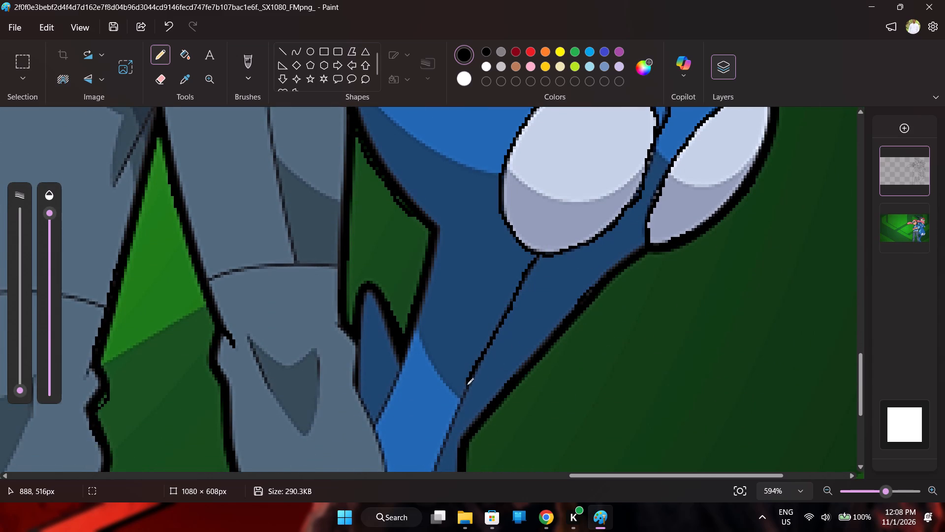
pyautogui.moveTo(467, 385); pyautogui.dragTo(460, 402)
pyautogui.scroll(-3, 458, 392)
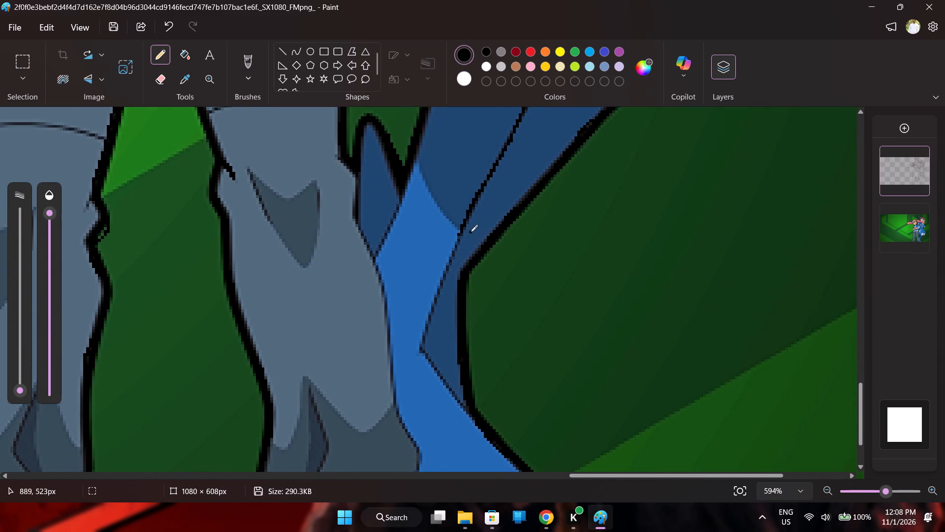
pyautogui.moveTo(462, 227); pyautogui.dragTo(440, 279)
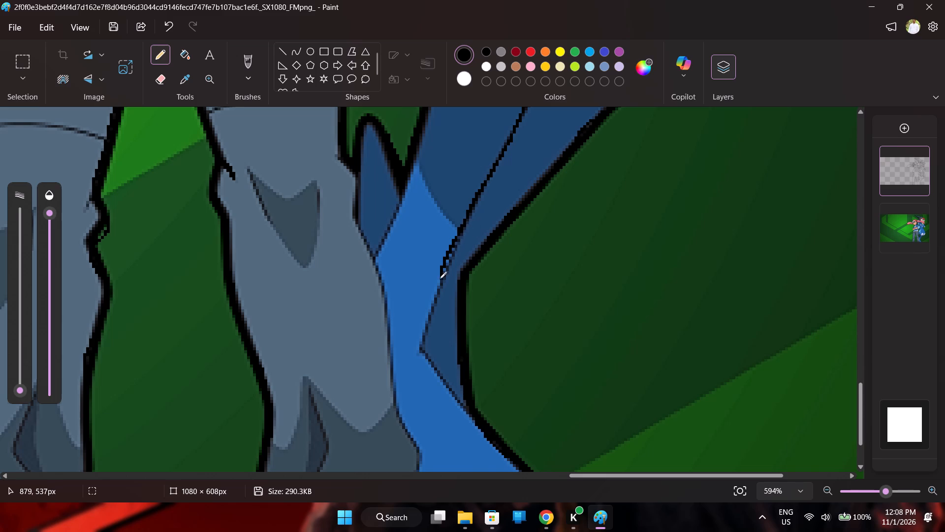
pyautogui.moveTo(440, 279); pyautogui.dragTo(440, 375)
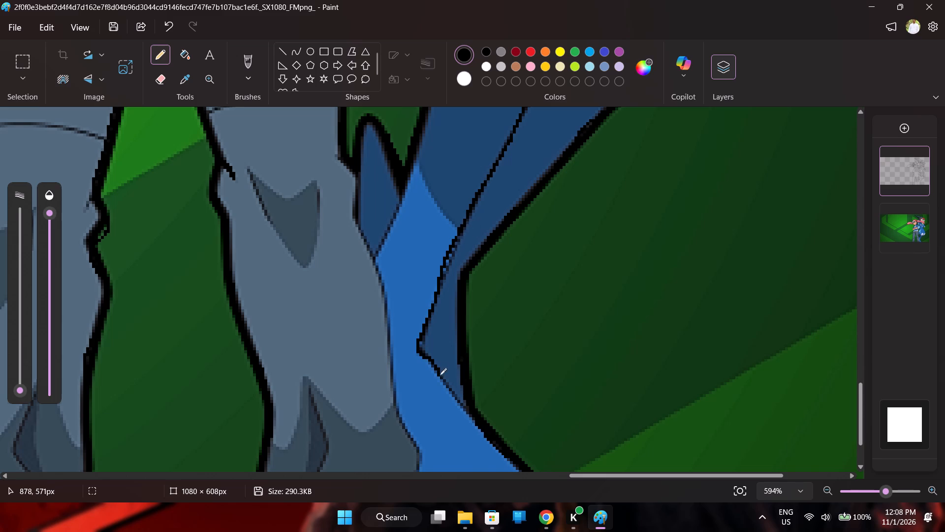
pyautogui.moveTo(440, 375); pyautogui.dragTo(494, 434)
pyautogui.moveTo(494, 434); pyautogui.dragTo(495, 435)
pyautogui.click(919, 209)
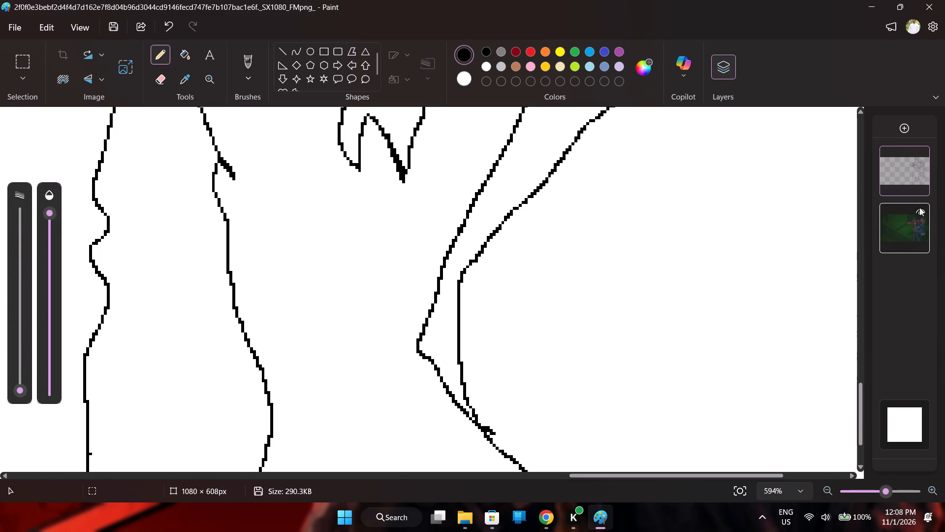
pyautogui.click(919, 207)
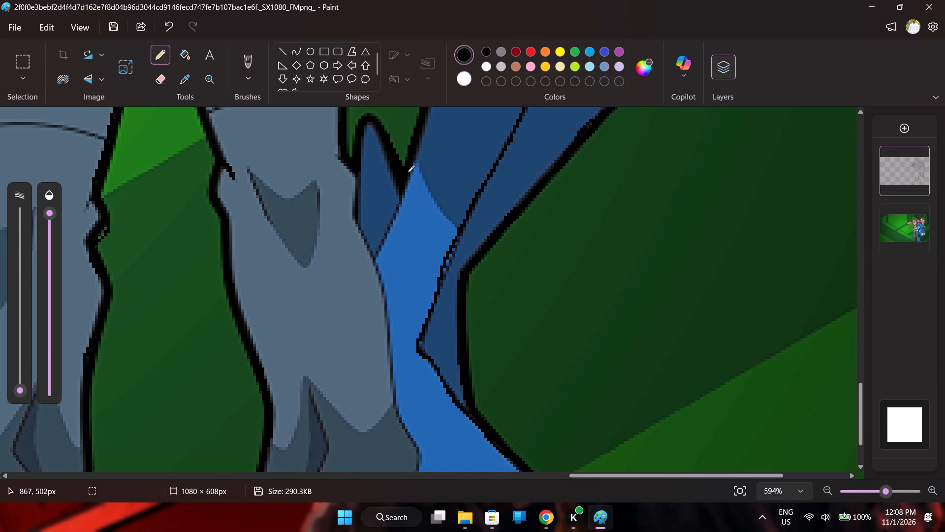
# Trace the lower edges of the dark blue wedge in black, down along the boy's trouser leg to its tip and up to the frog's leg outline.
pyautogui.click(923, 212)
pyautogui.click(923, 212)
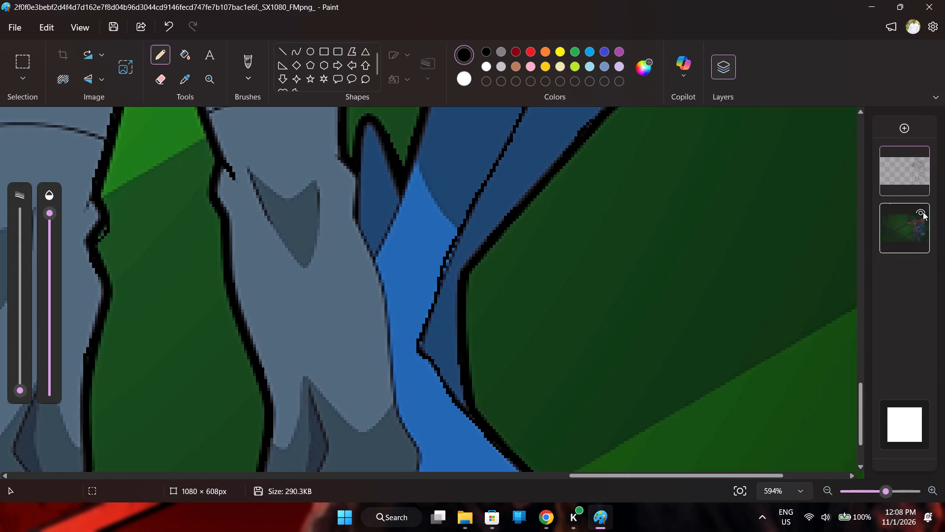
pyautogui.click(923, 212)
pyautogui.click(923, 212)
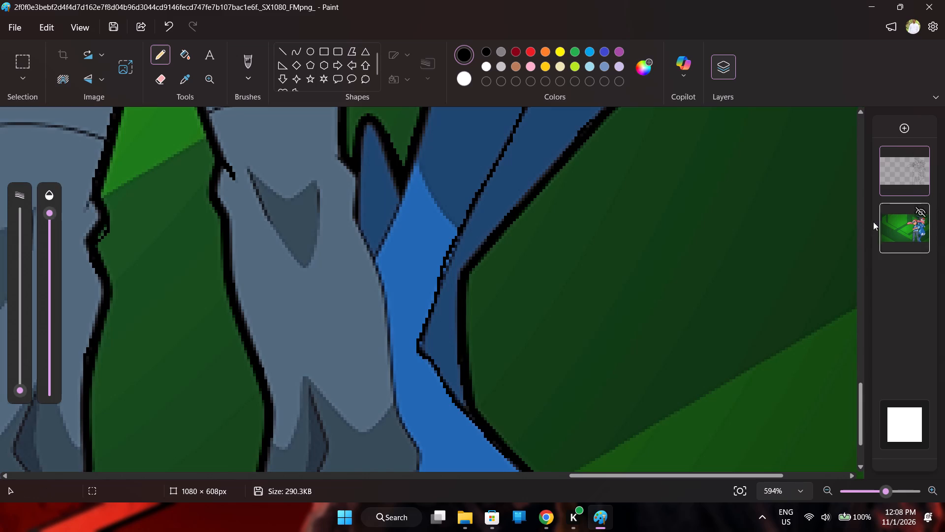
pyautogui.moveTo(357, 164); pyautogui.dragTo(360, 180)
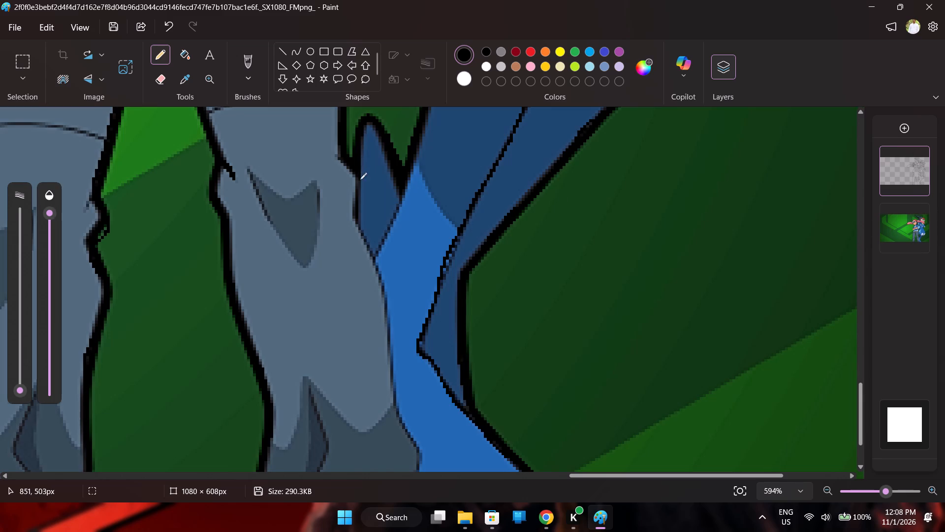
pyautogui.moveTo(360, 180); pyautogui.dragTo(376, 256)
pyautogui.moveTo(376, 256); pyautogui.dragTo(405, 172)
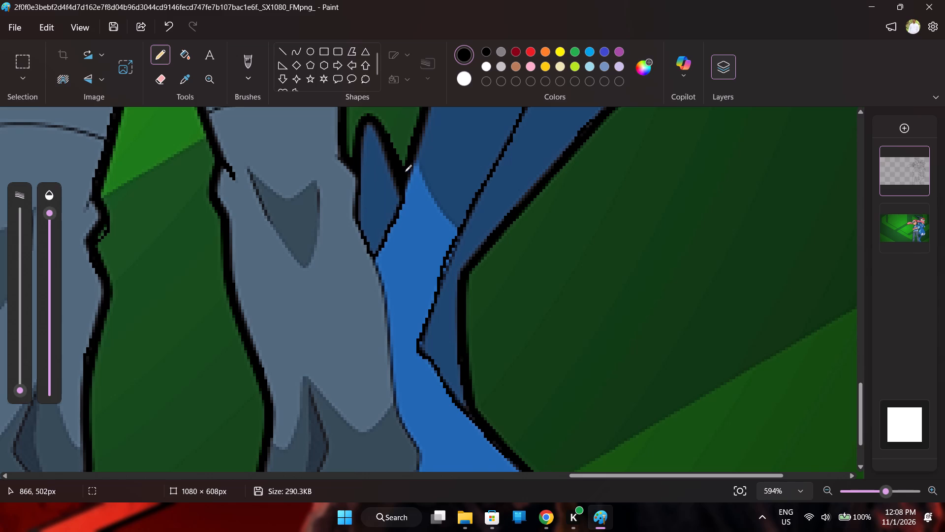
pyautogui.moveTo(405, 172); pyautogui.dragTo(407, 168)
pyautogui.scroll(-1, 410, 133)
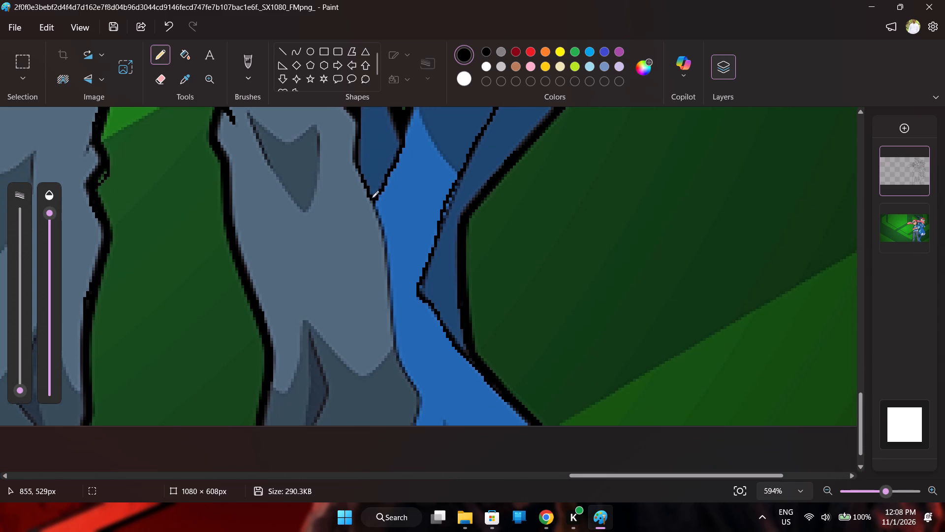
# Trace the boy's outer trouser-leg edge in black from the dark blue wedge's tip down to the bottom of the picture.
pyautogui.moveTo(376, 199); pyautogui.dragTo(381, 228)
pyautogui.moveTo(381, 228); pyautogui.dragTo(389, 283)
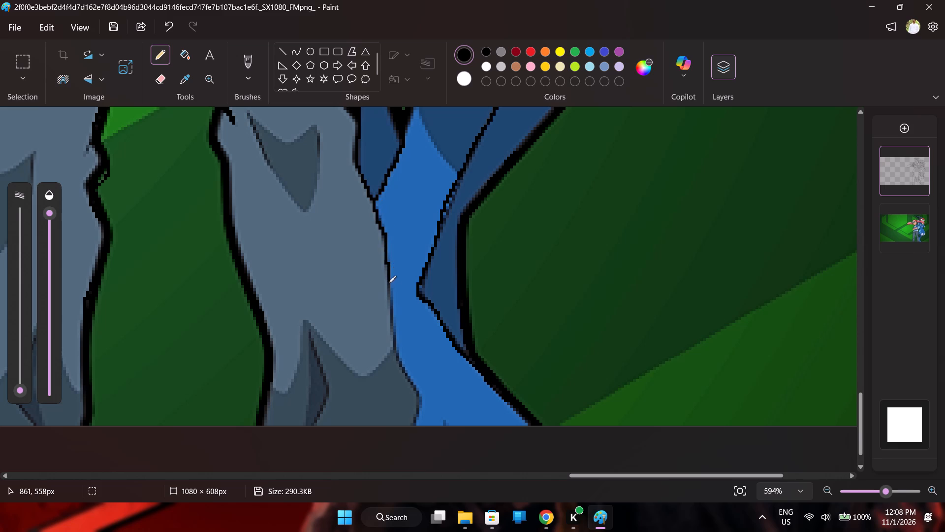
pyautogui.moveTo(389, 283); pyautogui.dragTo(399, 361)
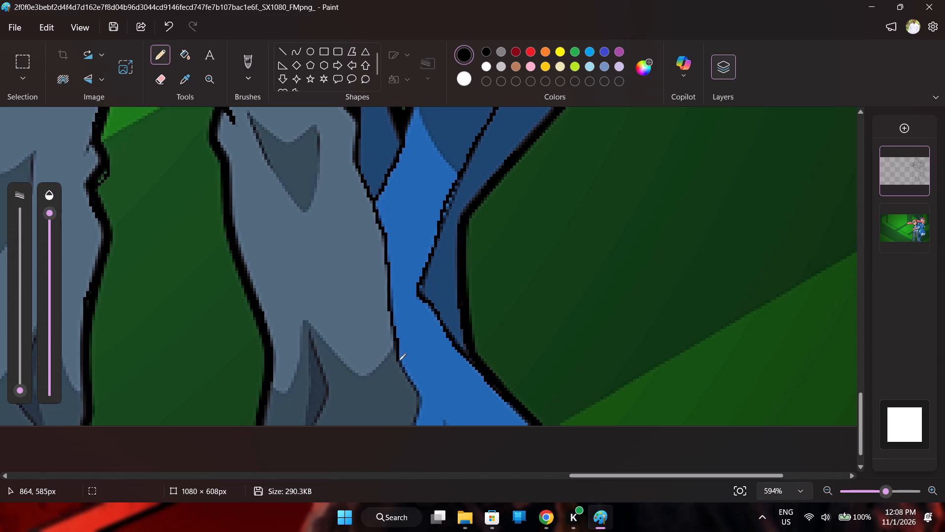
pyautogui.moveTo(399, 361); pyautogui.dragTo(415, 436)
# Trace the bent fold line inside the boy's lower trouser leg beside the frog in black, down to the picture's bottom edge.
pyautogui.scroll(-3, 415, 434)
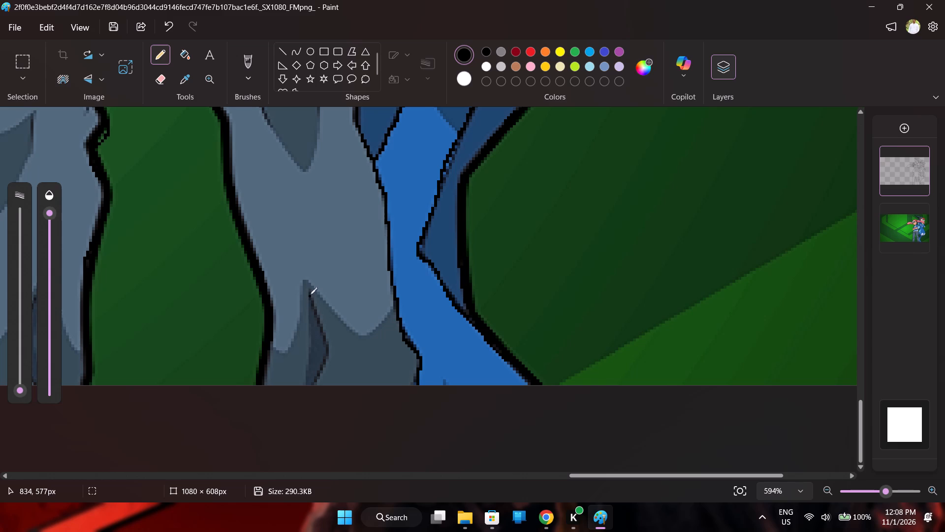
pyautogui.moveTo(312, 290); pyautogui.dragTo(327, 349)
pyautogui.moveTo(327, 349); pyautogui.dragTo(307, 407)
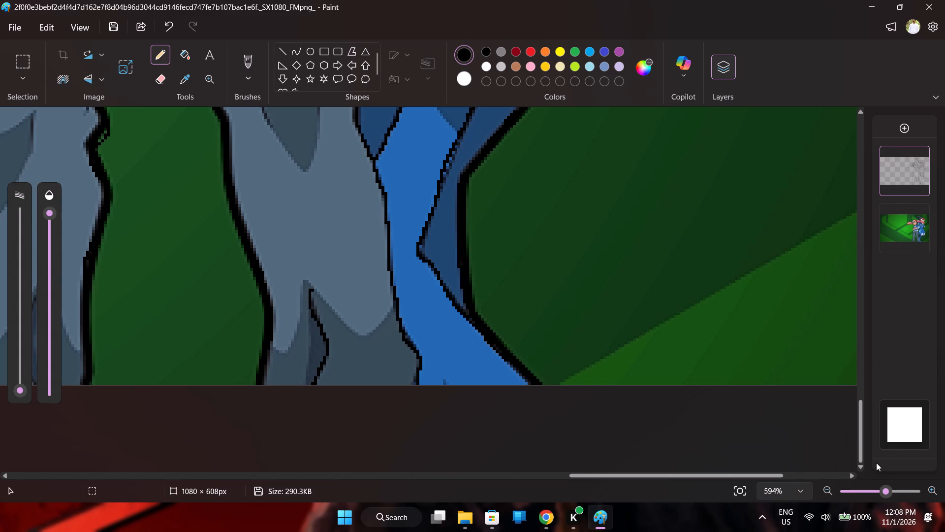
# Toggle the reference picture layer's visibility to examine the whole line drawing and compare it with the original.
pyautogui.moveTo(884, 490); pyautogui.dragTo(850, 500)
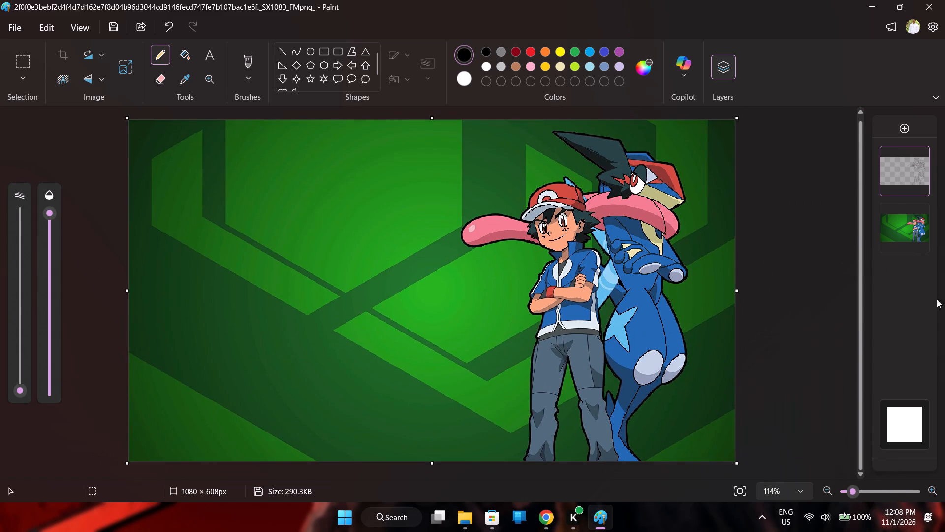
pyautogui.click(919, 211)
pyautogui.tripleClick(919, 211)
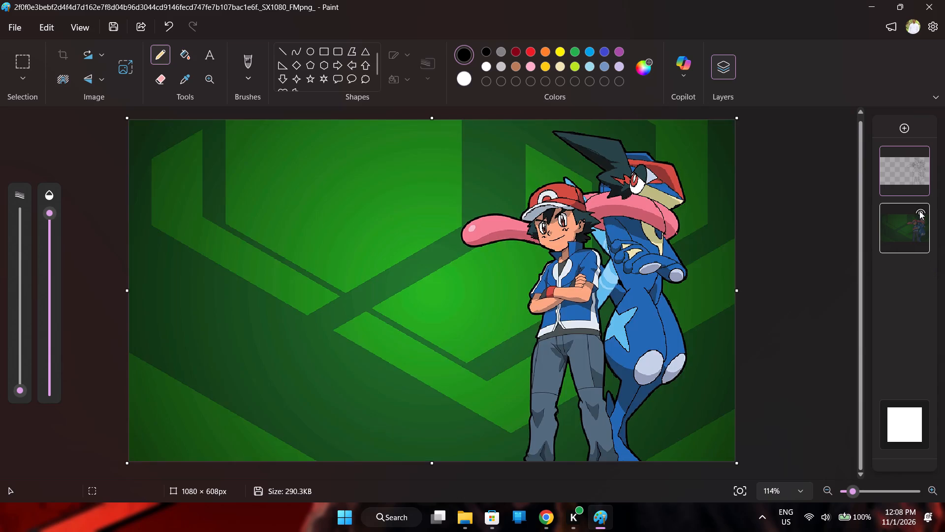
pyautogui.click(919, 211)
pyautogui.doubleClick(919, 211)
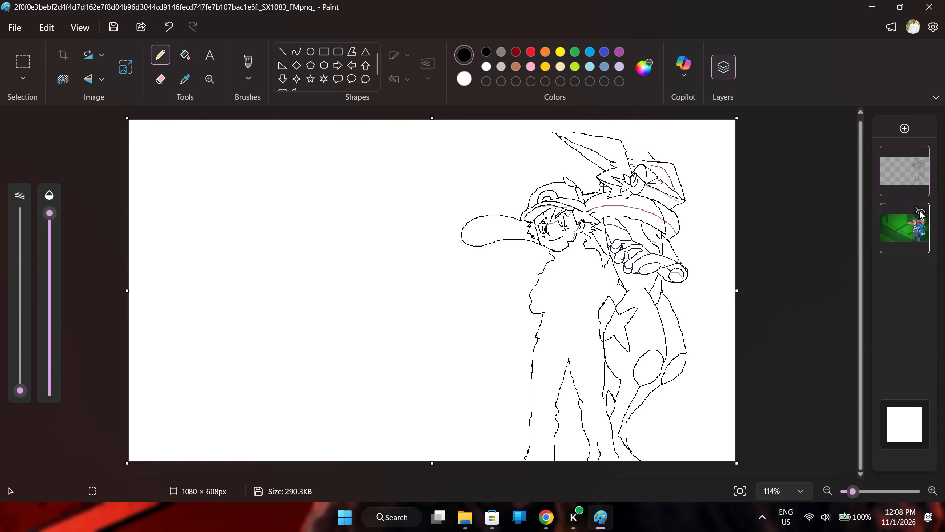
pyautogui.click(919, 211)
pyautogui.click(919, 211)
pyautogui.tripleClick(919, 211)
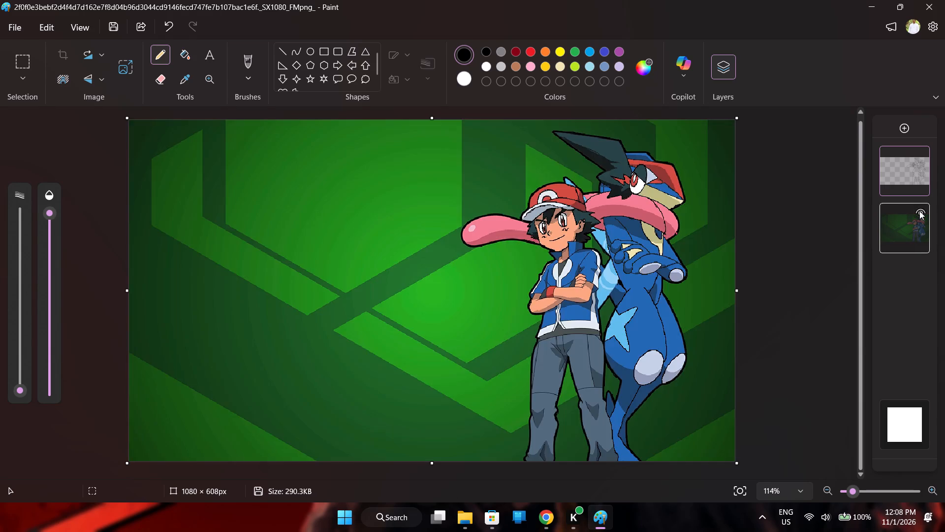
pyautogui.tripleClick(919, 211)
pyautogui.tripleClick(919, 211)
pyautogui.tripleClick(919, 211)
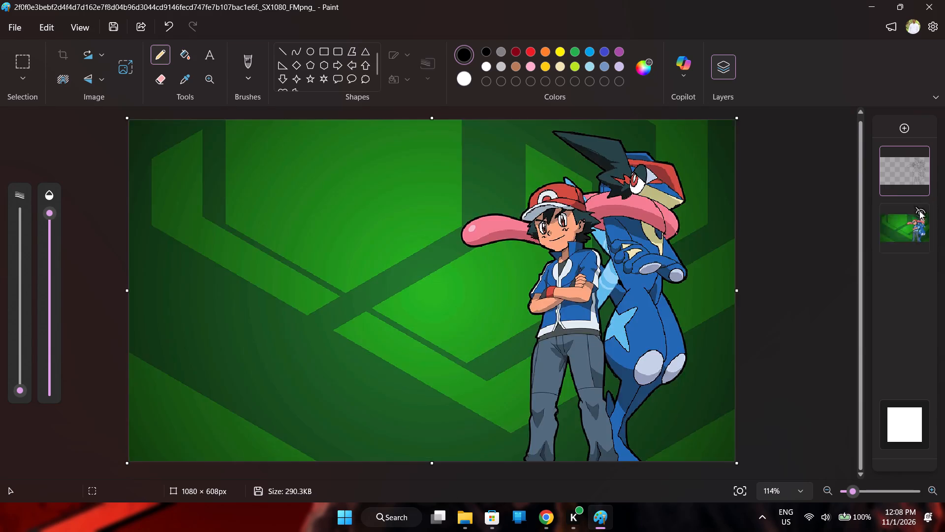
pyautogui.click(919, 211)
pyautogui.click(919, 211)
pyautogui.click(919, 211)
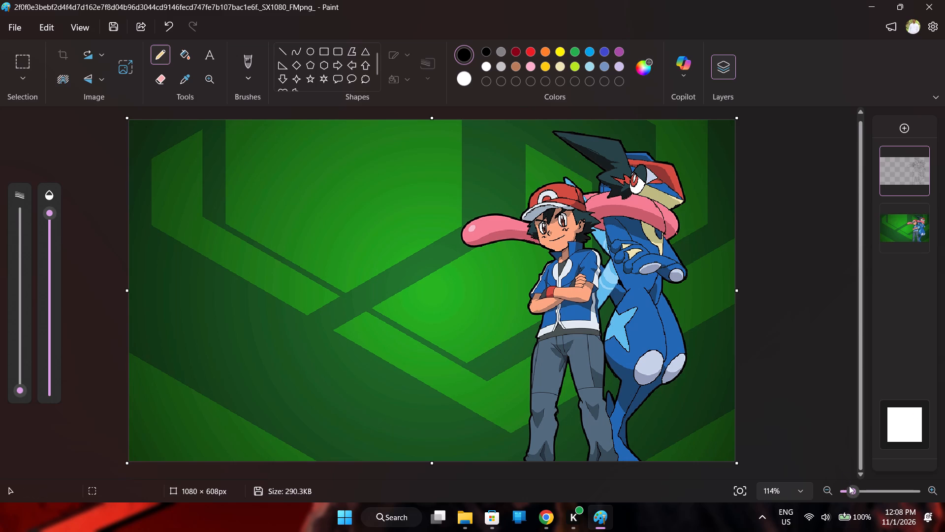
# Trace the top edge of the boy's raised blue collar in black beneath his hair, checking it with the reference layer hidden.
pyautogui.moveTo(850, 488); pyautogui.dragTo(878, 488)
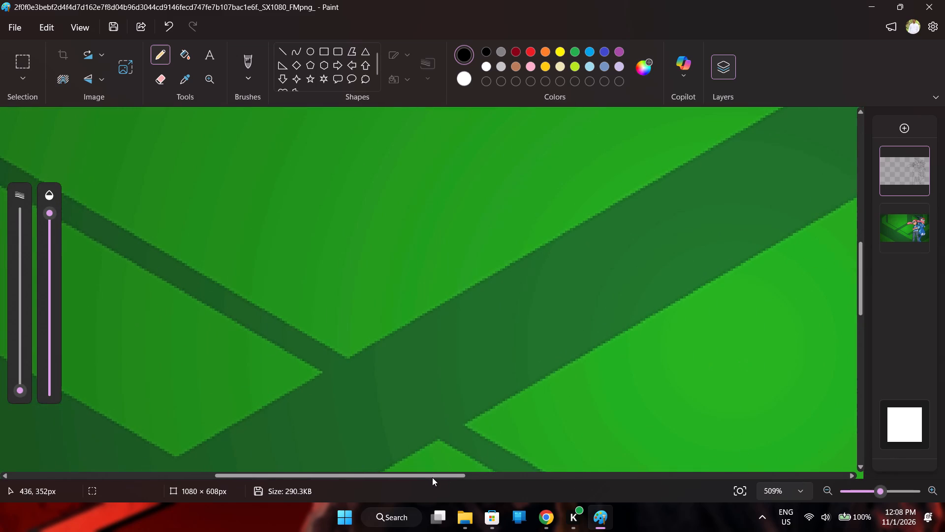
pyautogui.moveTo(431, 475); pyautogui.dragTo(748, 473)
pyautogui.scroll(2, 368, 382)
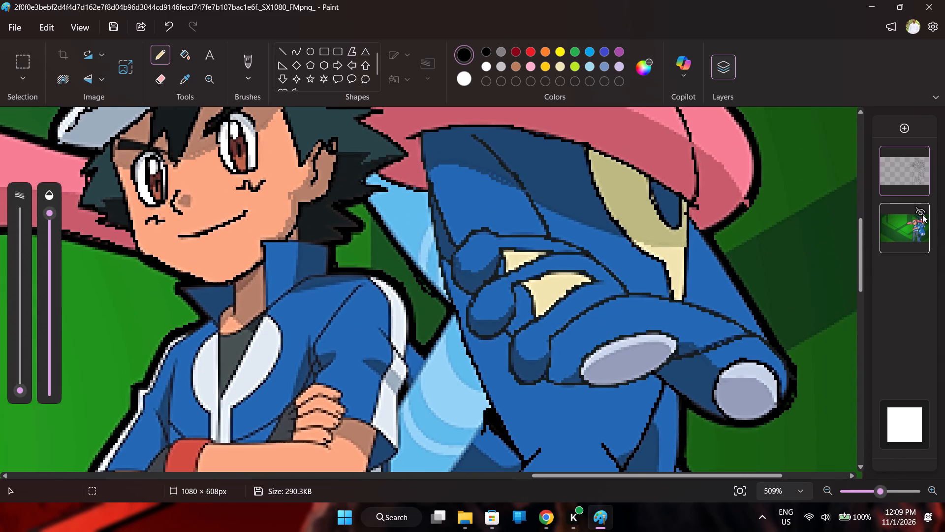
pyautogui.click(922, 213)
pyautogui.click(922, 213)
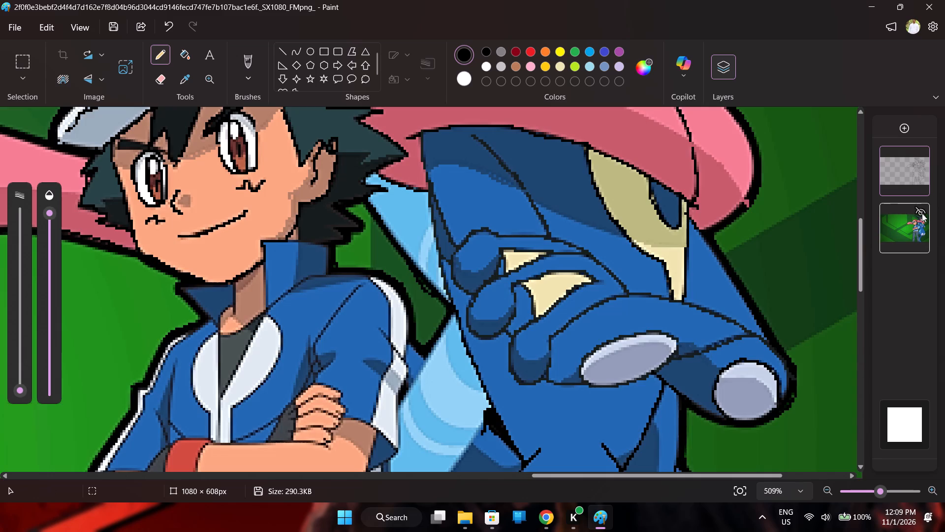
pyautogui.click(922, 213)
pyautogui.click(922, 213)
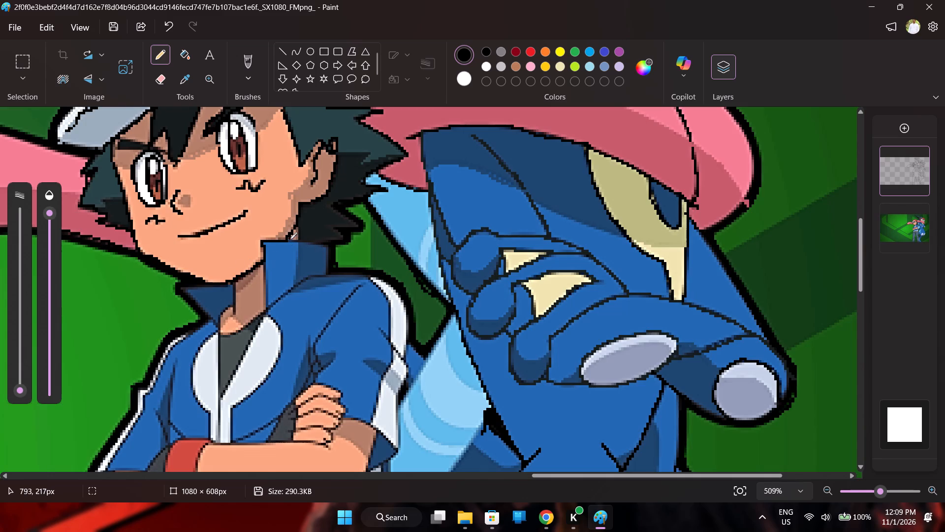
pyautogui.moveTo(286, 242); pyautogui.dragTo(311, 242)
pyautogui.moveTo(311, 242); pyautogui.dragTo(333, 243)
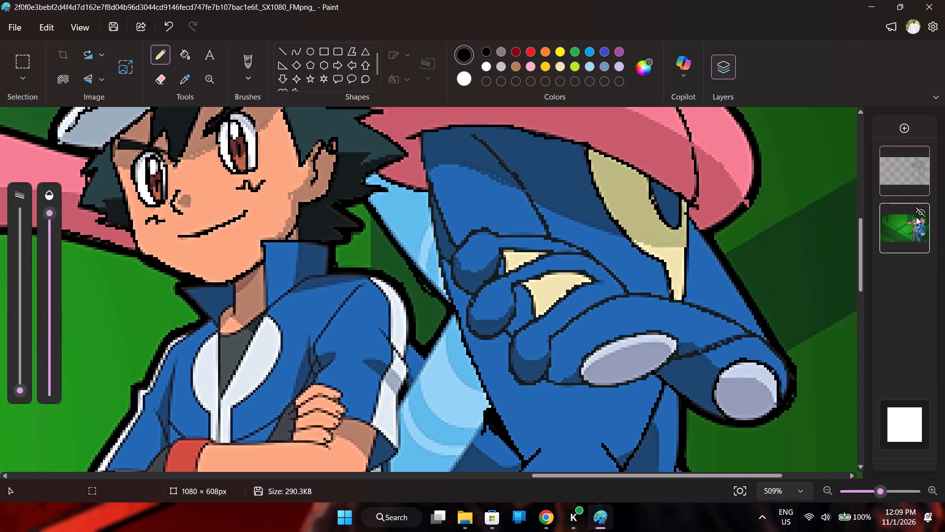
pyautogui.click(923, 211)
pyautogui.click(923, 211)
# Trace the raised collar's neck-side edge in black down to its base, continuing along its lower edge to the shoulder outline.
pyautogui.scroll(-1, 410, 261)
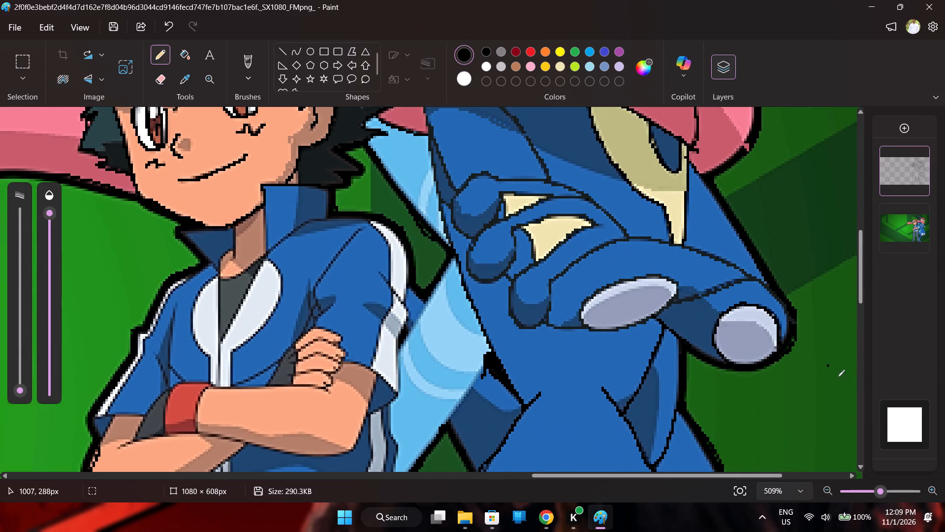
pyautogui.moveTo(882, 489); pyautogui.dragTo(896, 490)
pyautogui.scroll(1, 127, 286)
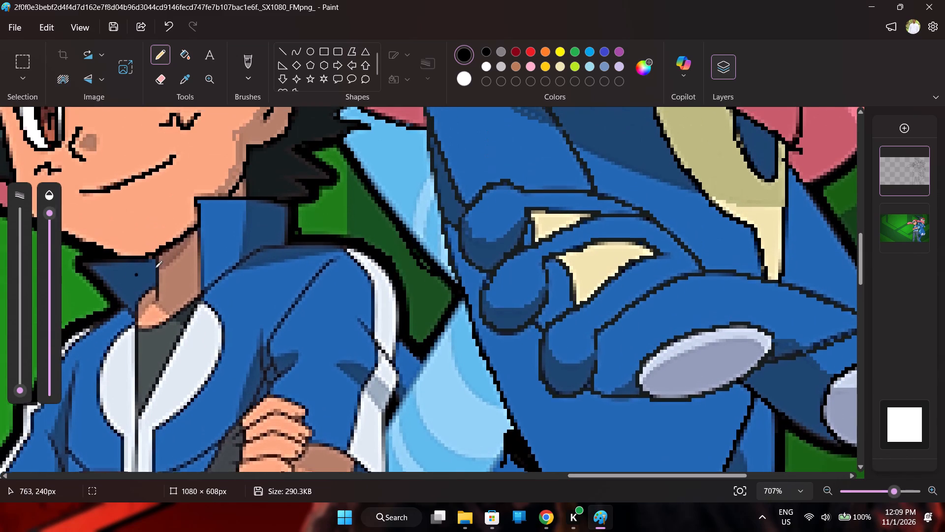
pyautogui.moveTo(200, 220); pyautogui.dragTo(197, 246)
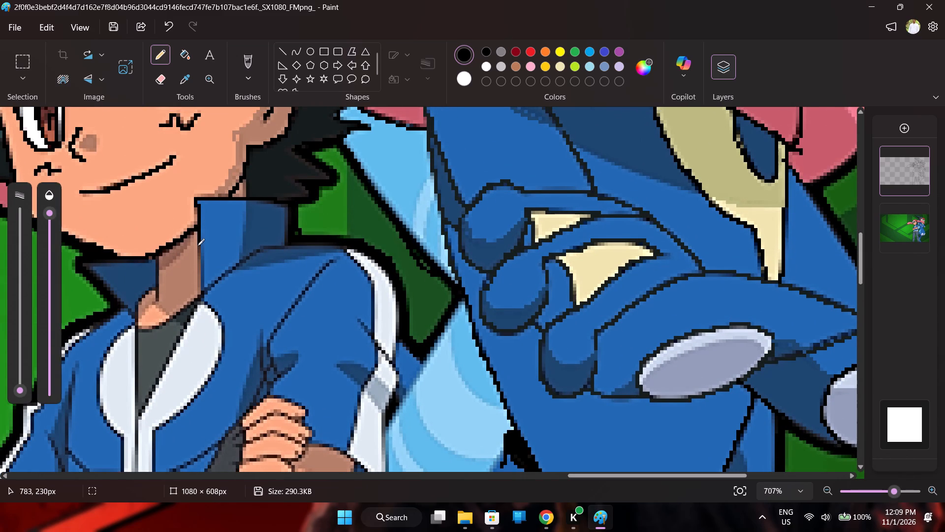
pyautogui.moveTo(197, 246); pyautogui.dragTo(205, 292)
pyautogui.moveTo(205, 292); pyautogui.dragTo(256, 254)
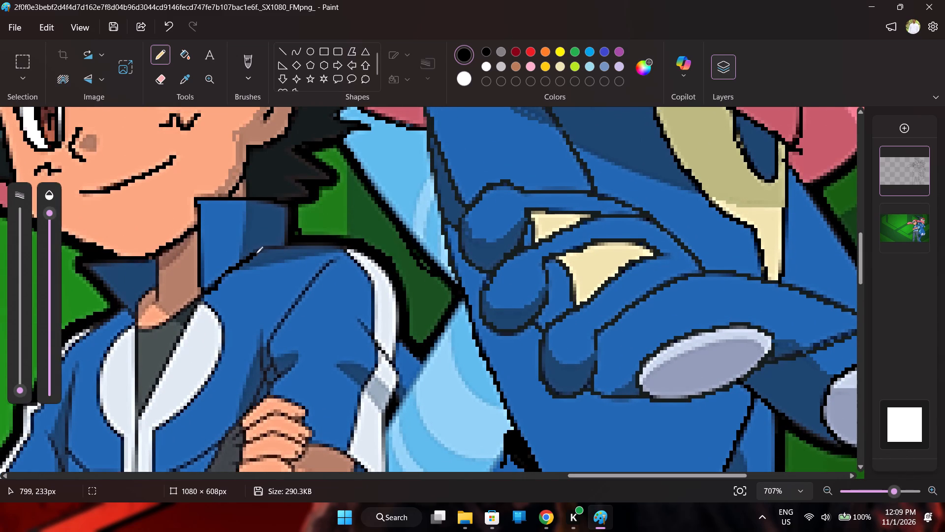
pyautogui.moveTo(256, 254); pyautogui.dragTo(319, 237)
# Trace the boy's neck side below the chin and the jacket's front opening in black down to the crossed arms.
pyautogui.scroll(-1, 199, 309)
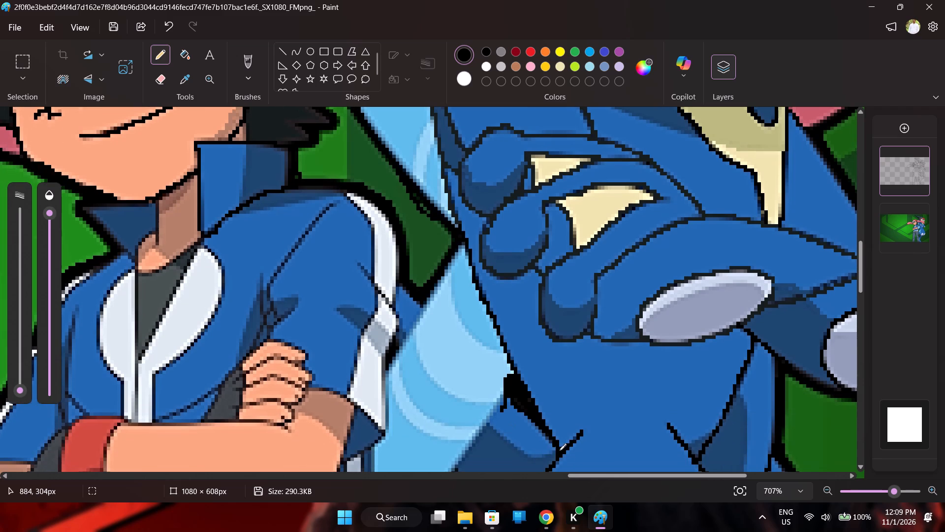
pyautogui.moveTo(603, 477); pyautogui.dragTo(543, 485)
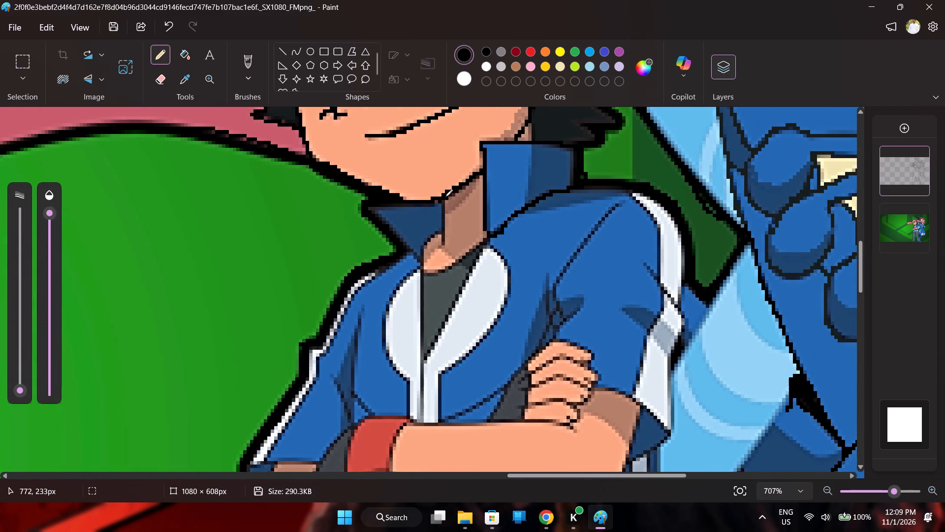
pyautogui.click(921, 212)
pyautogui.click(921, 212)
pyautogui.moveTo(442, 196); pyautogui.dragTo(444, 229)
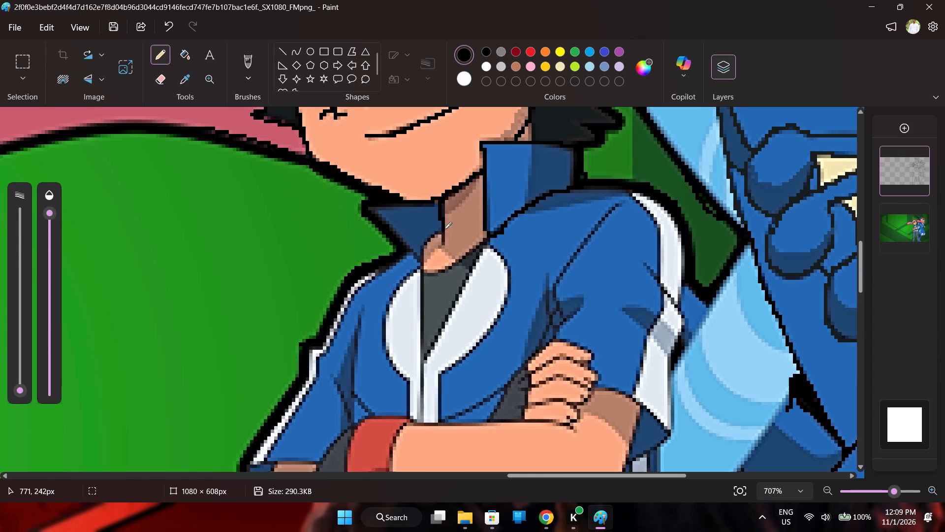
pyautogui.moveTo(444, 229); pyautogui.dragTo(444, 244)
pyautogui.moveTo(445, 231); pyautogui.dragTo(436, 233)
pyautogui.moveTo(436, 233); pyautogui.dragTo(421, 272)
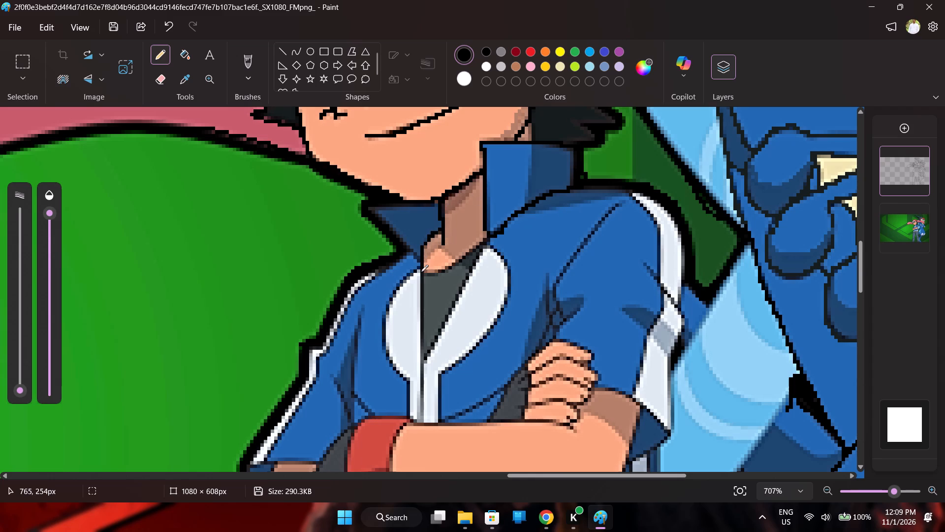
pyautogui.moveTo(421, 272); pyautogui.dragTo(420, 356)
pyautogui.moveTo(420, 356); pyautogui.dragTo(422, 422)
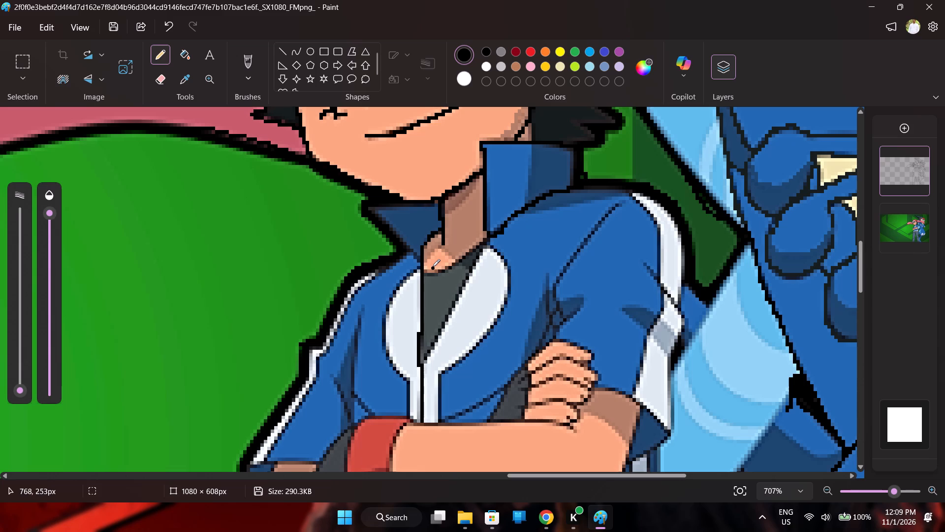
# Trace the grey undershirt's neckline in black from the jacket's front opening up to the base of the raised collar.
pyautogui.moveTo(423, 272); pyautogui.dragTo(449, 270)
pyautogui.moveTo(449, 270); pyautogui.dragTo(494, 234)
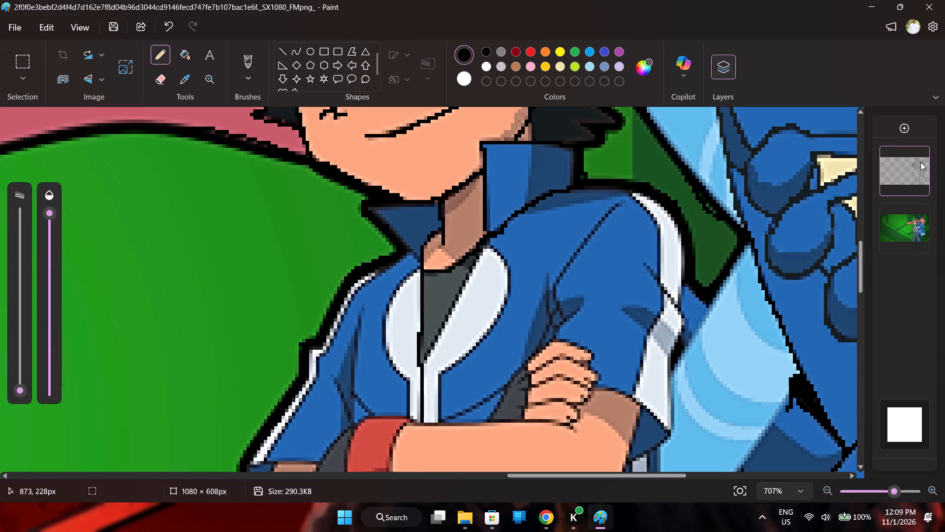
# Trace the outer edge of the white chest panel below the raised collar in black, curving down to the crossed arms.
pyautogui.click(923, 206)
pyautogui.click(923, 206)
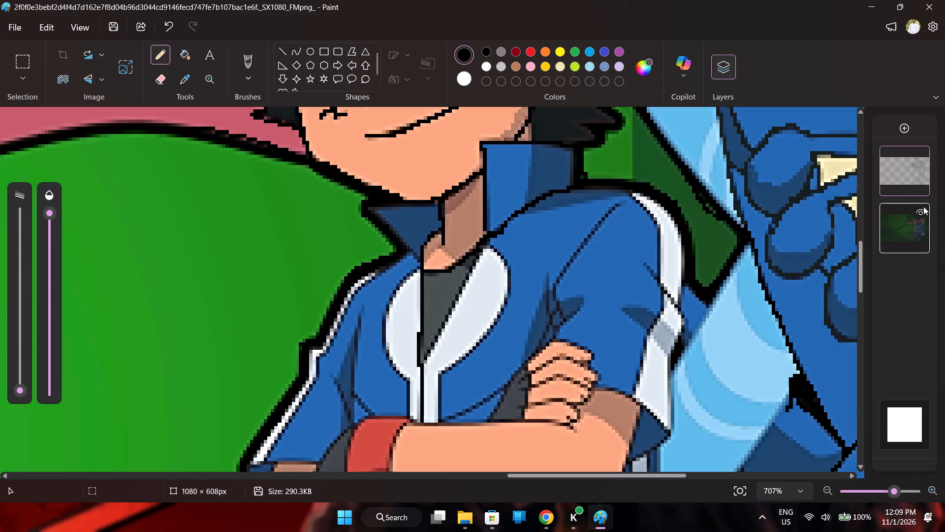
pyautogui.click(923, 206)
pyautogui.click(923, 206)
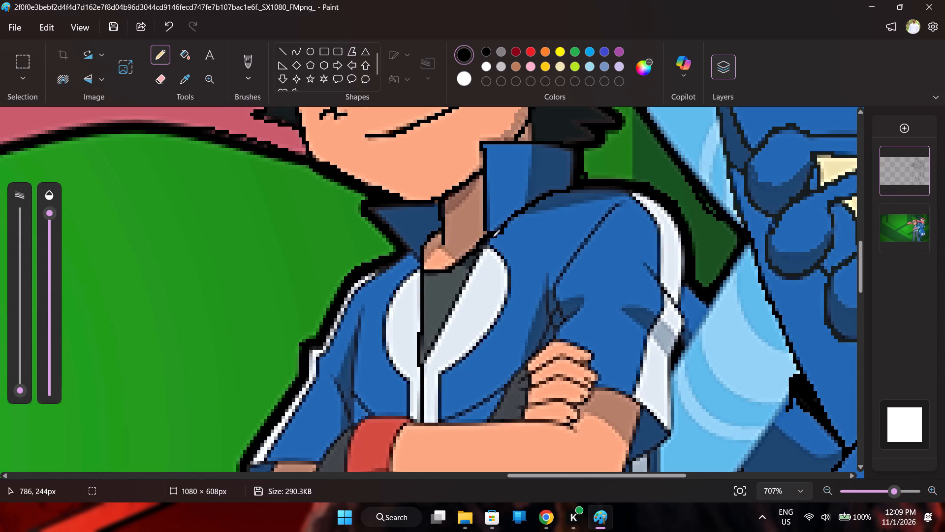
pyautogui.moveTo(485, 236); pyautogui.dragTo(504, 263)
pyautogui.moveTo(504, 263); pyautogui.dragTo(495, 324)
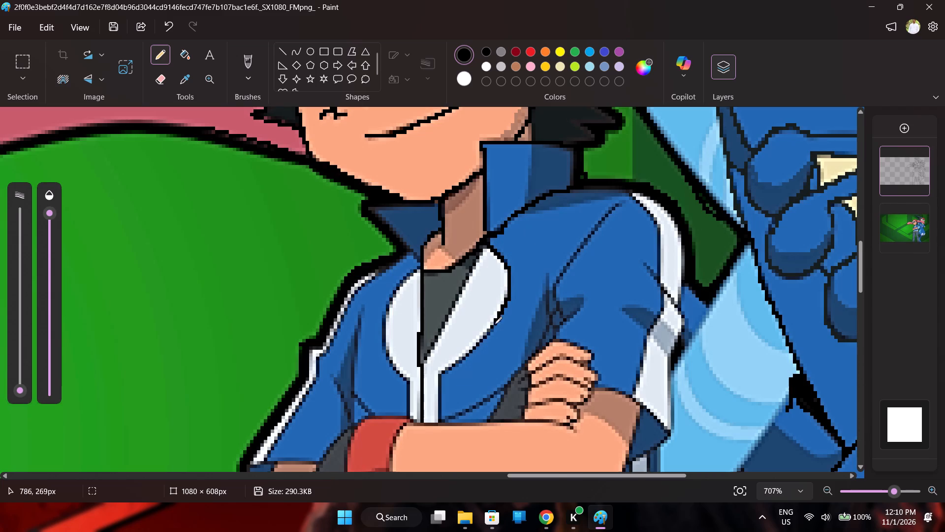
pyautogui.moveTo(495, 324); pyautogui.dragTo(441, 376)
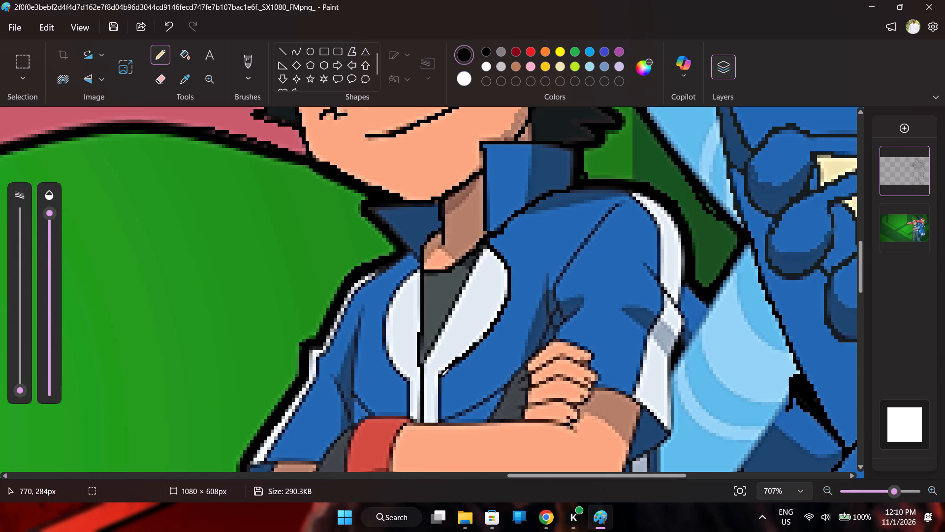
pyautogui.moveTo(441, 376); pyautogui.dragTo(439, 420)
pyautogui.moveTo(439, 420); pyautogui.dragTo(439, 422)
# Trace the outer edge of the opposite white chest panel in black from the undershirt's neckline to the red wristband, checking it with the reference hidden.
pyautogui.moveTo(422, 268); pyautogui.dragTo(400, 288)
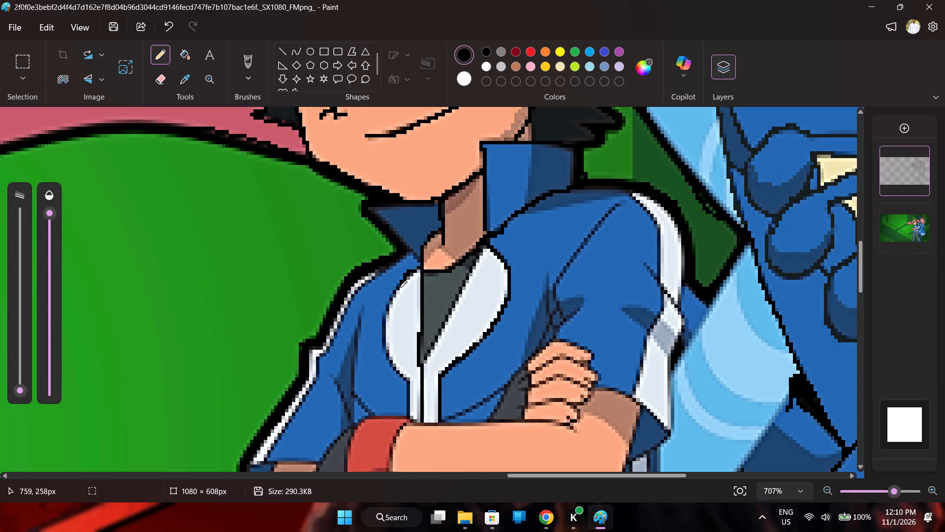
pyautogui.moveTo(400, 288); pyautogui.dragTo(399, 374)
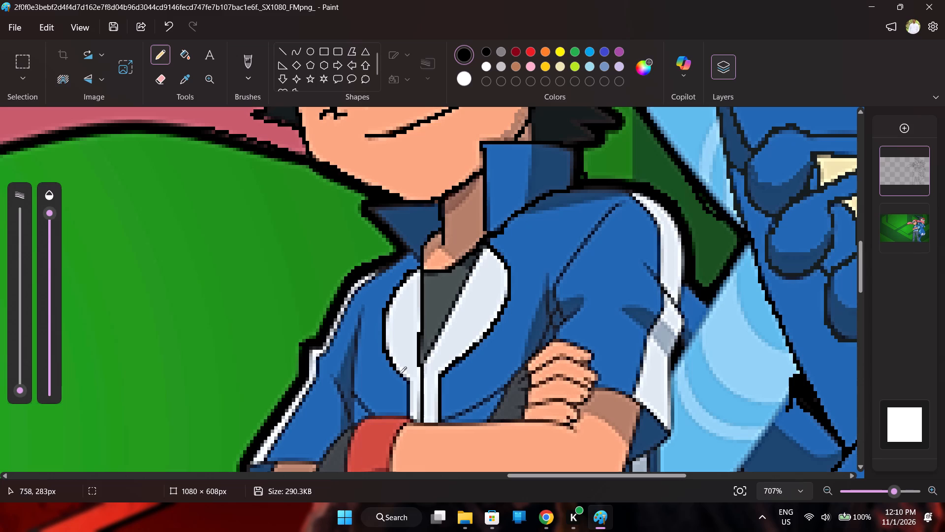
pyautogui.moveTo(399, 374); pyautogui.dragTo(409, 402)
pyautogui.moveTo(409, 402); pyautogui.dragTo(410, 419)
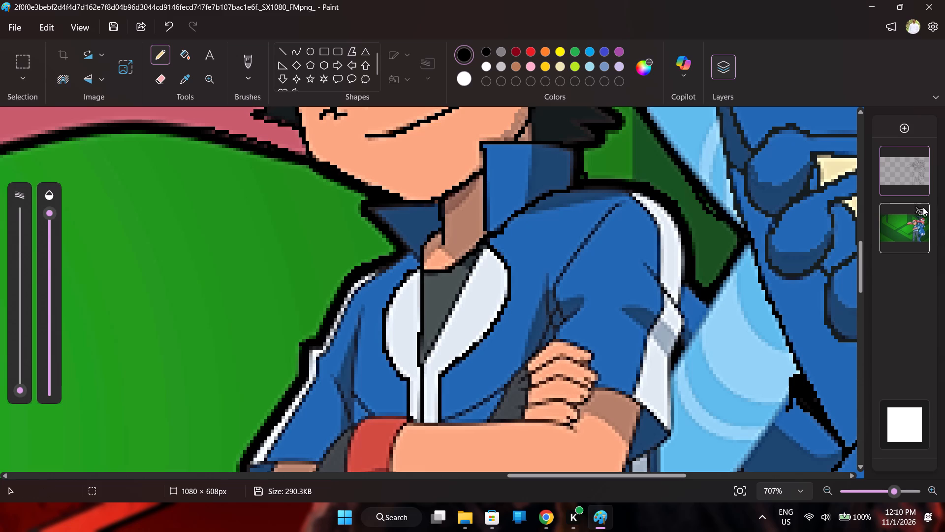
pyautogui.click(916, 207)
pyautogui.click(916, 207)
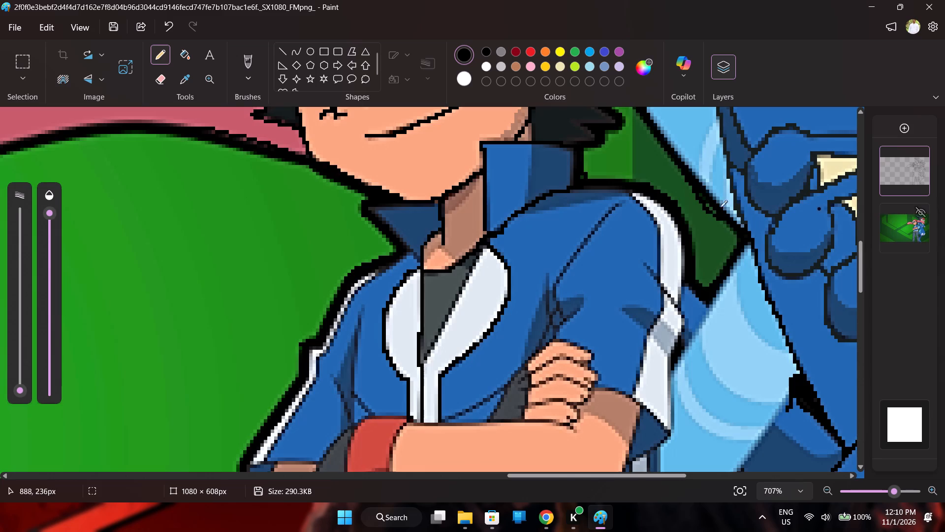
# Trace the white panel's inner edge along the grey undershirt in black from the collar base to the jacket's front opening, checking the line work.
pyautogui.moveTo(484, 238); pyautogui.dragTo(472, 269)
pyautogui.moveTo(472, 269); pyautogui.dragTo(434, 343)
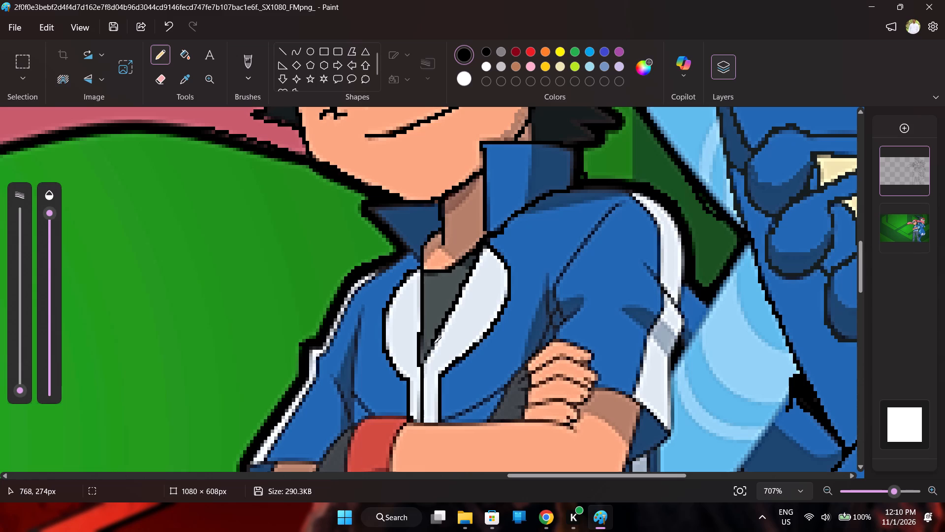
pyautogui.moveTo(434, 343); pyautogui.dragTo(423, 366)
pyautogui.click(920, 213)
pyautogui.tripleClick(920, 213)
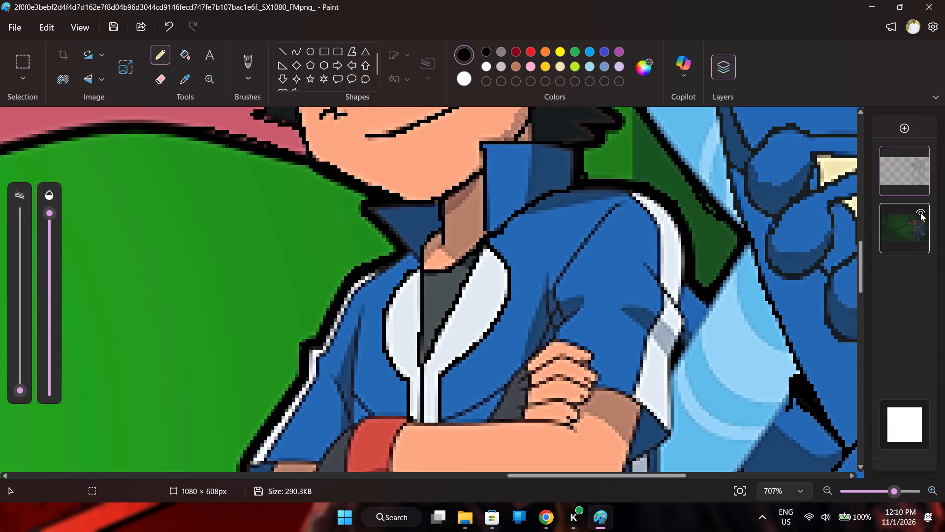
pyautogui.doubleClick(920, 213)
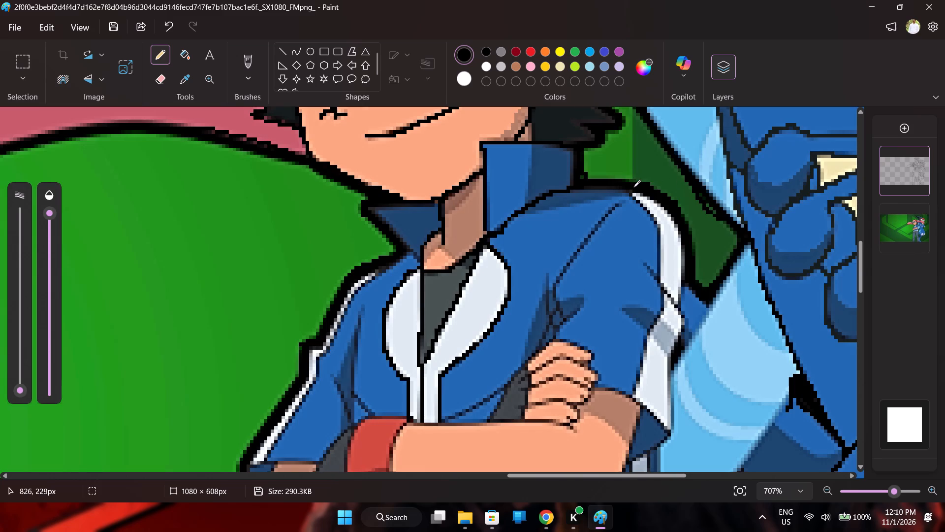
# Trace the inner edge of the white stripe in black from the shoulder to the hem of the sleeve beside the frog.
pyautogui.moveTo(632, 187); pyautogui.dragTo(659, 231)
pyautogui.moveTo(659, 231); pyautogui.dragTo(659, 309)
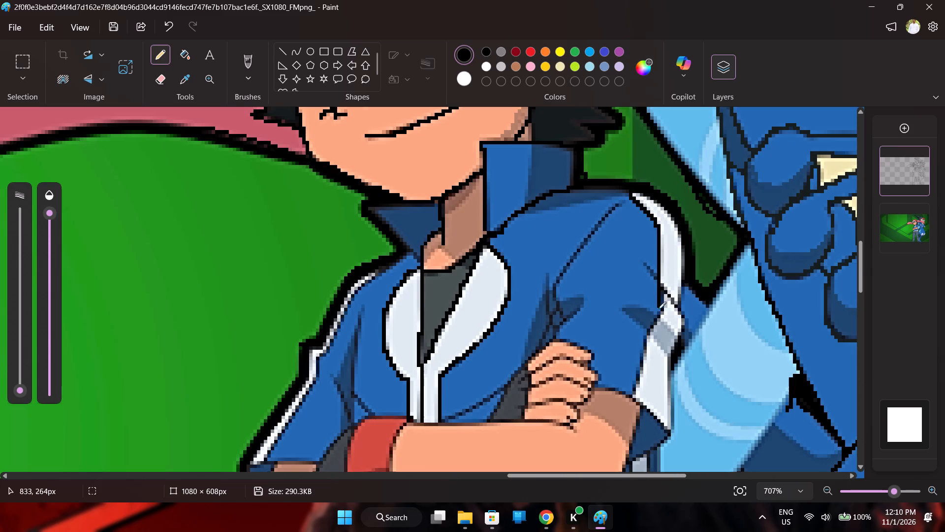
pyautogui.moveTo(659, 309); pyautogui.dragTo(633, 395)
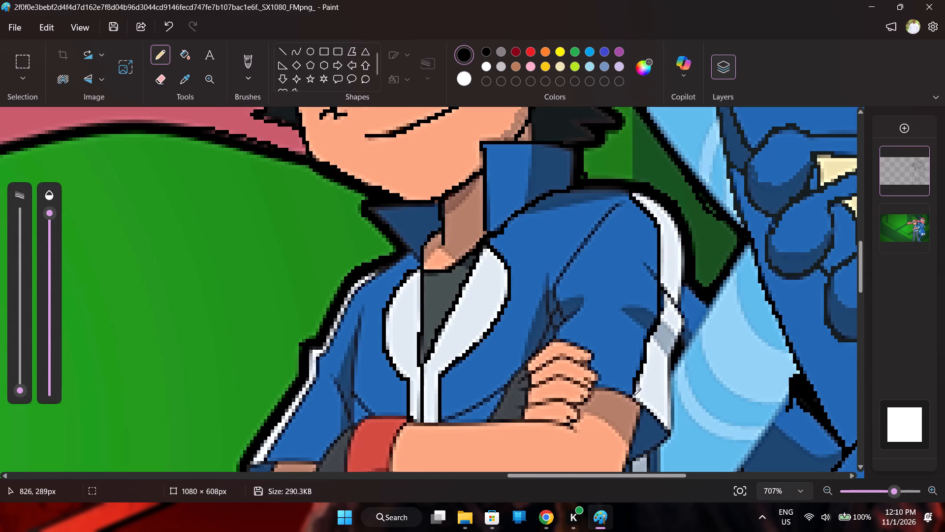
pyautogui.moveTo(633, 395); pyautogui.dragTo(632, 400)
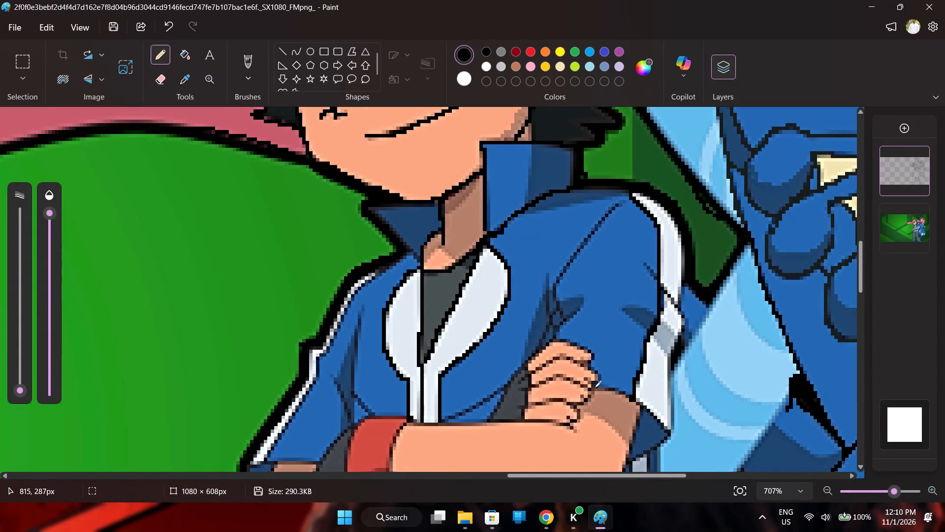
# Trace the sleeve's hem in black from the hand outward, continuing up the white stripe's outer edge to the existing shoulder outline.
pyautogui.moveTo(594, 391); pyautogui.dragTo(628, 398)
pyautogui.moveTo(628, 398); pyautogui.dragTo(671, 433)
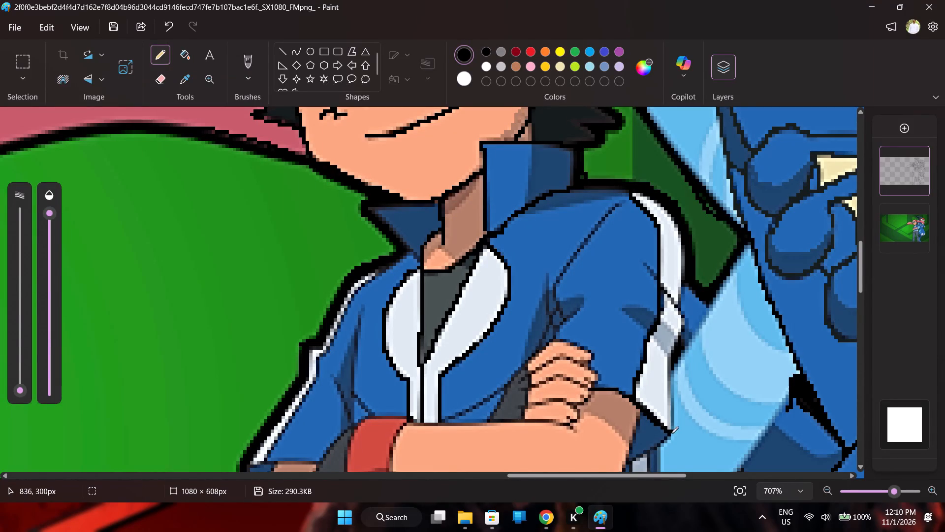
pyautogui.moveTo(671, 433); pyautogui.dragTo(673, 378)
pyautogui.moveTo(673, 378); pyautogui.dragTo(686, 319)
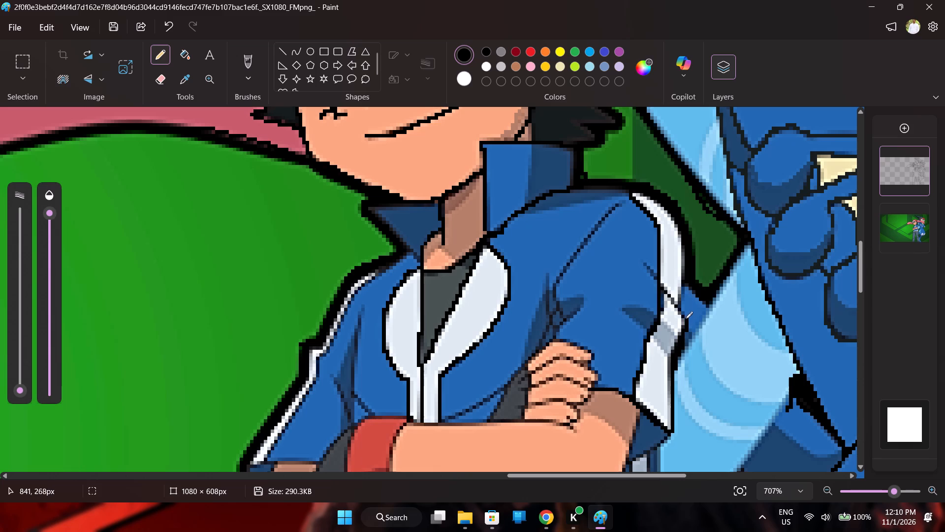
pyautogui.moveTo(686, 319); pyautogui.dragTo(688, 268)
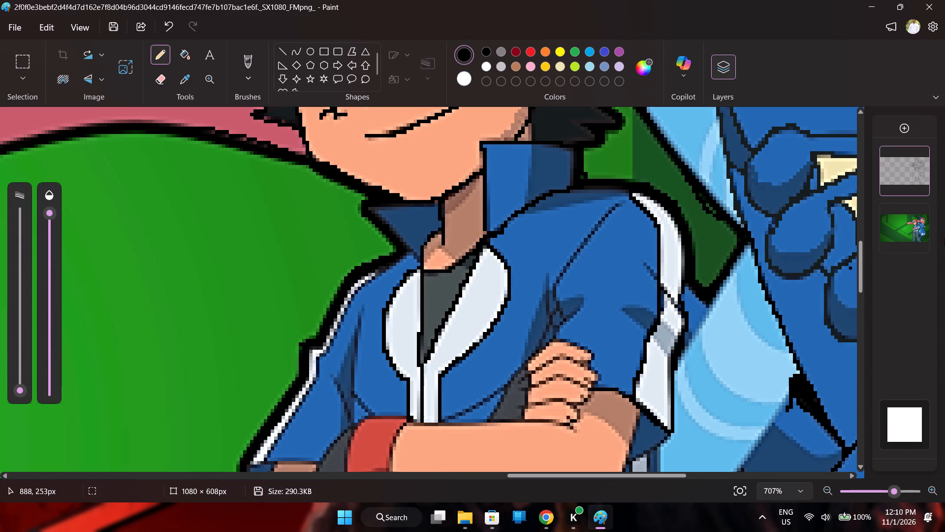
pyautogui.click(922, 207)
pyautogui.click(922, 207)
pyautogui.moveTo(687, 268); pyautogui.dragTo(692, 246)
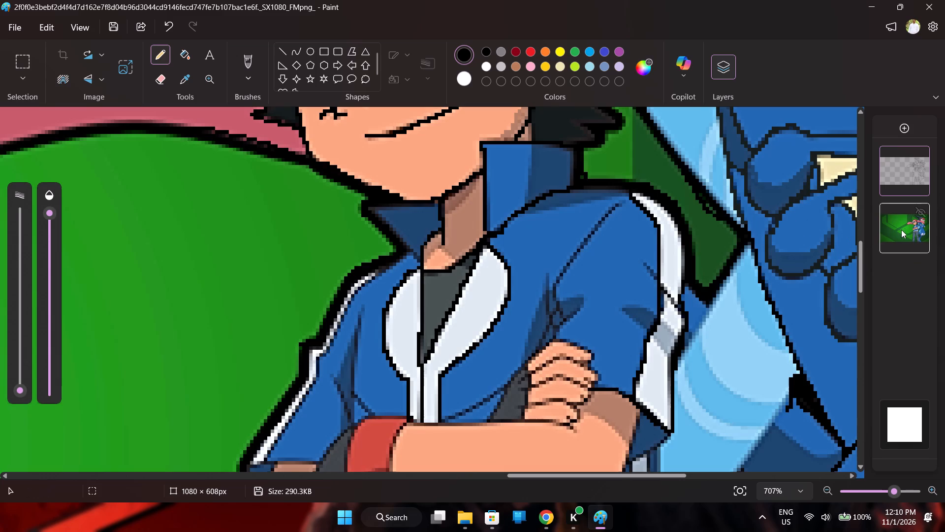
pyautogui.click(918, 209)
pyautogui.click(918, 209)
# Trace the crease crossing the white sleeve stripe in black, then check the line work with the reference layer hidden.
pyautogui.moveTo(683, 310); pyautogui.dragTo(653, 275)
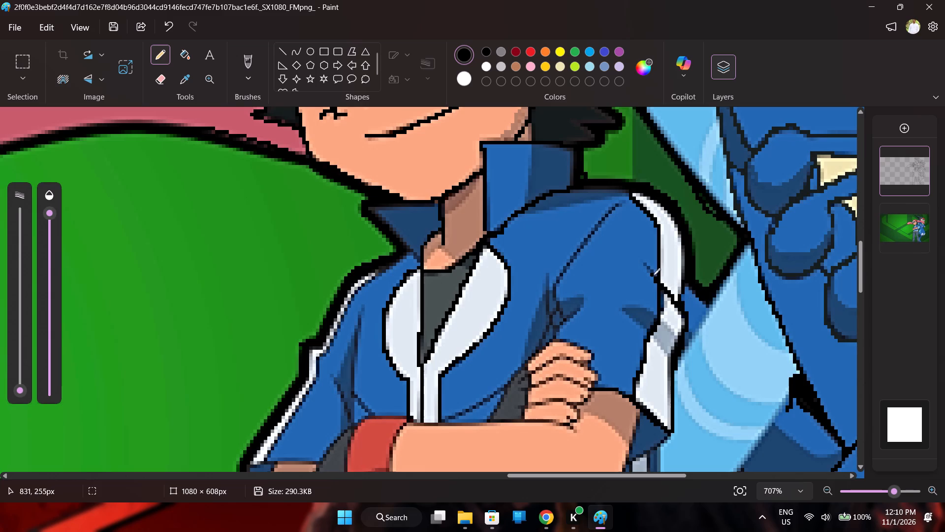
pyautogui.moveTo(653, 275); pyautogui.dragTo(647, 266)
pyautogui.click(923, 210)
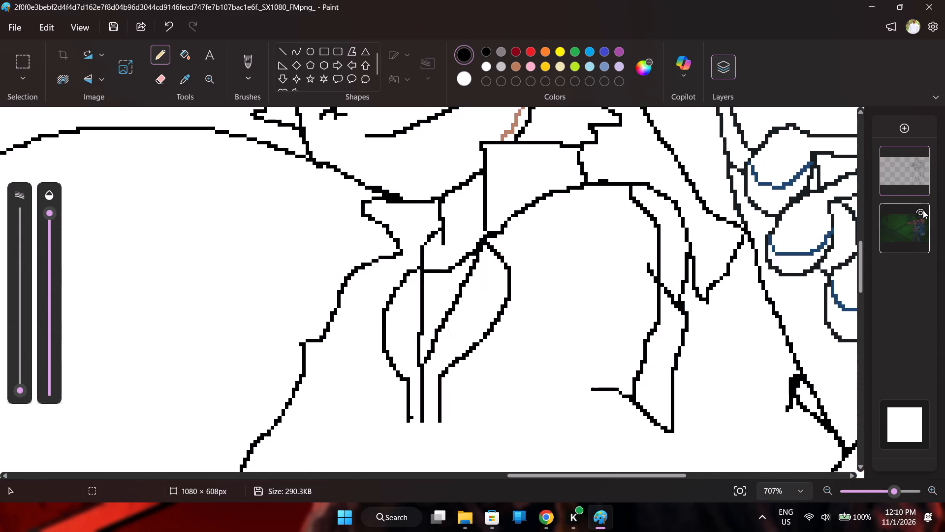
pyautogui.click(923, 210)
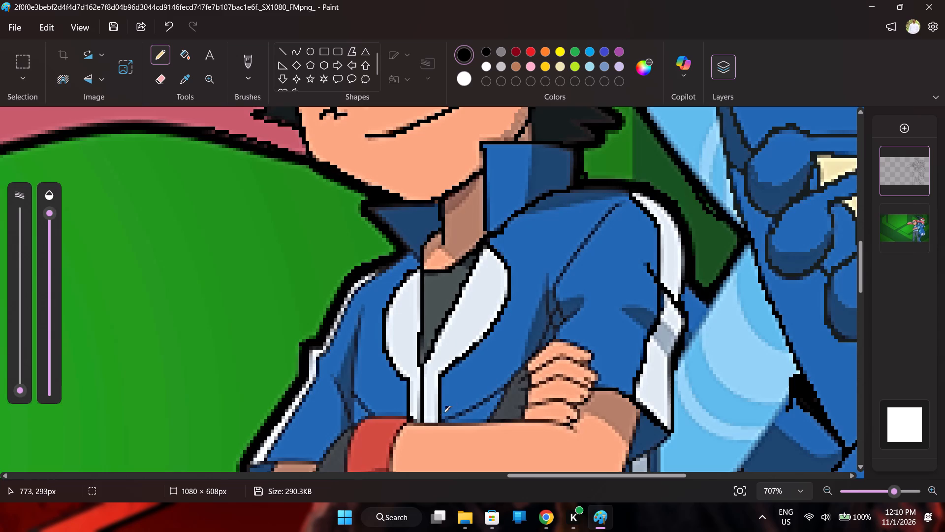
# Trace the jacket's lower chest edge in black from the white front stripe up to the top of the hand, including the grey fabric's edge.
pyautogui.moveTo(439, 422); pyautogui.dragTo(465, 410)
pyautogui.moveTo(465, 410); pyautogui.dragTo(495, 412)
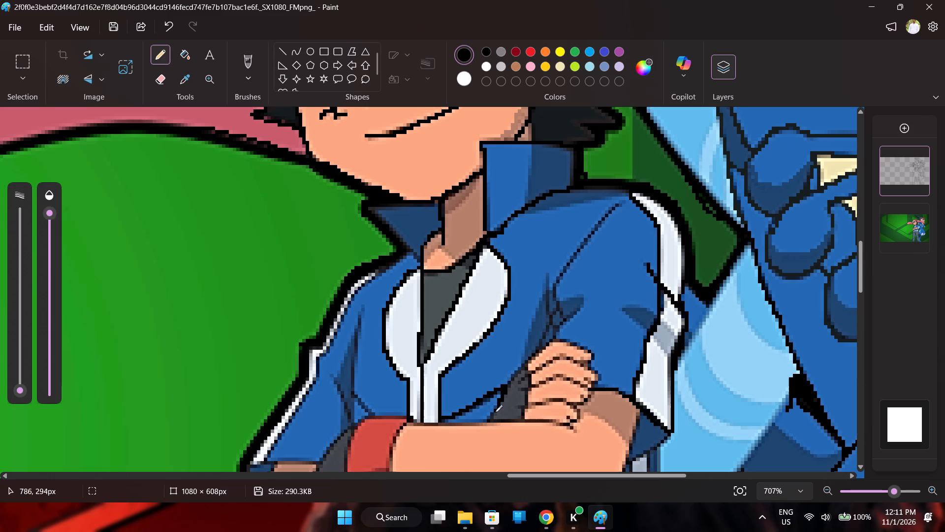
pyautogui.moveTo(495, 412); pyautogui.dragTo(489, 421)
pyautogui.moveTo(503, 389); pyautogui.dragTo(510, 379)
pyautogui.moveTo(510, 379); pyautogui.dragTo(559, 341)
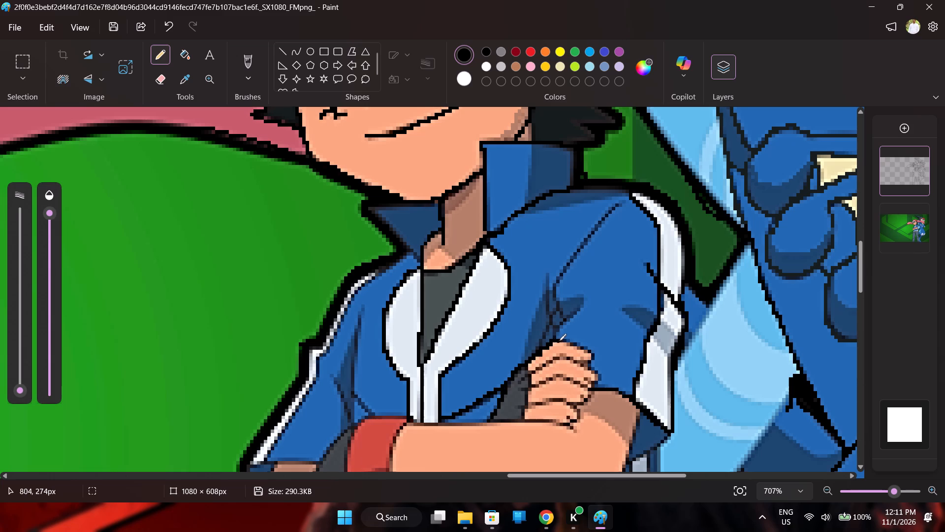
# Trace the top two fingers of the hand resting on the arm in black, including their knuckles and the lines separating them.
pyautogui.moveTo(559, 341); pyautogui.dragTo(589, 362)
pyautogui.moveTo(589, 362); pyautogui.dragTo(534, 370)
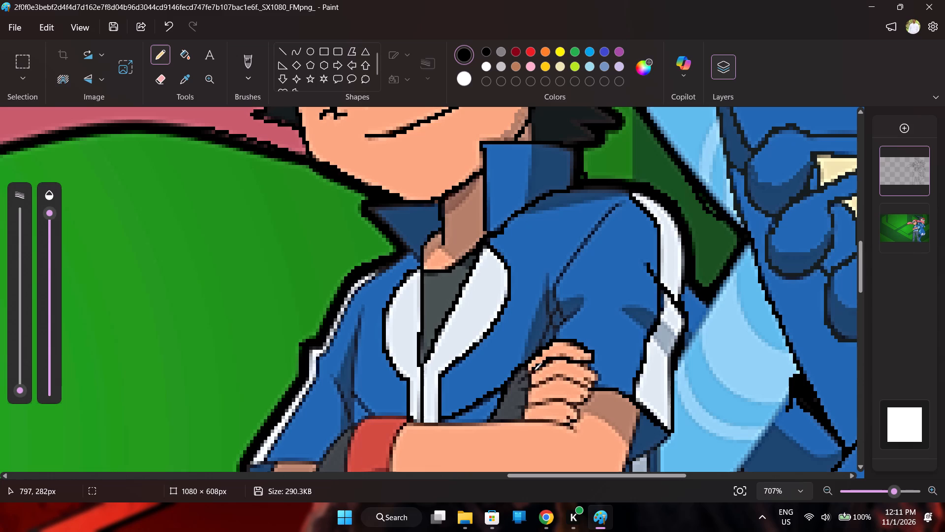
pyautogui.moveTo(534, 370); pyautogui.dragTo(531, 381)
pyautogui.moveTo(531, 381); pyautogui.dragTo(523, 421)
pyautogui.moveTo(529, 388); pyautogui.dragTo(549, 376)
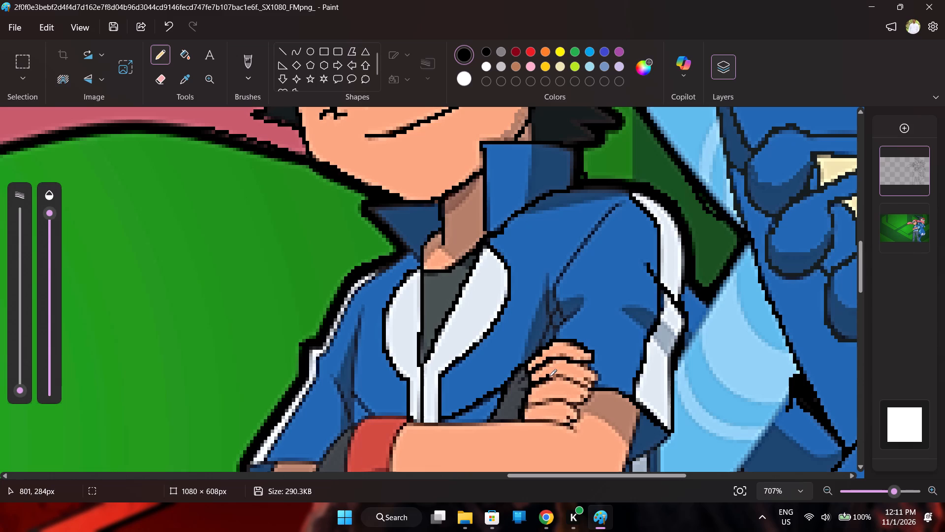
pyautogui.moveTo(549, 376); pyautogui.dragTo(550, 376)
pyautogui.moveTo(550, 376); pyautogui.dragTo(593, 382)
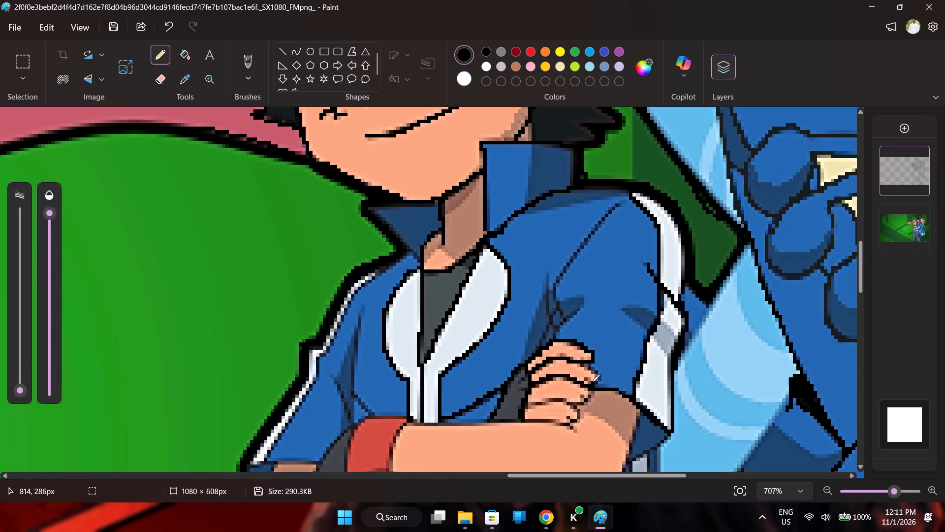
# Trace the fingertips and the lower two fingers in black, closing the hand's outline along the forearm.
pyautogui.moveTo(593, 382); pyautogui.dragTo(585, 364)
pyautogui.moveTo(591, 387); pyautogui.dragTo(579, 402)
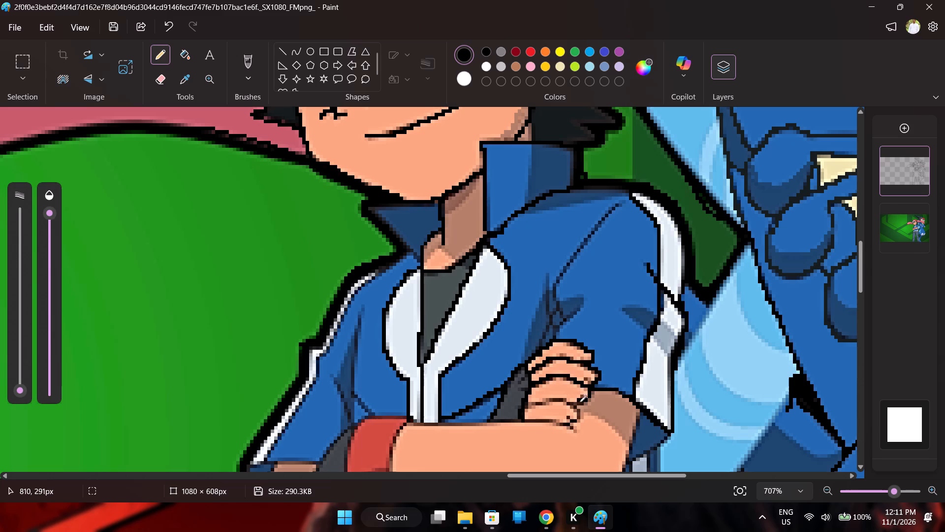
pyautogui.moveTo(579, 402); pyautogui.dragTo(529, 406)
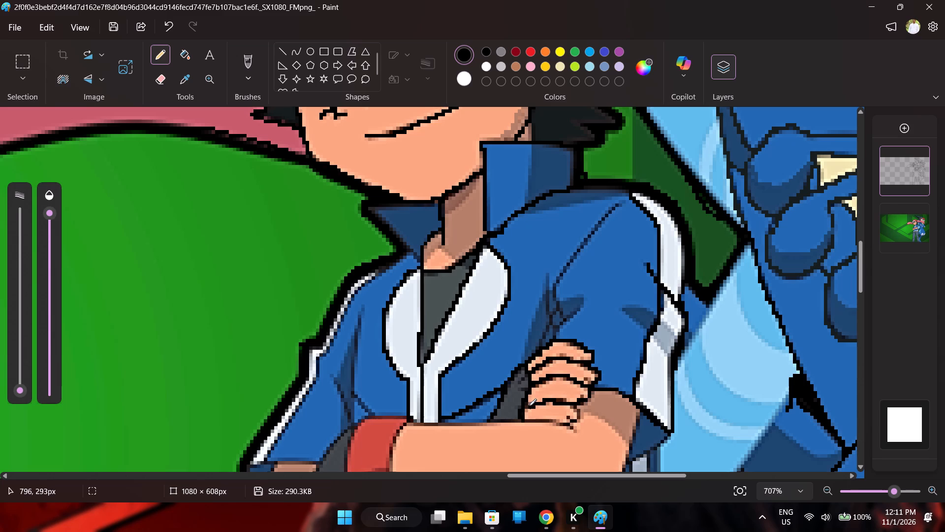
pyautogui.moveTo(529, 406); pyautogui.dragTo(526, 406)
pyautogui.moveTo(572, 404); pyautogui.dragTo(578, 414)
pyautogui.moveTo(578, 414); pyautogui.dragTo(523, 419)
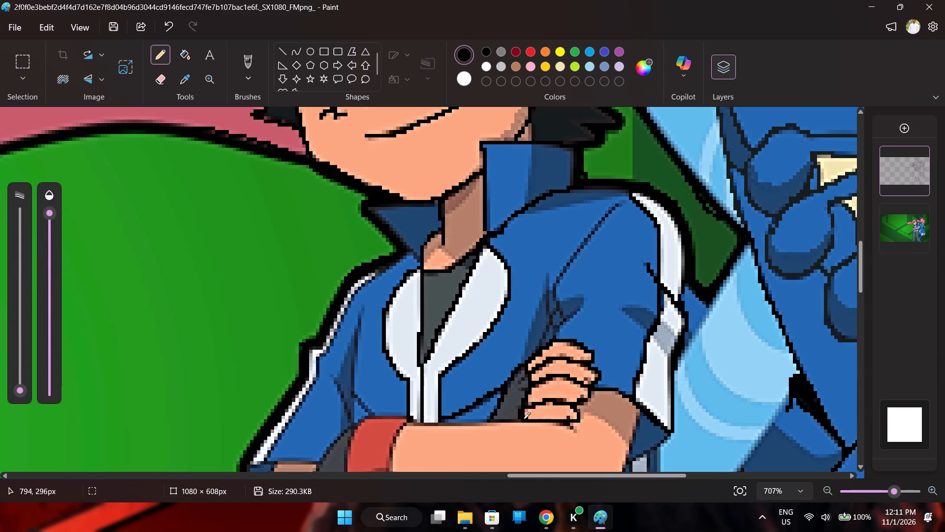
pyautogui.moveTo(523, 419); pyautogui.dragTo(522, 412)
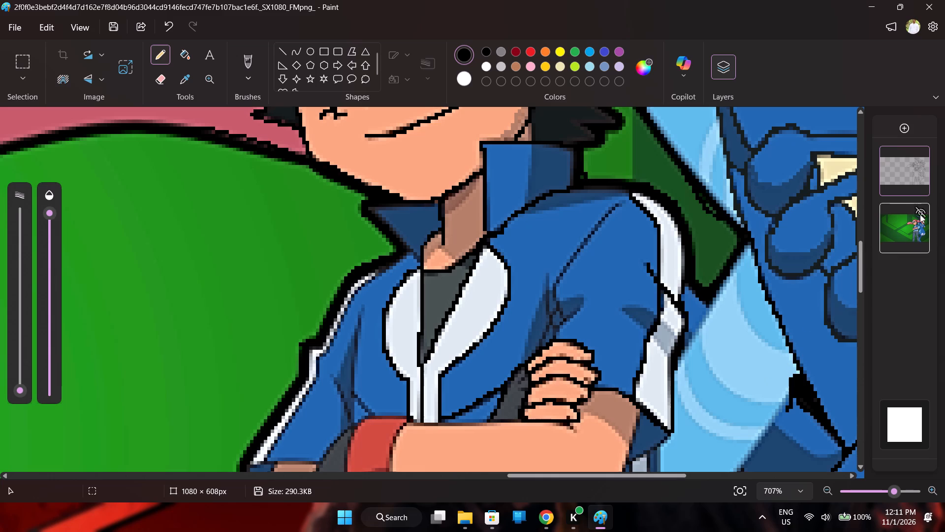
# Toggle the reference layer's visibility to examine the traced line work around the hand and jacket.
pyautogui.click(921, 207)
pyautogui.click(920, 208)
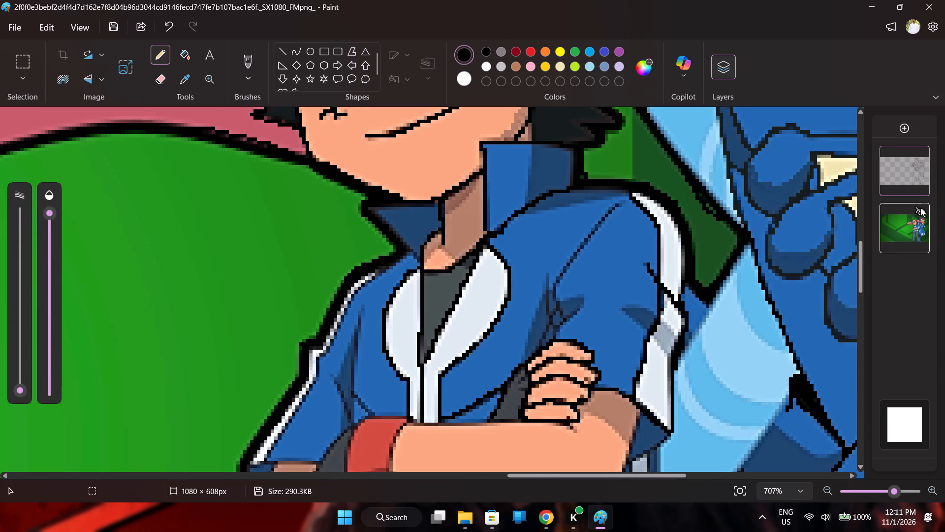
pyautogui.click(920, 208)
pyautogui.click(920, 208)
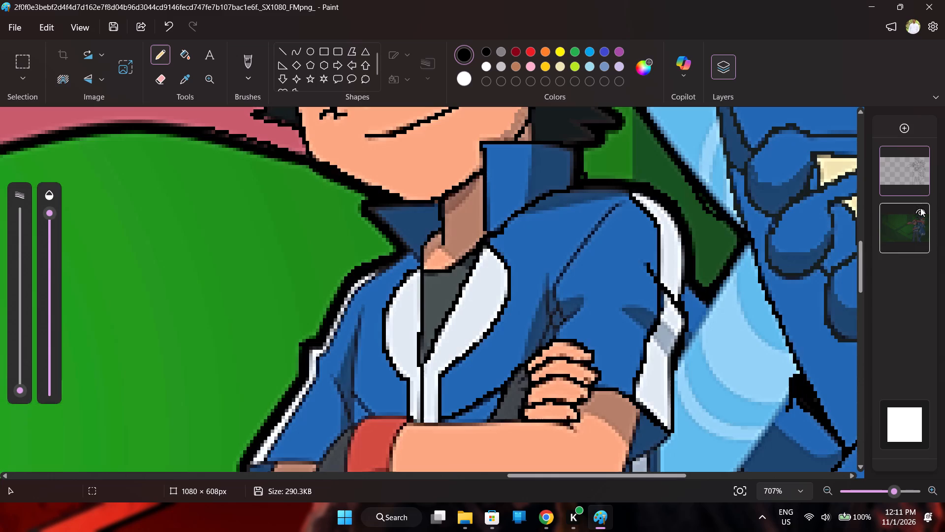
pyautogui.click(920, 208)
pyautogui.click(920, 208)
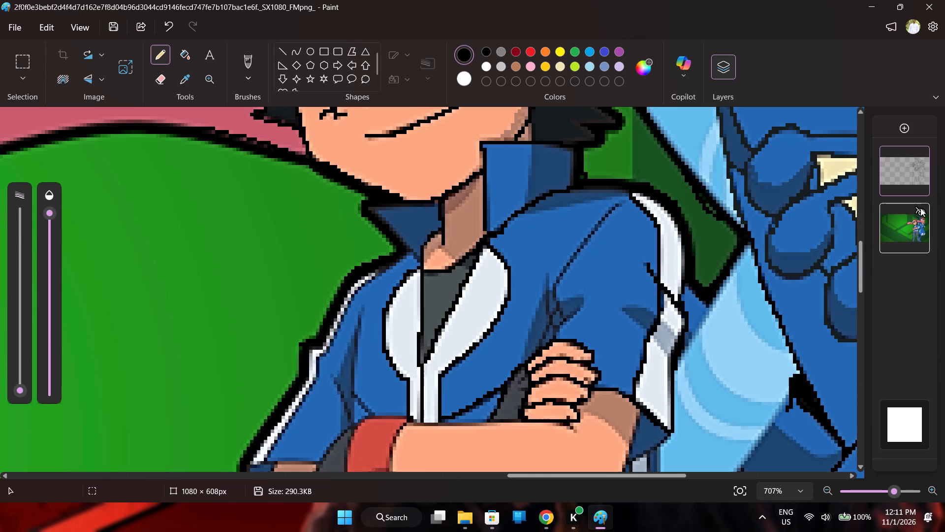
pyautogui.click(920, 208)
pyautogui.click(920, 208)
# Trace the hem of the sleeve opposite the frog in black, continuing down the grey fabric's edge to the crease on the bent arm.
pyautogui.scroll(-2, 469, 302)
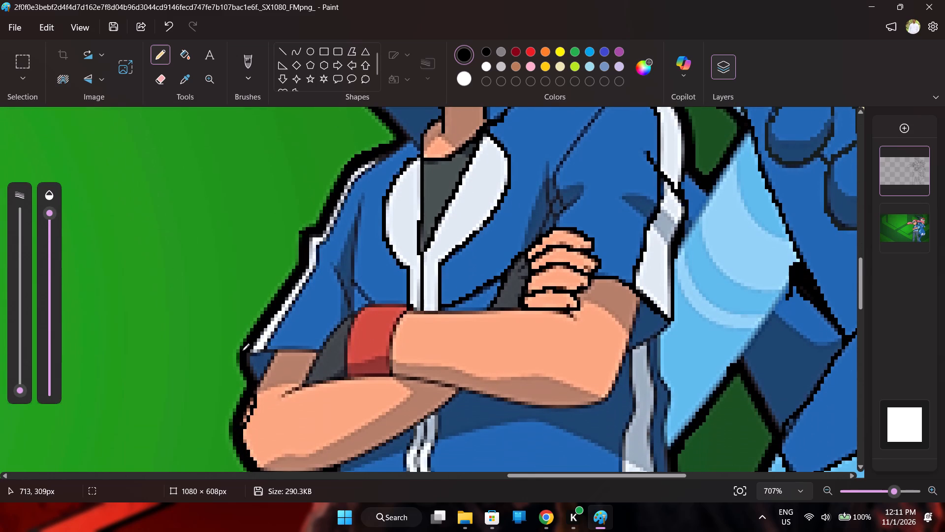
pyautogui.moveTo(245, 354); pyautogui.dragTo(298, 351)
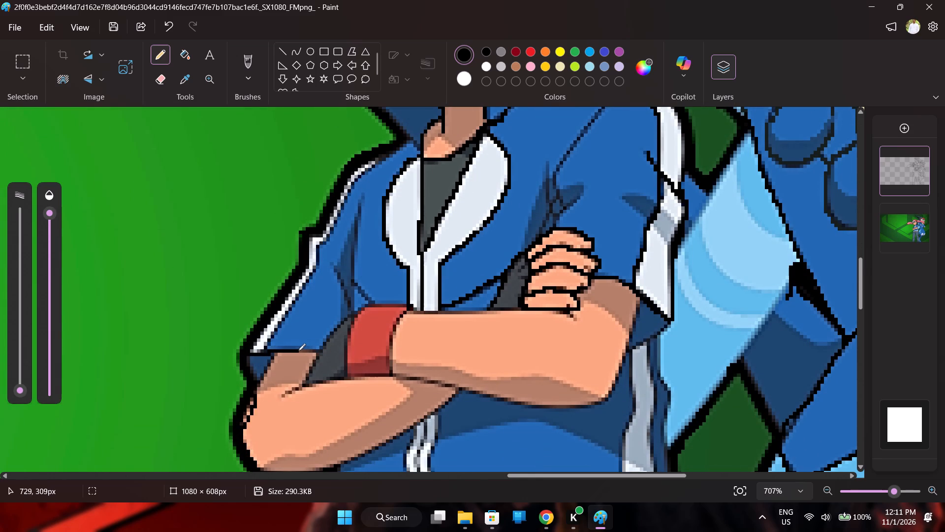
pyautogui.moveTo(298, 351); pyautogui.dragTo(310, 368)
pyautogui.moveTo(310, 368); pyautogui.dragTo(310, 385)
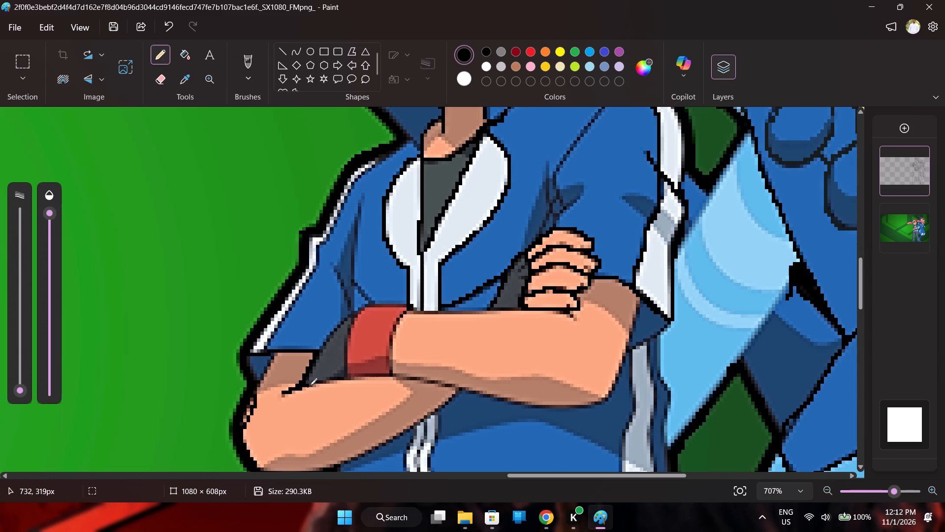
# Trace the lower forearm in black along the wristband's bottom to its tip, back along its underside to the elbow, and check the lines.
pyautogui.moveTo(310, 385); pyautogui.dragTo(408, 377)
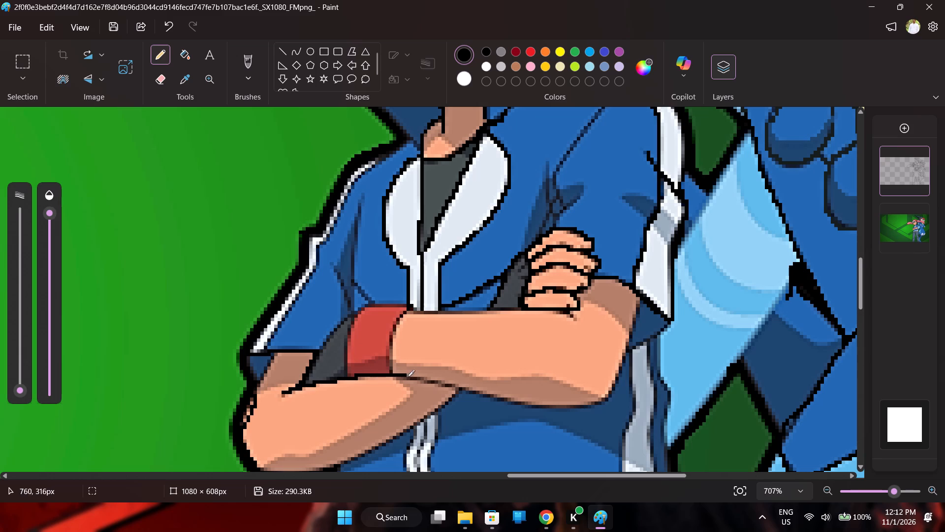
pyautogui.moveTo(408, 377); pyautogui.dragTo(437, 404)
pyautogui.moveTo(437, 404); pyautogui.dragTo(370, 452)
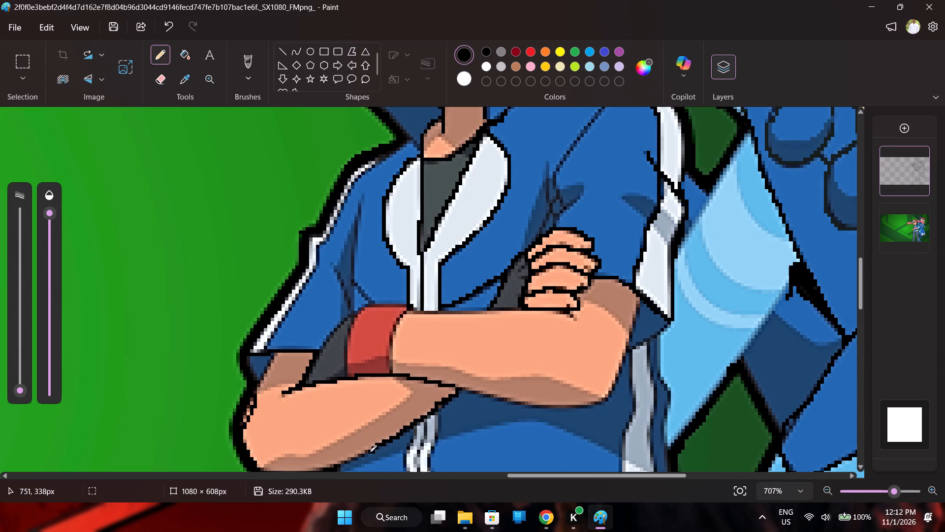
pyautogui.moveTo(370, 452); pyautogui.dragTo(351, 461)
pyautogui.scroll(-2, 349, 460)
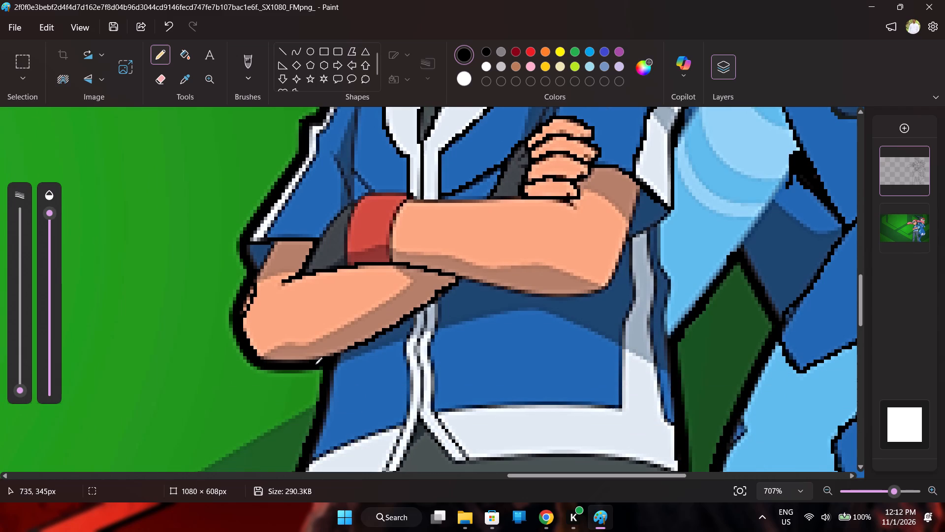
pyautogui.moveTo(306, 365); pyautogui.dragTo(367, 341)
pyautogui.scroll(1, 368, 338)
pyautogui.click(922, 210)
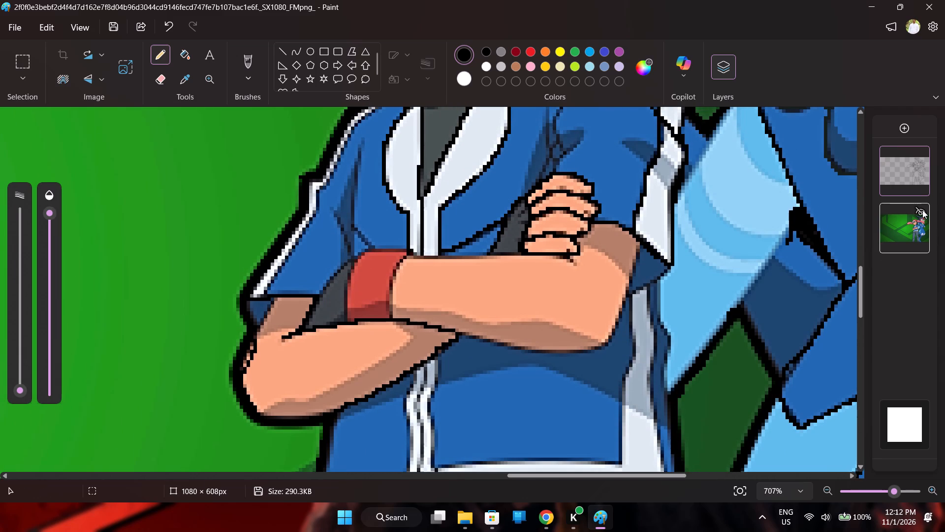
pyautogui.click(922, 210)
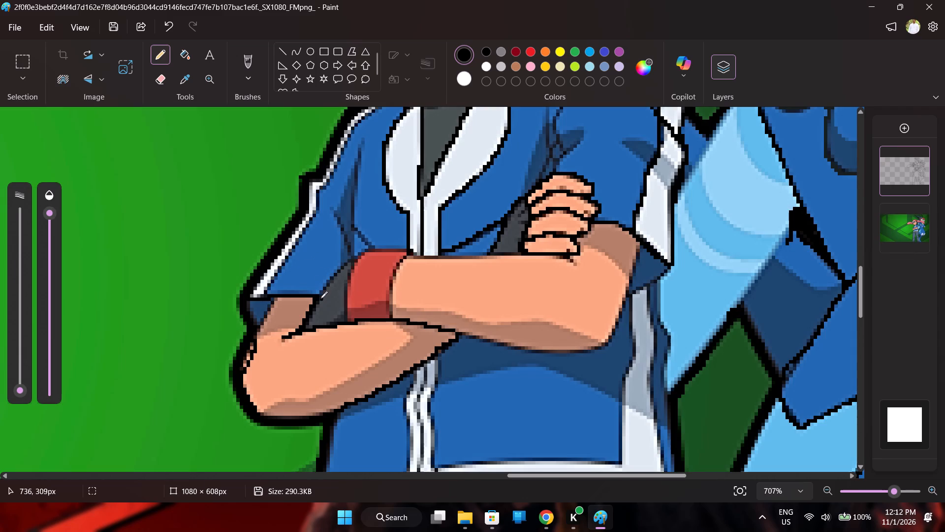
# Trace the grey fabric's upper edge, the wristband's top and the upper forearm's top edge to the hand in black, and check the lines.
pyautogui.moveTo(315, 300); pyautogui.dragTo(346, 266)
pyautogui.moveTo(346, 266); pyautogui.dragTo(406, 251)
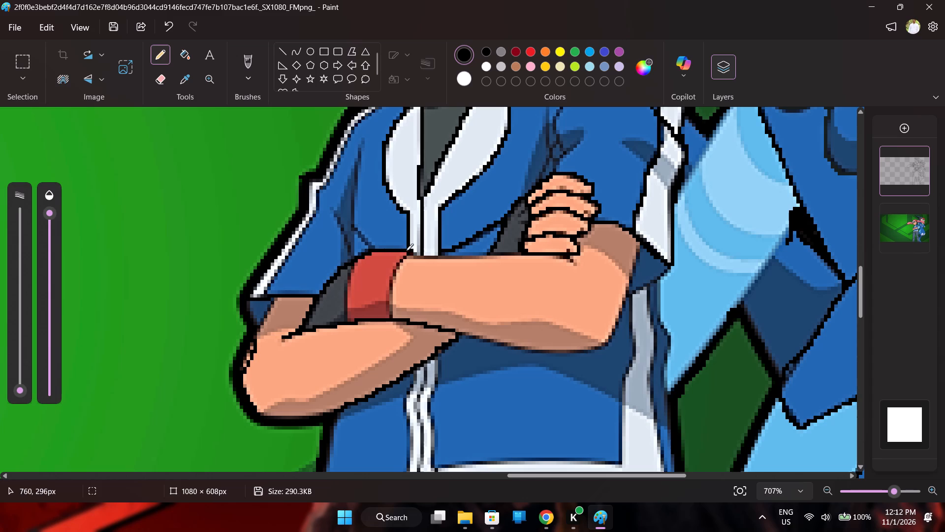
pyautogui.moveTo(406, 251); pyautogui.dragTo(429, 259)
pyautogui.moveTo(429, 259); pyautogui.dragTo(512, 254)
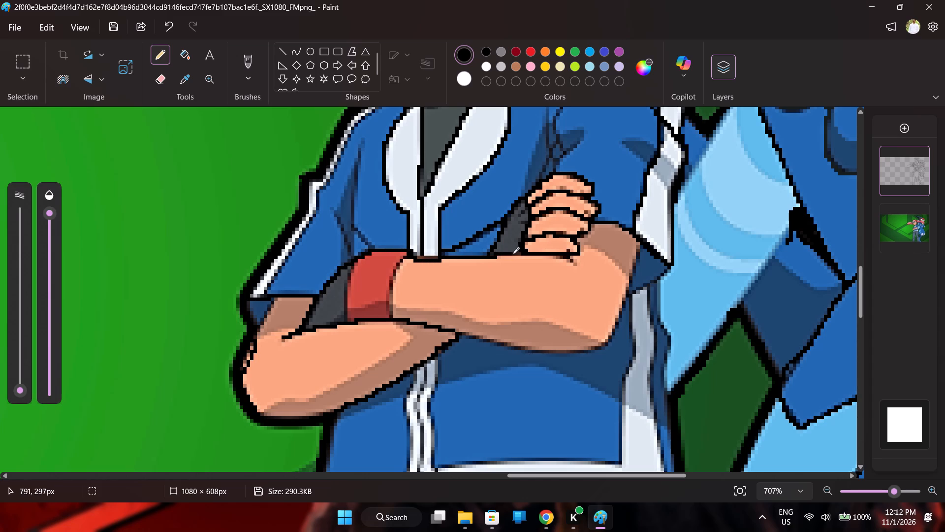
pyautogui.moveTo(512, 254); pyautogui.dragTo(571, 254)
pyautogui.click(922, 213)
pyautogui.click(922, 213)
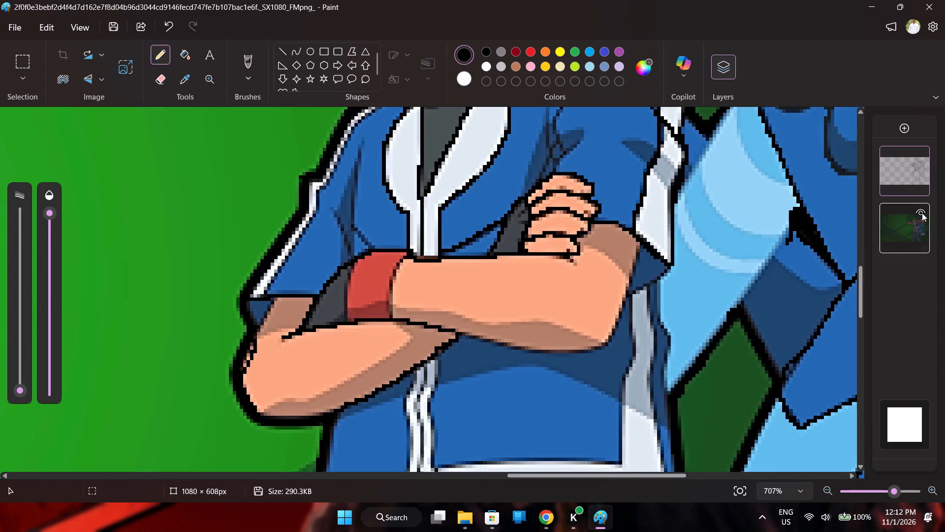
pyautogui.click(922, 213)
pyautogui.click(922, 213)
pyautogui.doubleClick(922, 213)
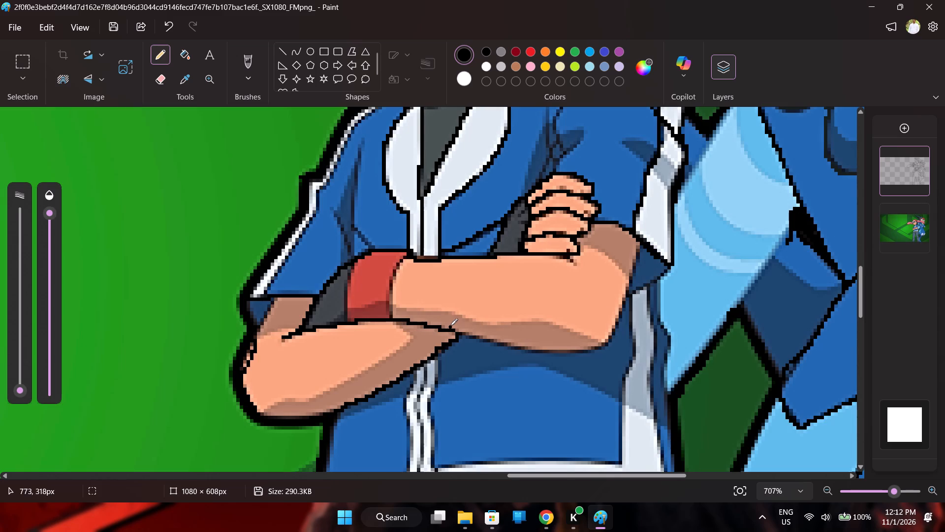
# Trace the upper forearm's underside in black from the lower arm's tip around the elbow up to the sleeve, and check it.
pyautogui.moveTo(454, 329); pyautogui.dragTo(470, 333)
pyautogui.moveTo(470, 333); pyautogui.dragTo(570, 351)
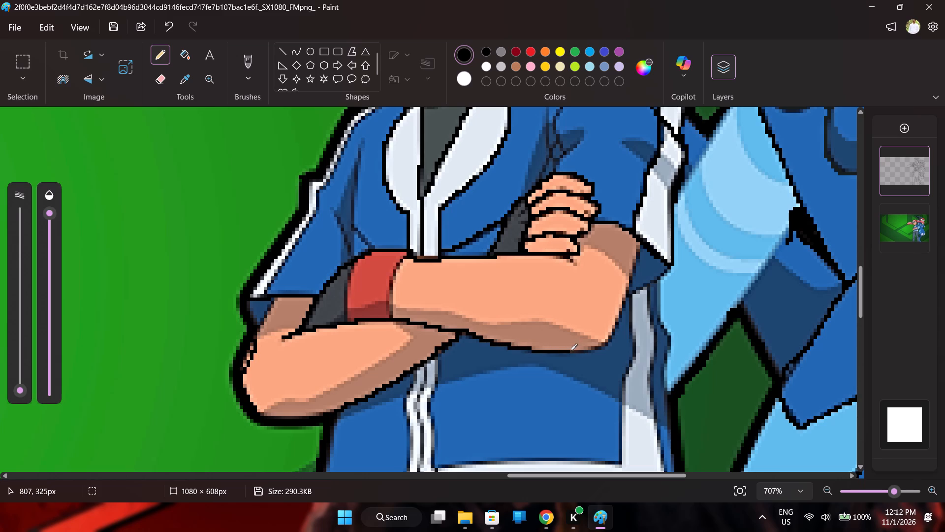
pyautogui.moveTo(570, 351); pyautogui.dragTo(618, 322)
pyautogui.moveTo(618, 322); pyautogui.dragTo(638, 259)
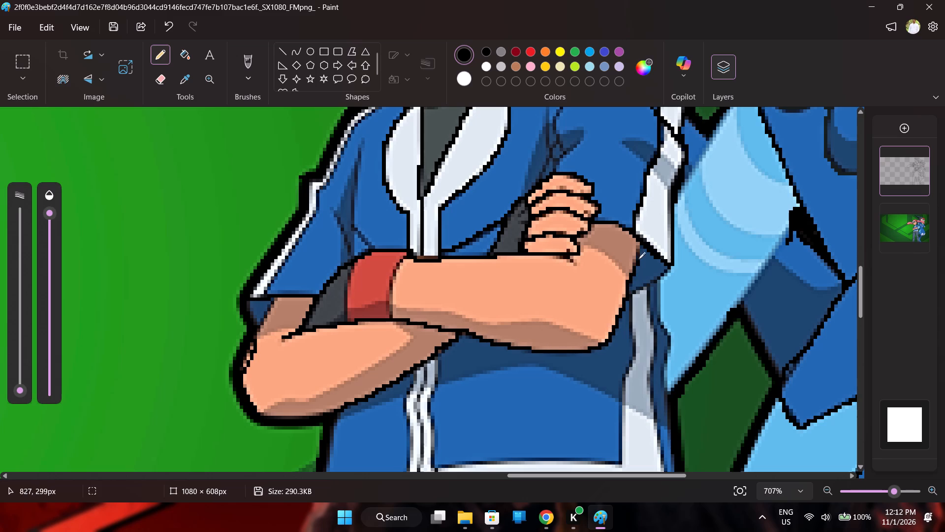
pyautogui.moveTo(638, 259); pyautogui.dragTo(641, 239)
pyautogui.scroll(1, 507, 291)
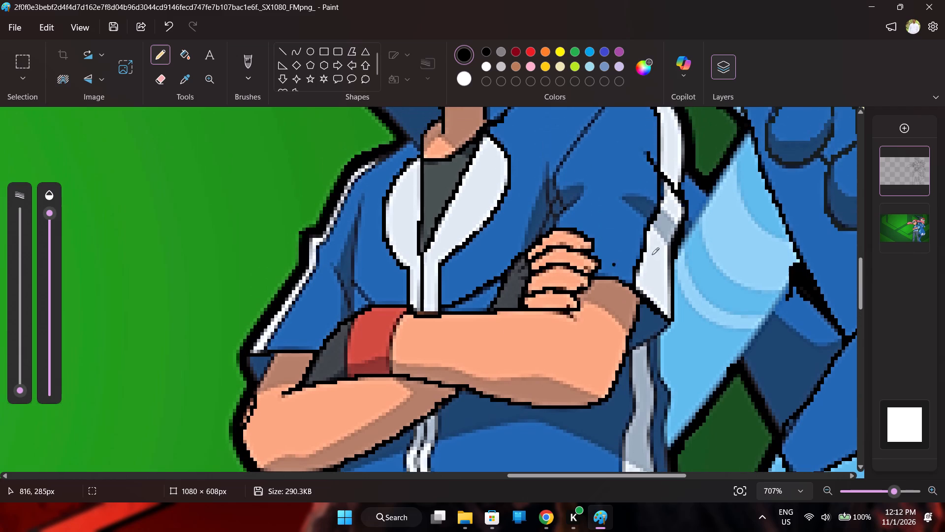
pyautogui.click(917, 206)
pyautogui.click(917, 206)
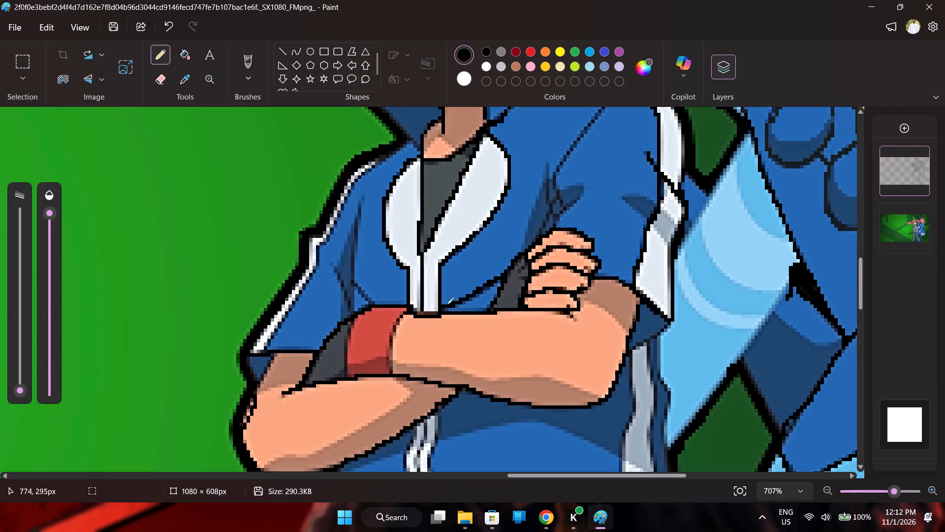
# Trace both side edges of the red wristband in black, from its top edge down to the lower arm.
pyautogui.moveTo(411, 310); pyautogui.dragTo(398, 323)
pyautogui.moveTo(398, 323); pyautogui.dragTo(393, 374)
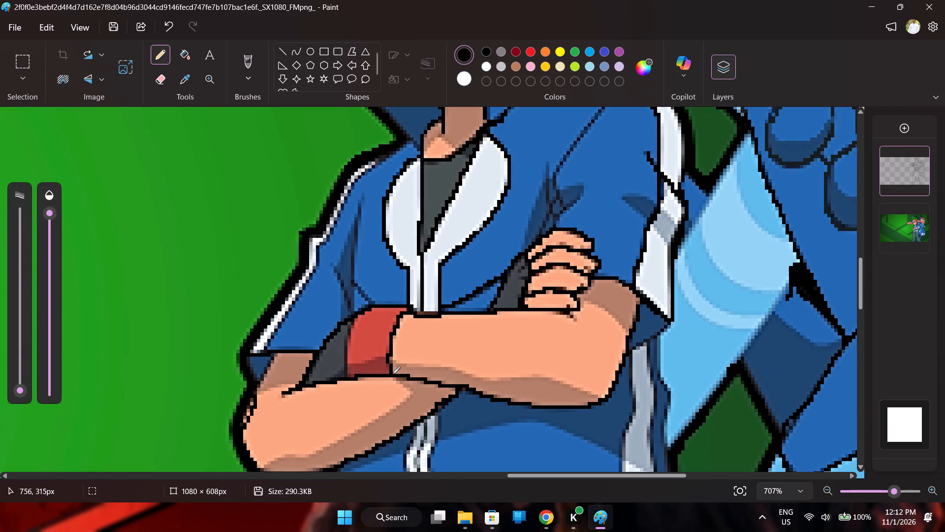
pyautogui.moveTo(393, 374); pyautogui.dragTo(393, 377)
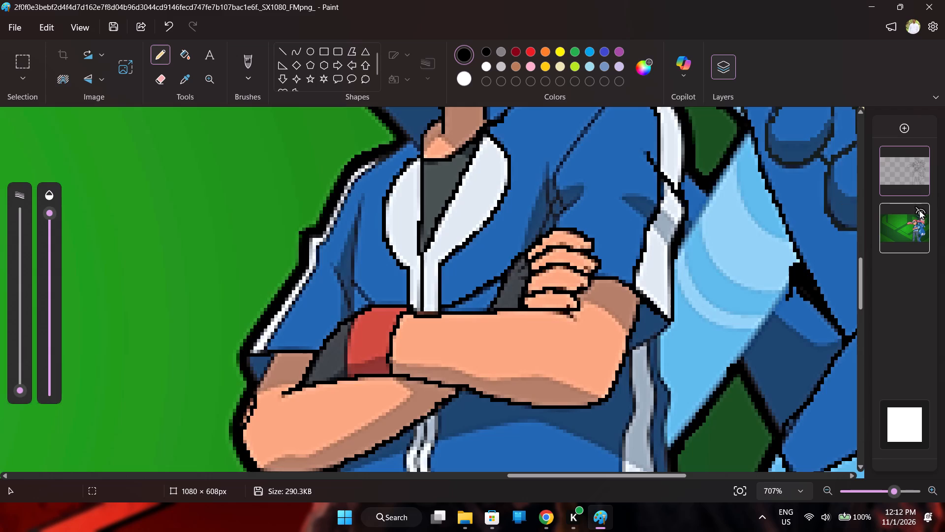
pyautogui.click(919, 210)
pyautogui.click(919, 210)
pyautogui.moveTo(356, 313); pyautogui.dragTo(353, 320)
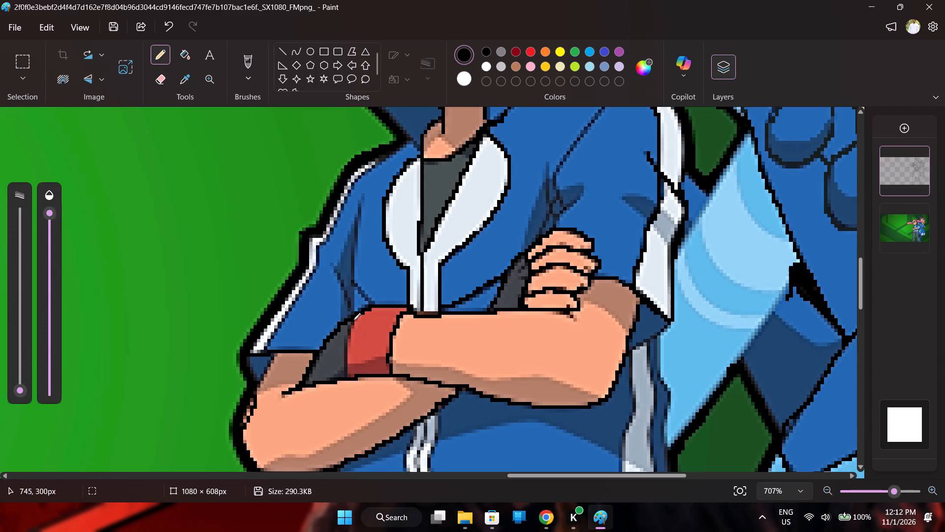
pyautogui.moveTo(353, 320); pyautogui.dragTo(345, 379)
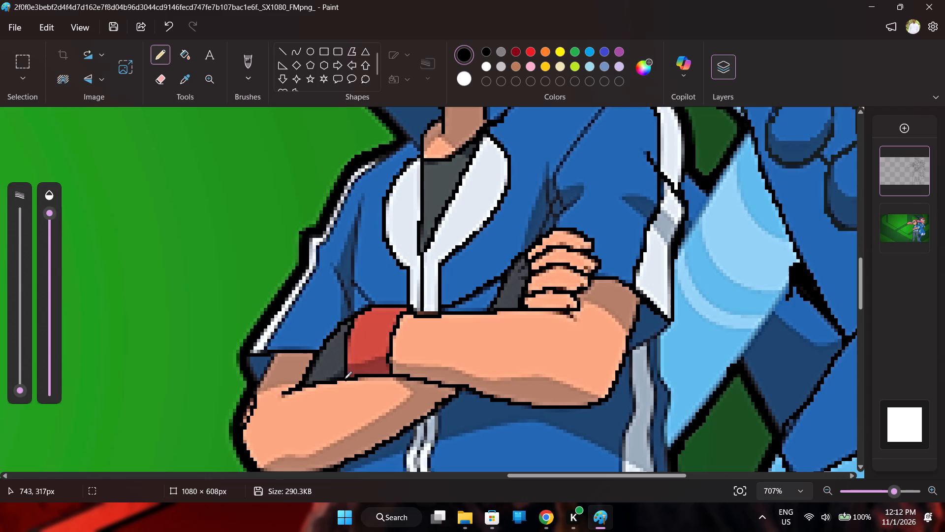
pyautogui.moveTo(345, 379); pyautogui.dragTo(345, 379)
# Trace the two jacket crease lines just above the wristband in black, running down to its top edge.
pyautogui.moveTo(352, 282); pyautogui.dragTo(356, 285)
pyautogui.moveTo(356, 285); pyautogui.dragTo(373, 306)
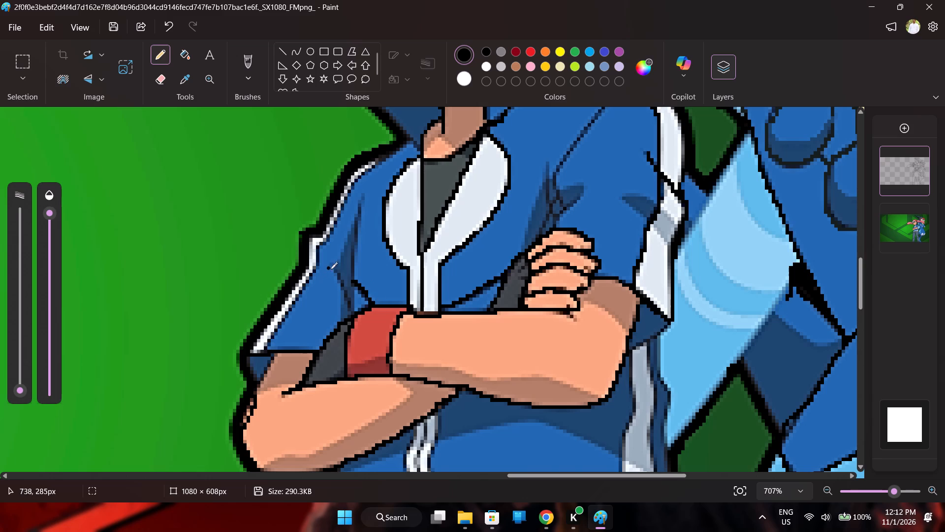
pyautogui.moveTo(335, 268); pyautogui.dragTo(351, 315)
pyautogui.moveTo(351, 315); pyautogui.dragTo(352, 315)
# Toggle the reference layer's visibility to examine the traced line work of the crossed arms, wristband and jacket creases.
pyautogui.click(921, 209)
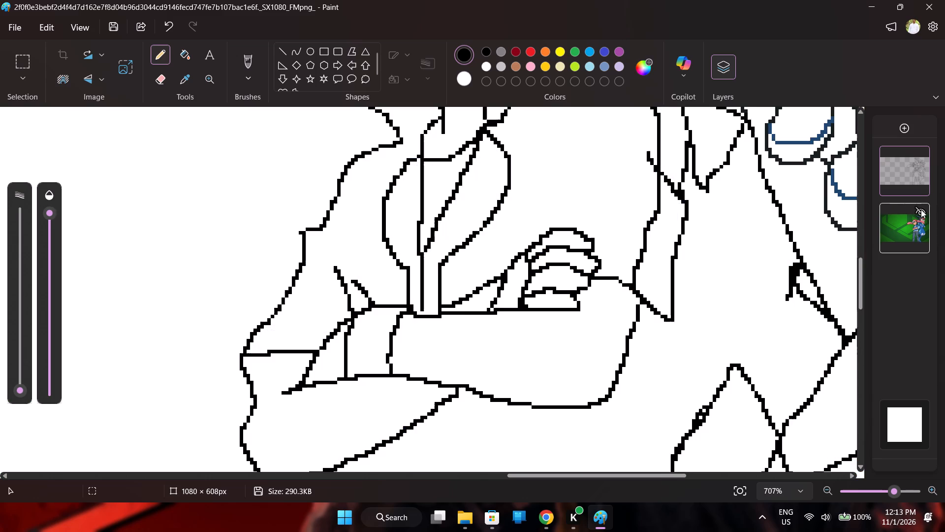
pyautogui.click(921, 209)
pyautogui.click(921, 209)
pyautogui.click(921, 209)
pyautogui.click(921, 209)
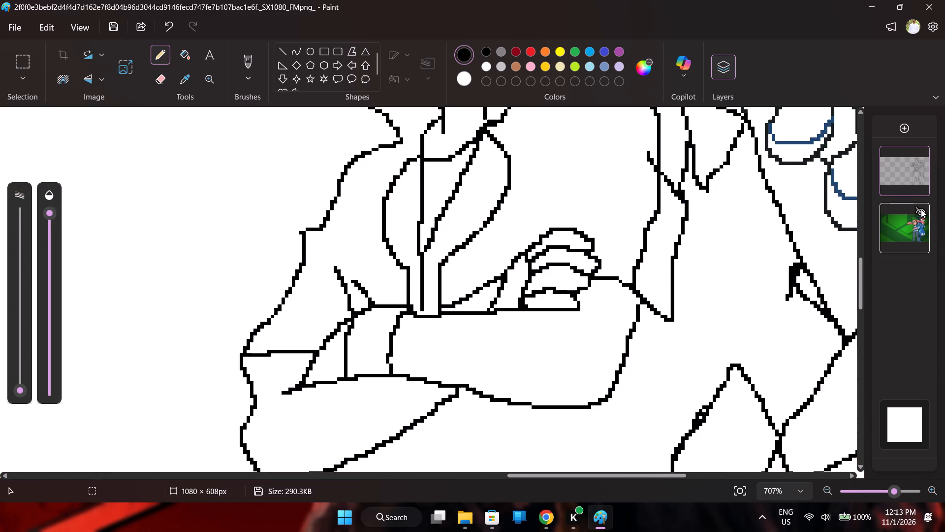
pyautogui.click(921, 209)
pyautogui.click(921, 209)
pyautogui.click(921, 209)
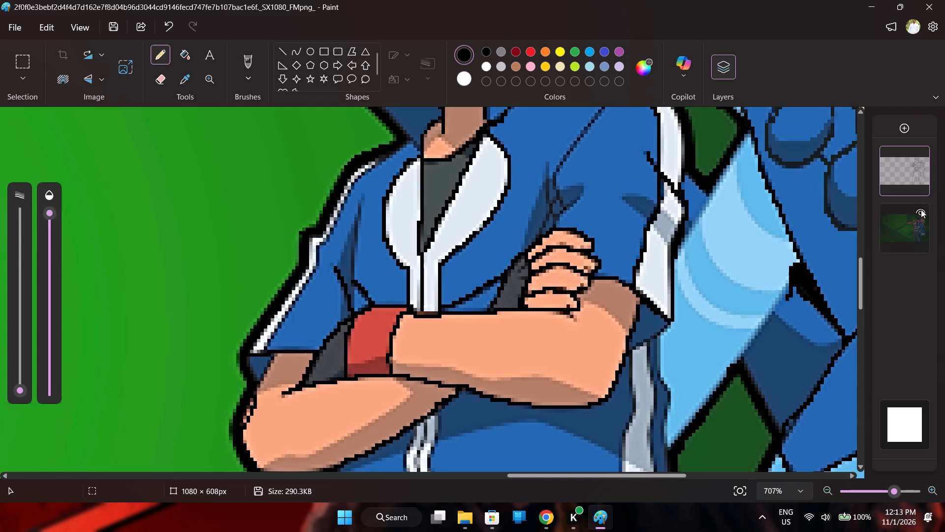
pyautogui.doubleClick(921, 209)
# Trace the jacket folds above the hand and the sleeve seam from the shoulder down to them in black, and check the lines.
pyautogui.scroll(2, 756, 266)
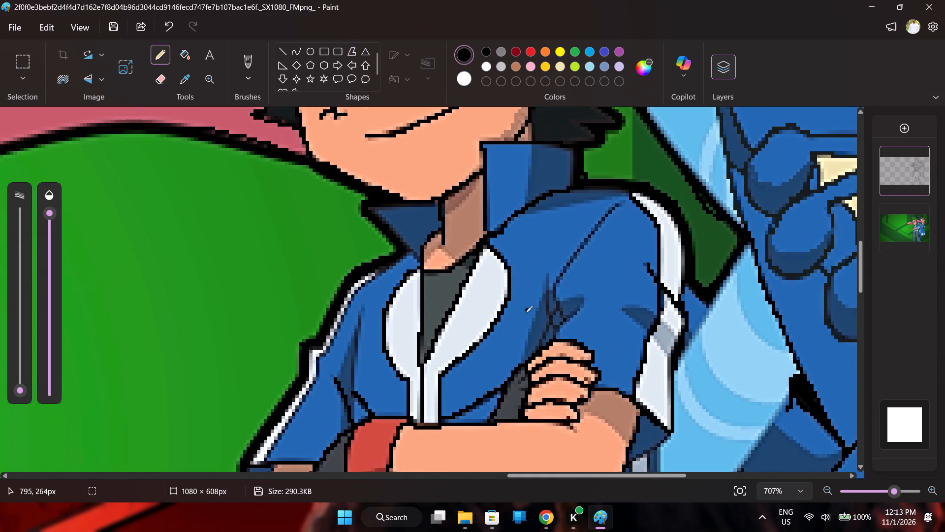
pyautogui.moveTo(540, 347); pyautogui.dragTo(552, 316)
pyautogui.moveTo(552, 316); pyautogui.dragTo(548, 276)
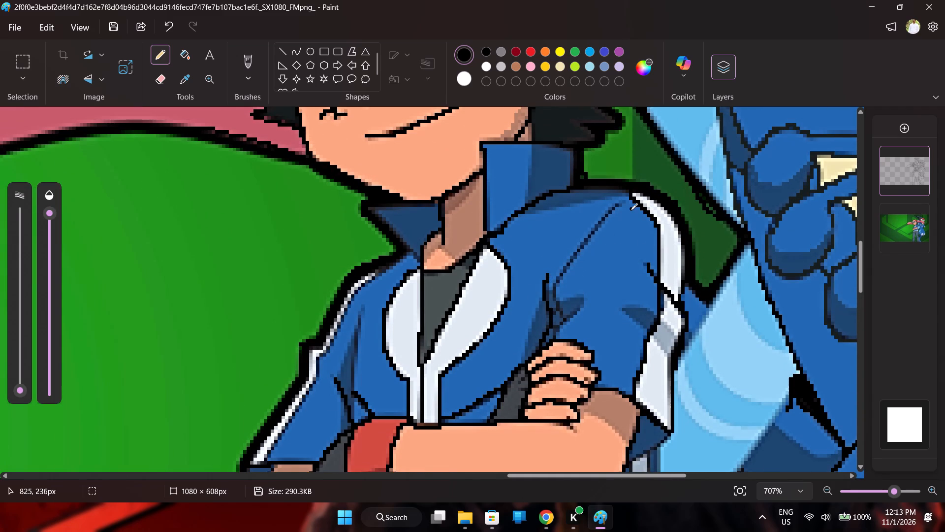
pyautogui.moveTo(623, 204); pyautogui.dragTo(589, 239)
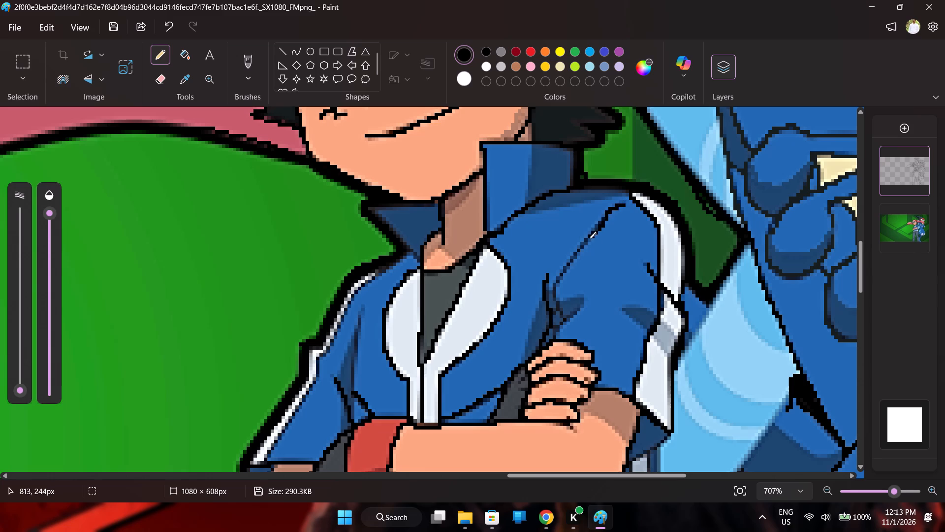
pyautogui.moveTo(589, 239); pyautogui.dragTo(563, 316)
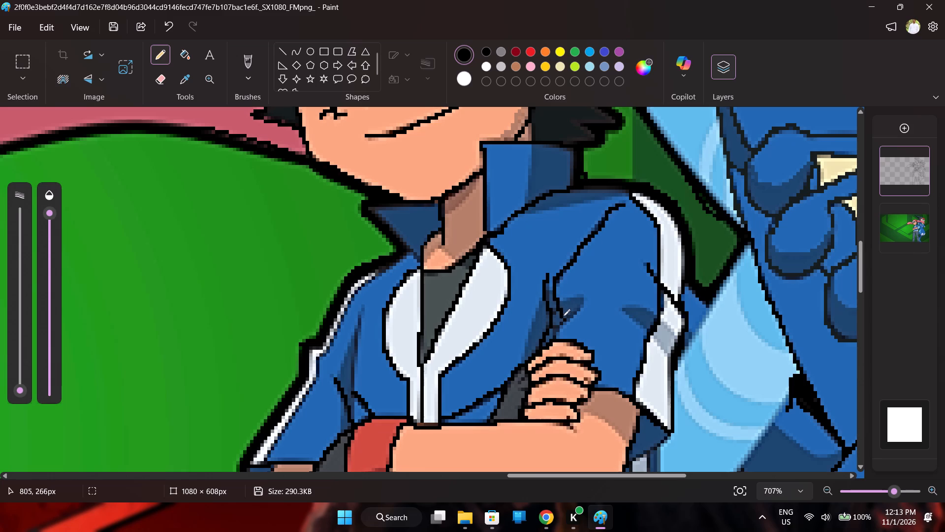
pyautogui.moveTo(563, 316); pyautogui.dragTo(578, 309)
pyautogui.moveTo(578, 309); pyautogui.dragTo(556, 339)
pyautogui.moveTo(556, 339); pyautogui.dragTo(556, 338)
pyautogui.click(565, 323)
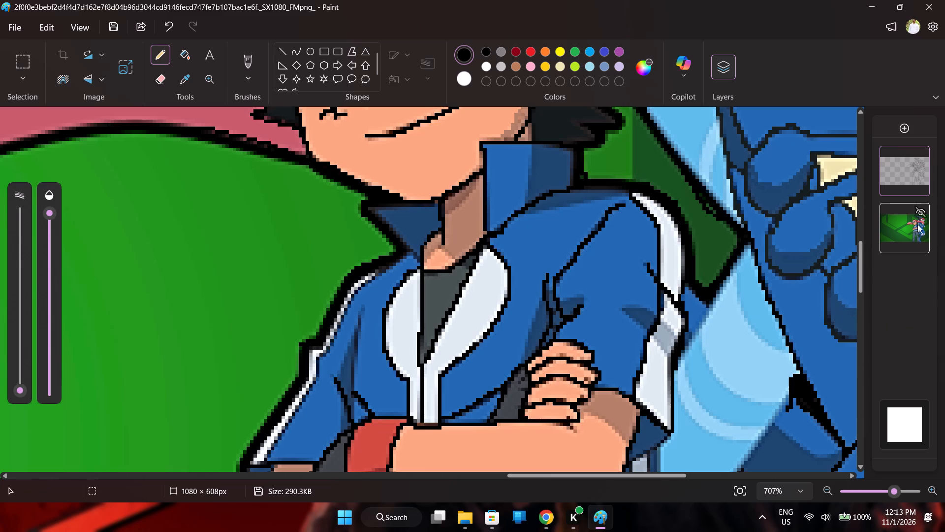
pyautogui.click(920, 210)
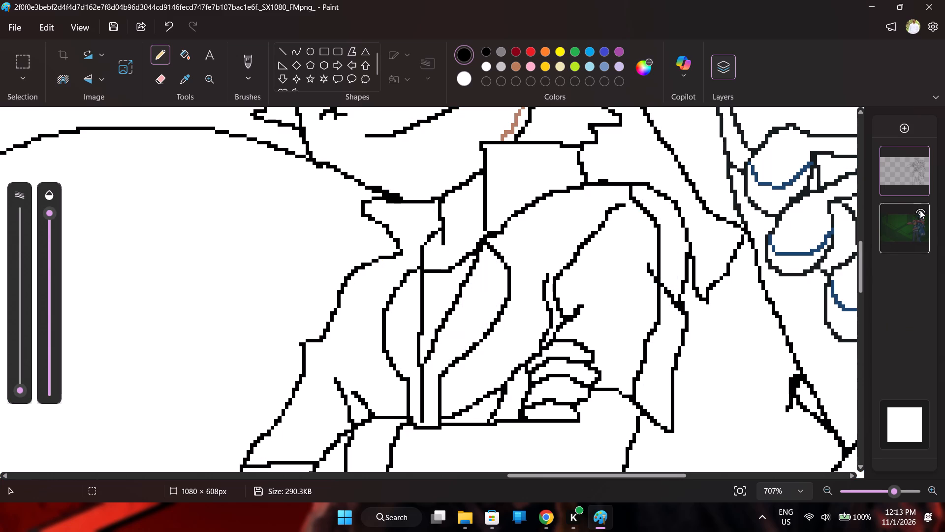
pyautogui.click(920, 210)
pyautogui.doubleClick(920, 210)
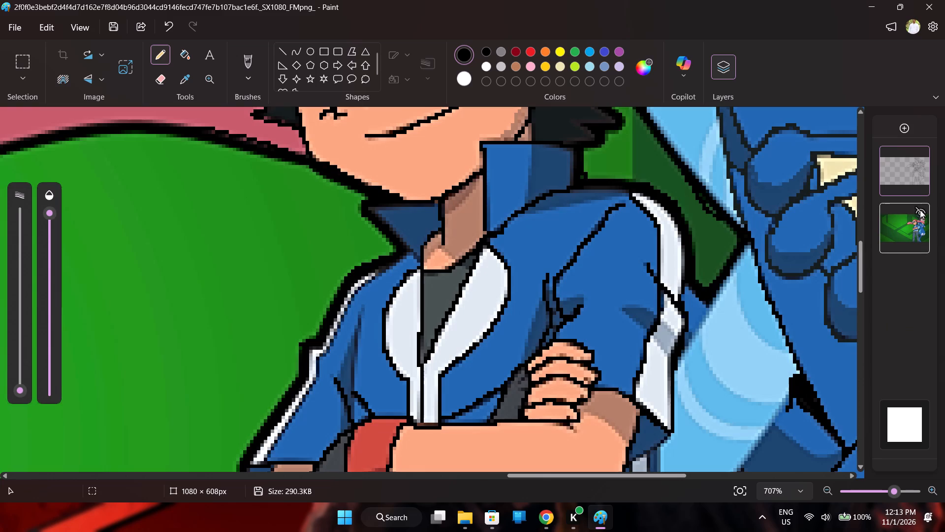
# Trace the sleeve's bottom edge beside the boy's elbow in black, out to the sleeve's outer corner, and check it without the reference.
pyautogui.click(920, 210)
pyautogui.click(920, 210)
pyautogui.scroll(-3, 920, 210)
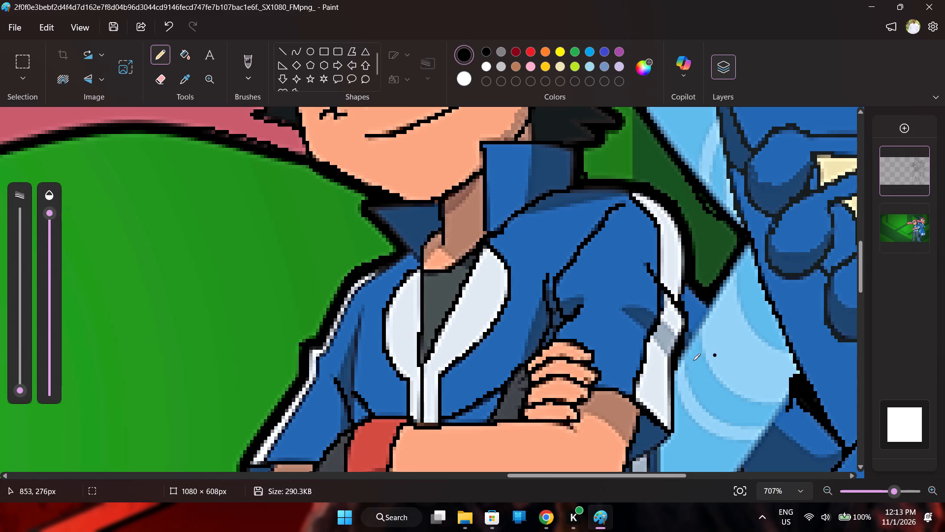
pyautogui.scroll(-2, 693, 361)
pyautogui.moveTo(628, 350); pyautogui.dragTo(641, 348)
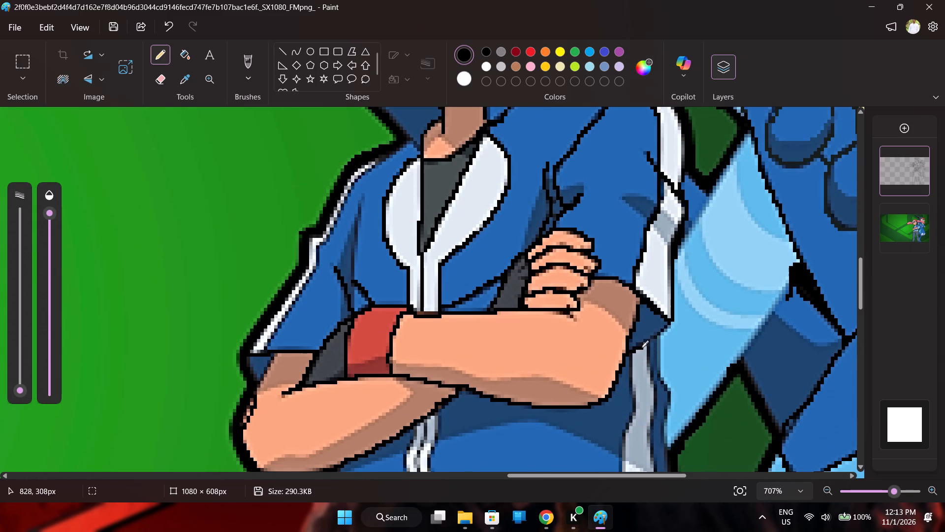
pyautogui.moveTo(641, 348); pyautogui.dragTo(670, 322)
pyautogui.click(920, 211)
pyautogui.doubleClick(920, 211)
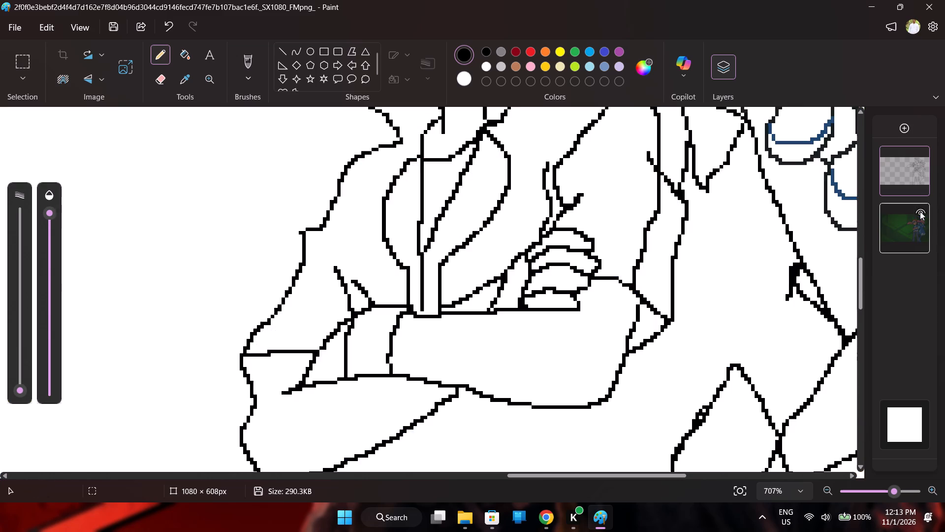
pyautogui.click(920, 211)
pyautogui.scroll(-1, 836, 255)
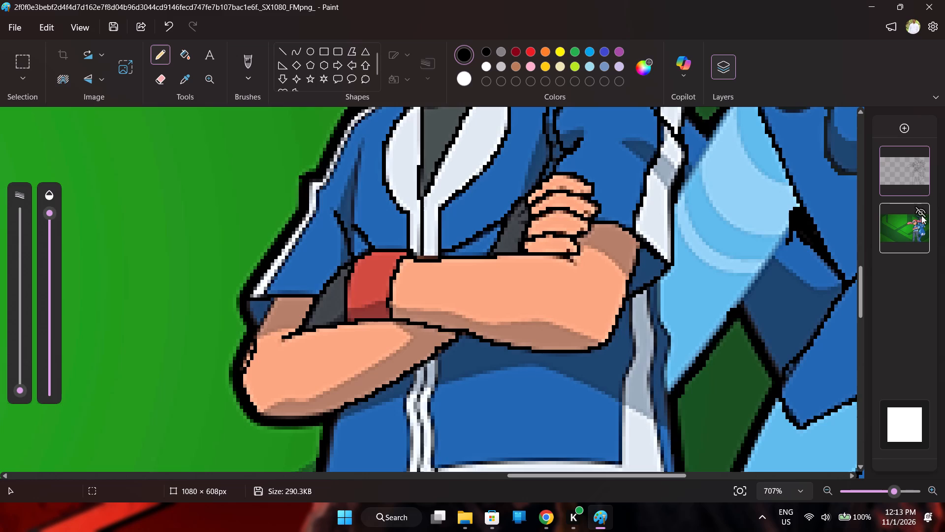
pyautogui.click(921, 214)
pyautogui.click(921, 214)
pyautogui.click(921, 214)
pyautogui.click(921, 214)
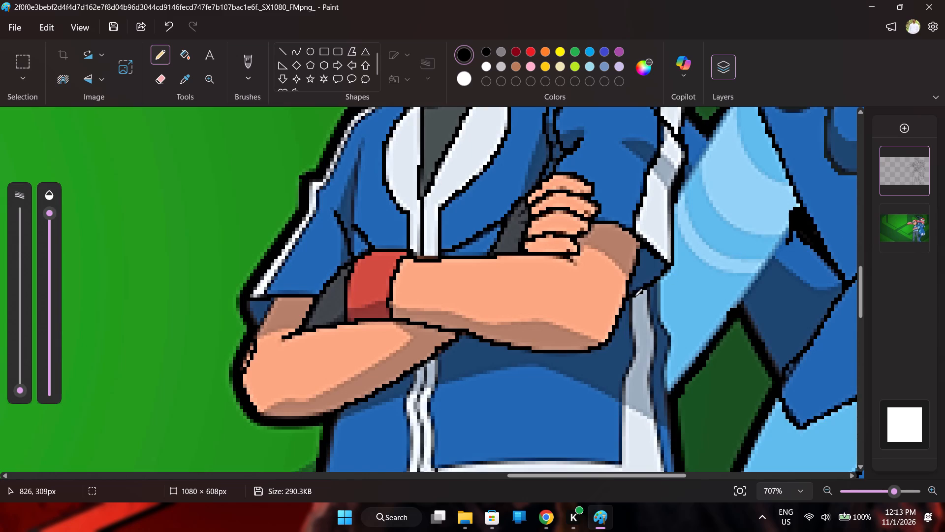
# Trace the inner edge of the jacket's white side stripe in black, from below the elbow down to the jacket hem, and check it.
pyautogui.moveTo(635, 296); pyautogui.dragTo(634, 343)
pyautogui.moveTo(634, 343); pyautogui.dragTo(621, 391)
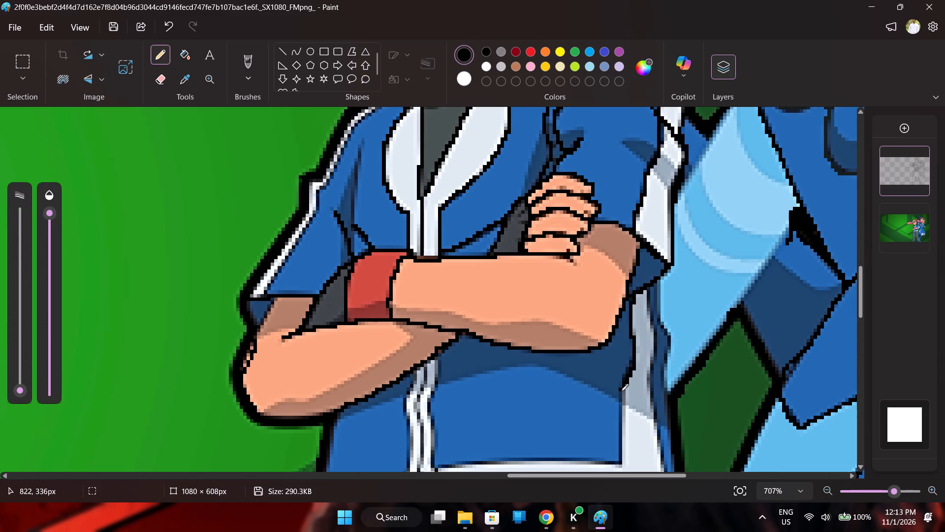
pyautogui.moveTo(621, 391); pyautogui.dragTo(622, 447)
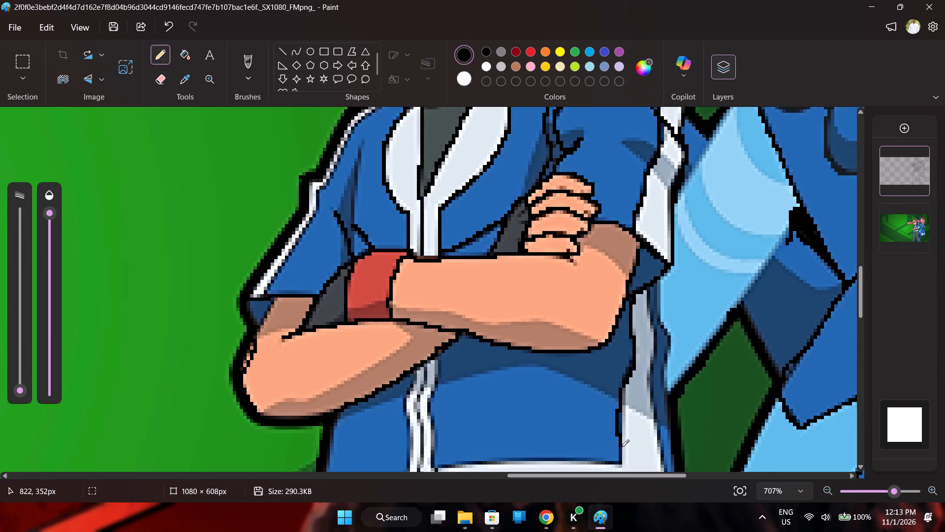
pyautogui.moveTo(622, 447); pyautogui.dragTo(622, 462)
pyautogui.click(921, 209)
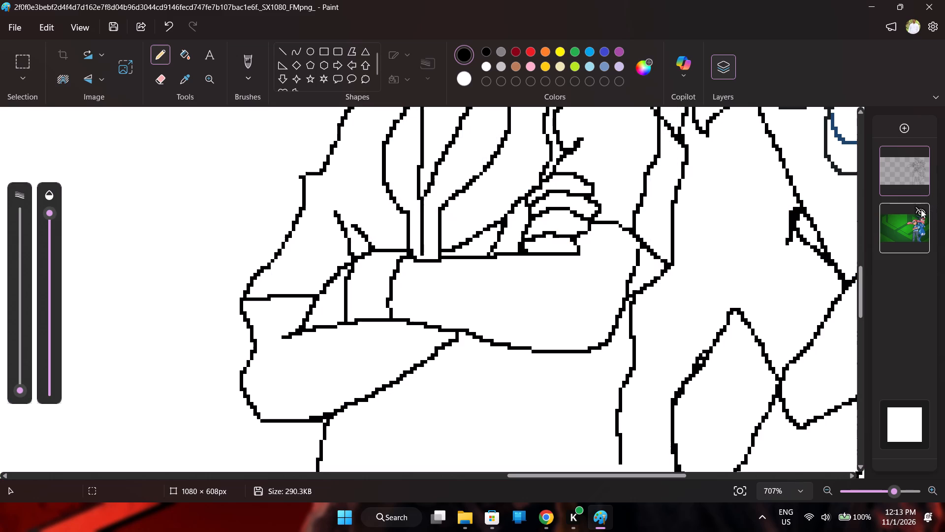
pyautogui.click(921, 209)
pyautogui.doubleClick(921, 209)
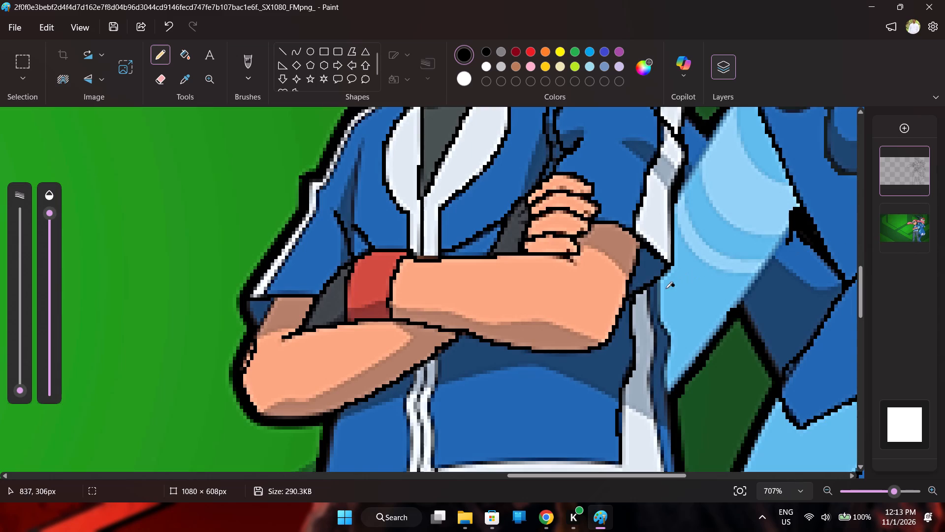
# Trace the outer edge of the jacket's white side stripe in black, from below the sleeve down toward the hem, and check it.
pyautogui.moveTo(650, 287); pyautogui.dragTo(651, 295)
pyautogui.moveTo(651, 295); pyautogui.dragTo(655, 359)
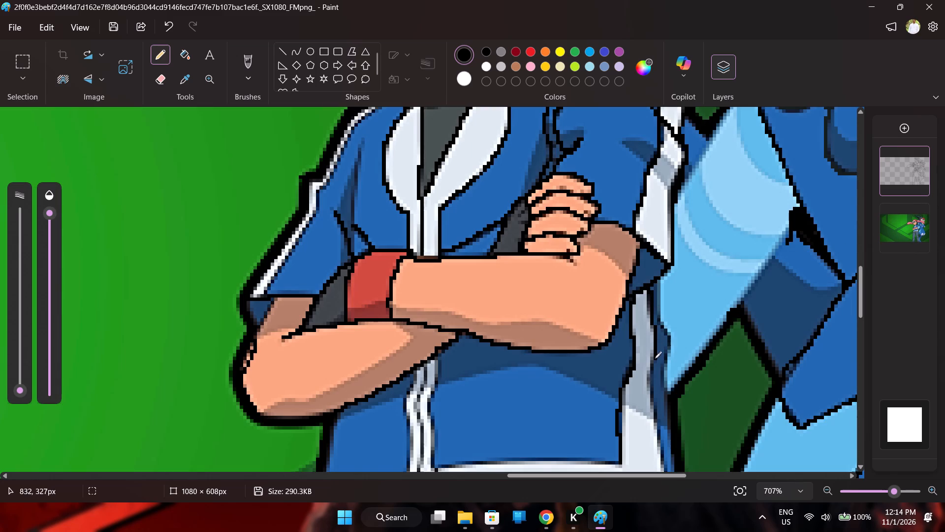
pyautogui.moveTo(655, 359); pyautogui.dragTo(657, 427)
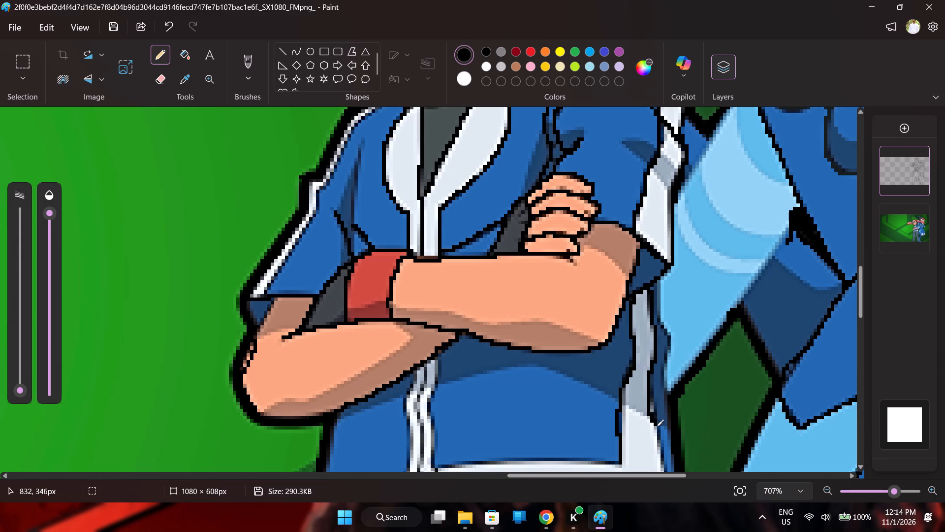
pyautogui.moveTo(657, 427); pyautogui.dragTo(666, 476)
pyautogui.click(923, 212)
pyautogui.click(923, 212)
pyautogui.click(923, 212)
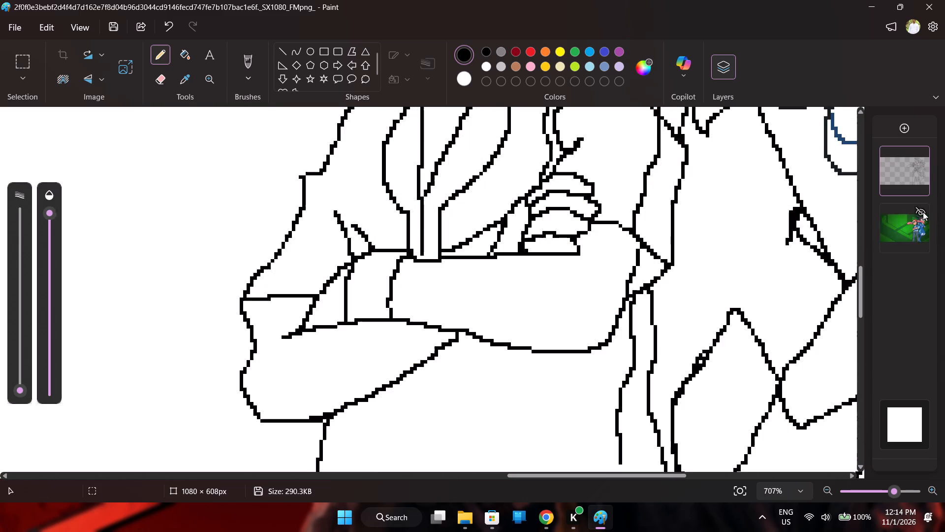
pyautogui.click(923, 212)
pyautogui.doubleClick(923, 212)
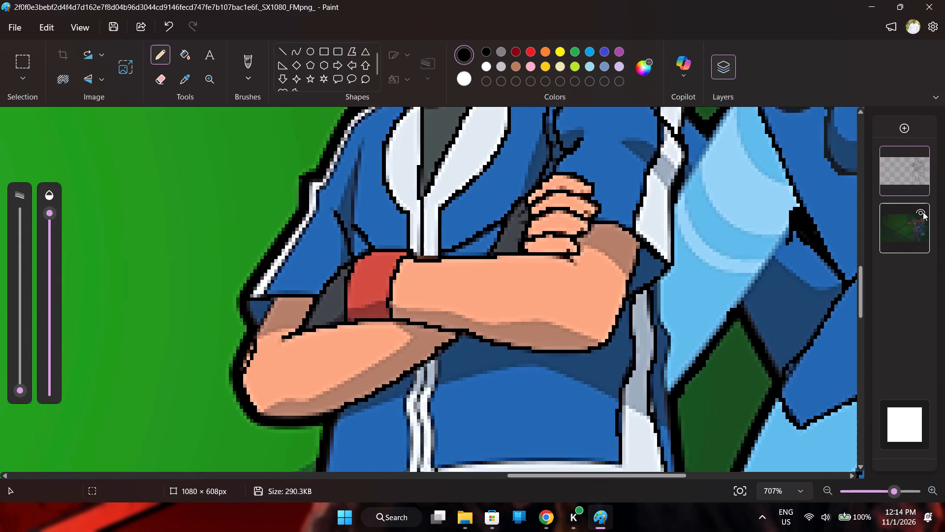
pyautogui.click(923, 212)
pyautogui.click(923, 212)
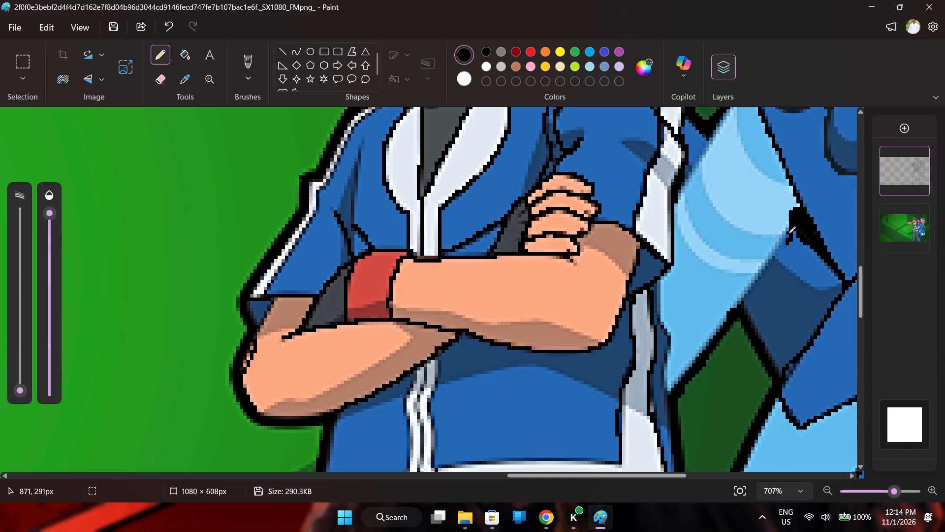
# Trace the frog's boundary between light blue and dark blue in black, down to the tip of the green gap, and check it.
pyautogui.moveTo(788, 234); pyautogui.dragTo(738, 307)
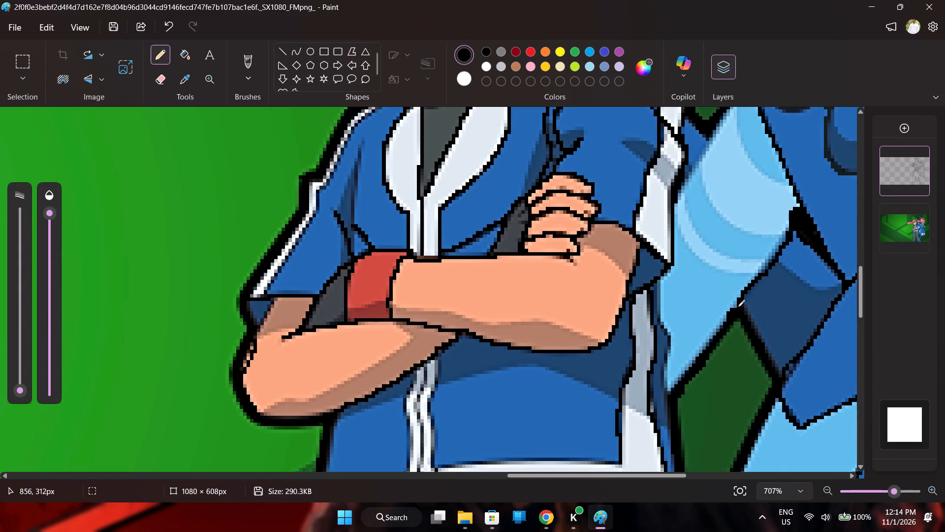
pyautogui.moveTo(738, 307); pyautogui.dragTo(734, 315)
pyautogui.click(920, 210)
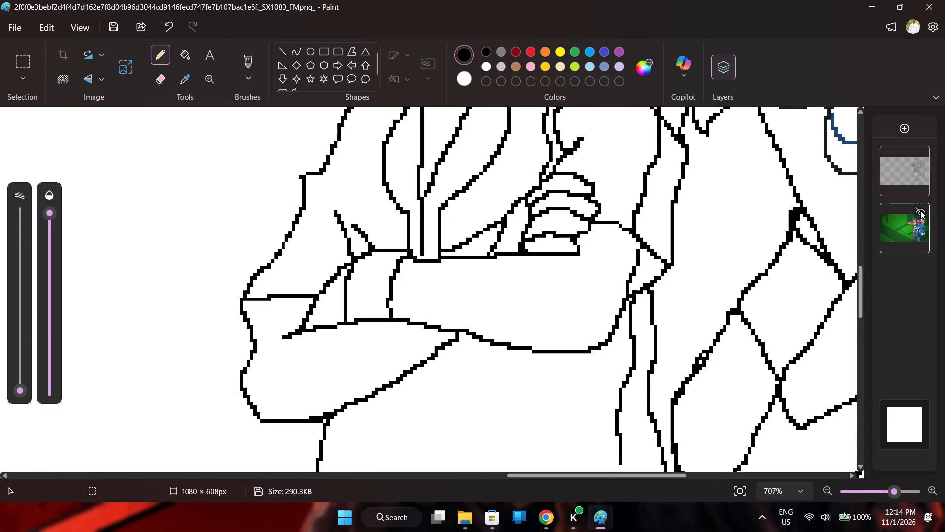
# Compare the traced line art of the boy and the frog against the reference by repeatedly hiding and showing it.
pyautogui.click(920, 210)
pyautogui.doubleClick(920, 210)
pyautogui.click(920, 210)
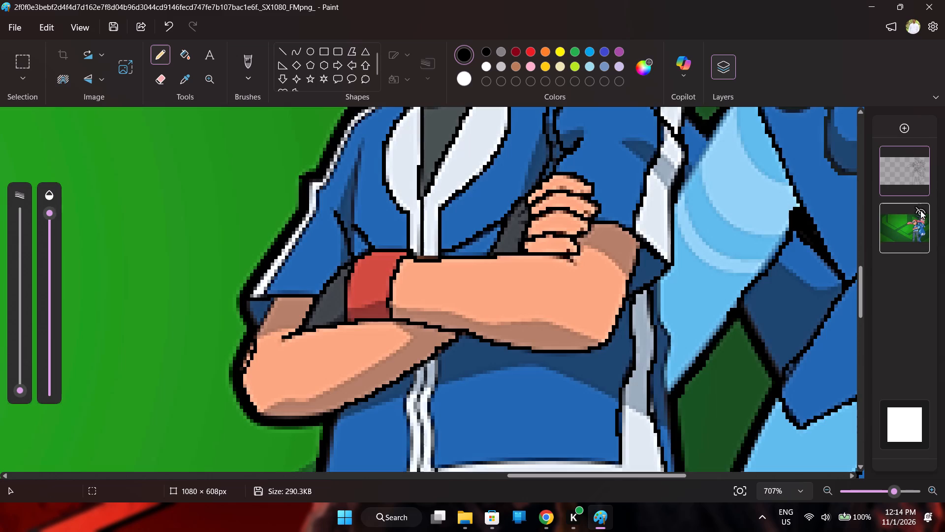
pyautogui.click(920, 210)
pyautogui.doubleClick(920, 210)
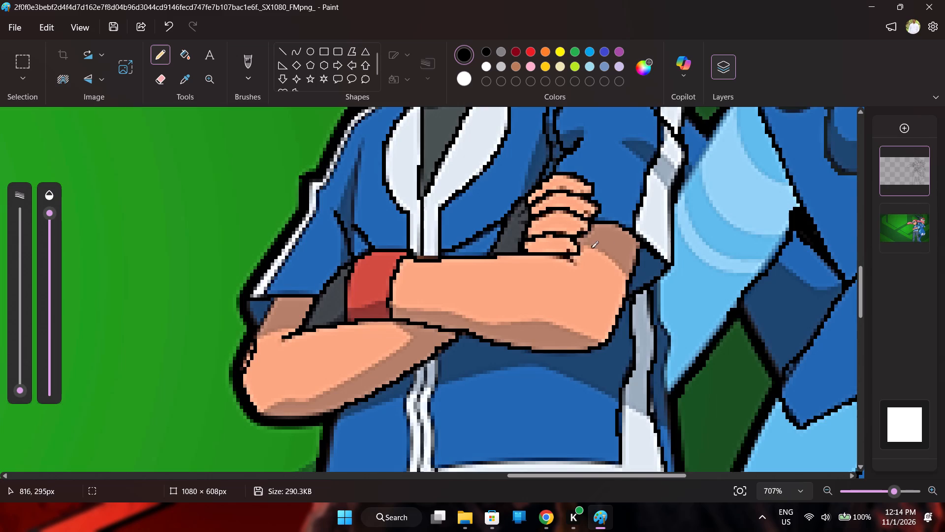
pyautogui.click(568, 252)
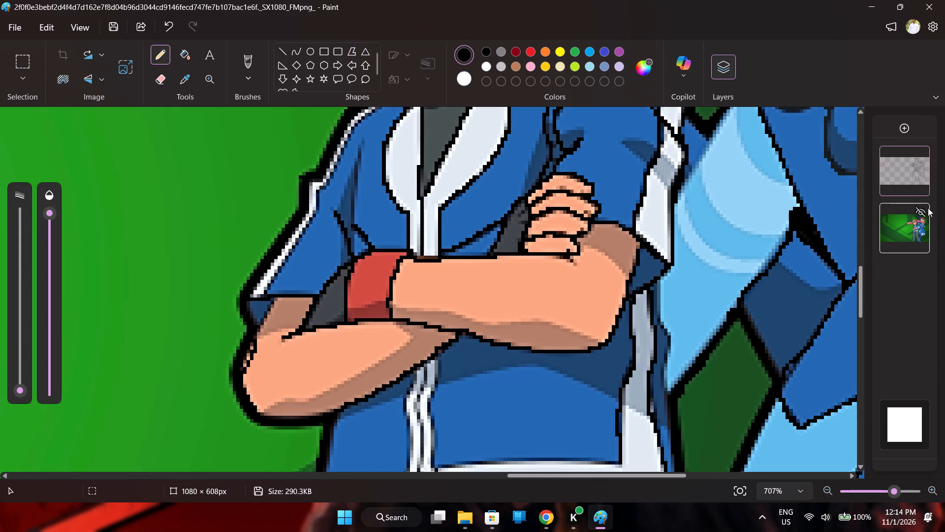
pyautogui.click(921, 209)
pyautogui.click(921, 209)
pyautogui.scroll(2, 770, 264)
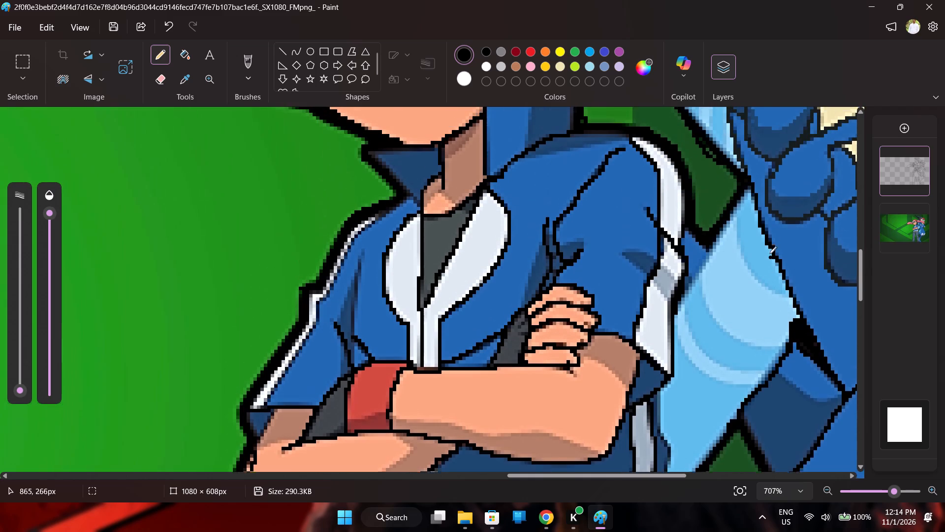
pyautogui.scroll(1, 769, 251)
pyautogui.moveTo(896, 493); pyautogui.dragTo(869, 495)
pyautogui.click(921, 212)
pyautogui.doubleClick(921, 212)
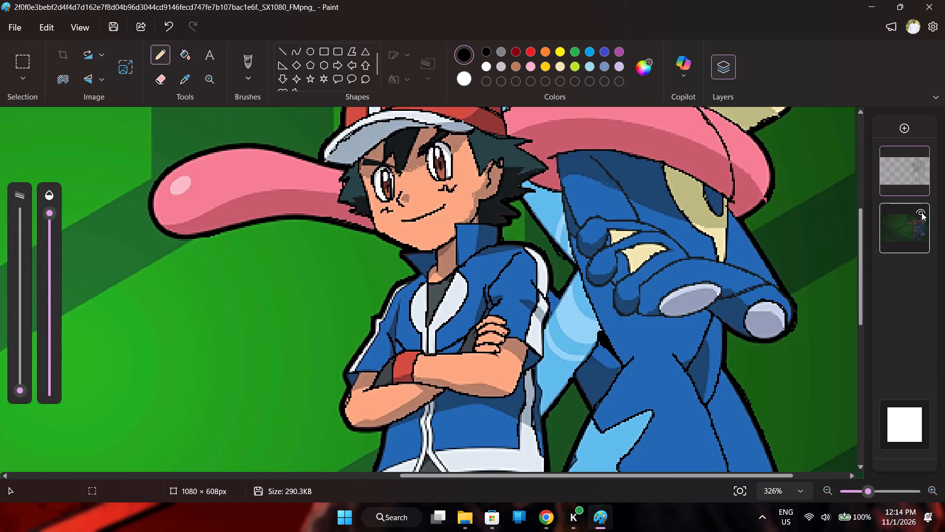
pyautogui.click(921, 212)
pyautogui.click(921, 212)
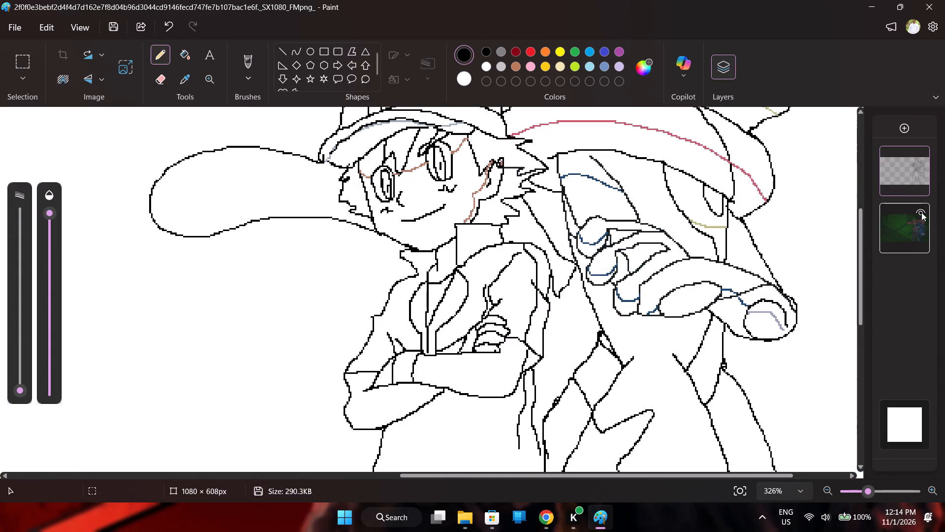
pyautogui.click(921, 212)
pyautogui.scroll(-4, 711, 365)
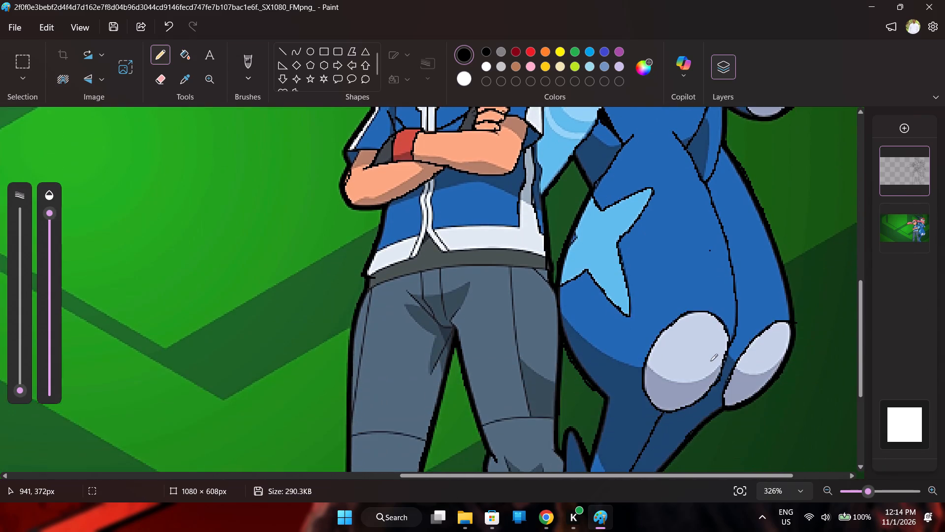
pyautogui.scroll(4, 710, 361)
pyautogui.scroll(-1, 715, 360)
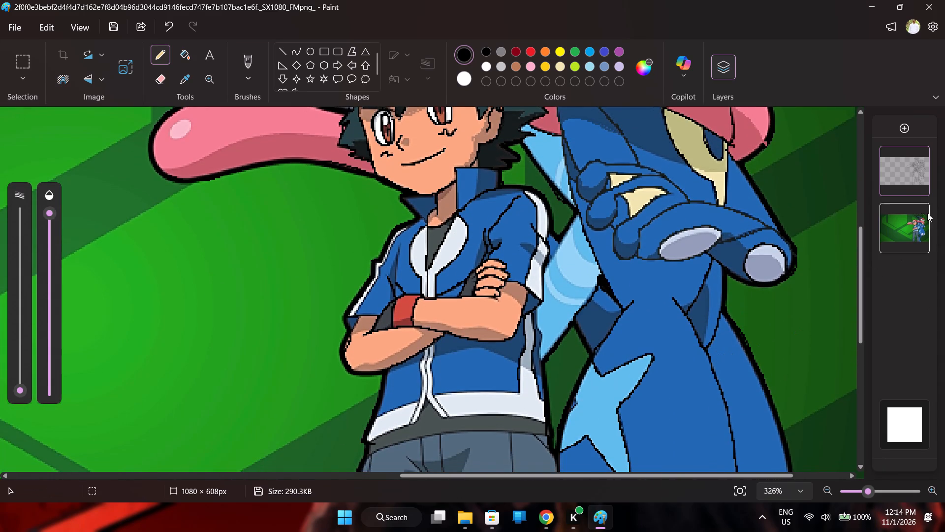
pyautogui.click(920, 211)
pyautogui.click(920, 211)
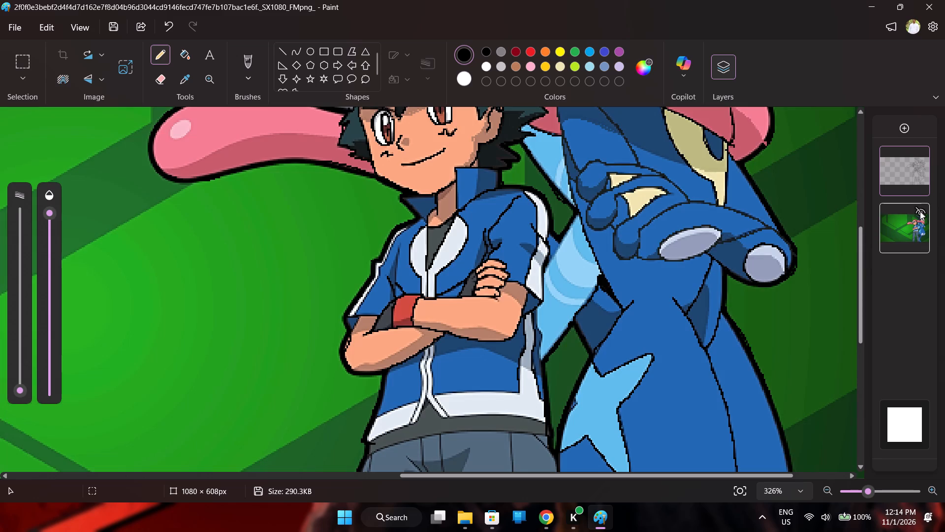
pyautogui.click(920, 211)
pyautogui.click(920, 211)
pyautogui.click(920, 211)
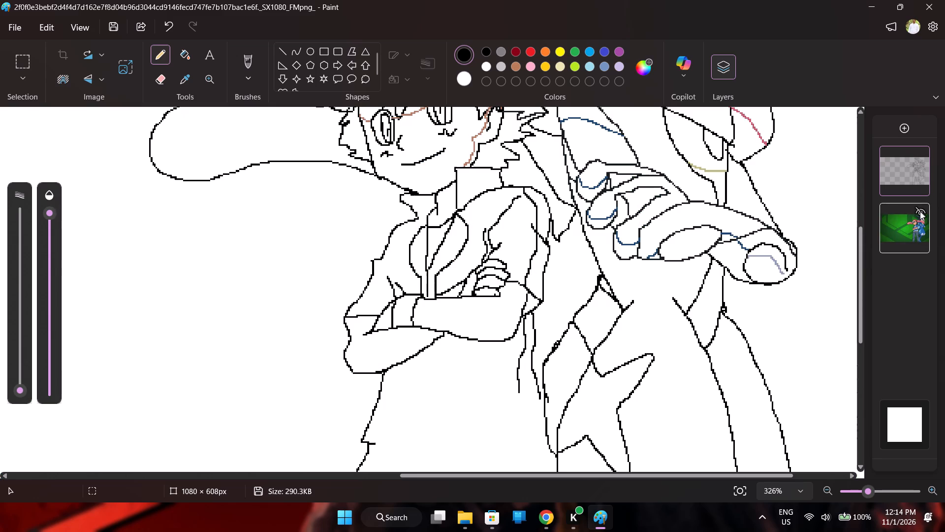
pyautogui.click(920, 211)
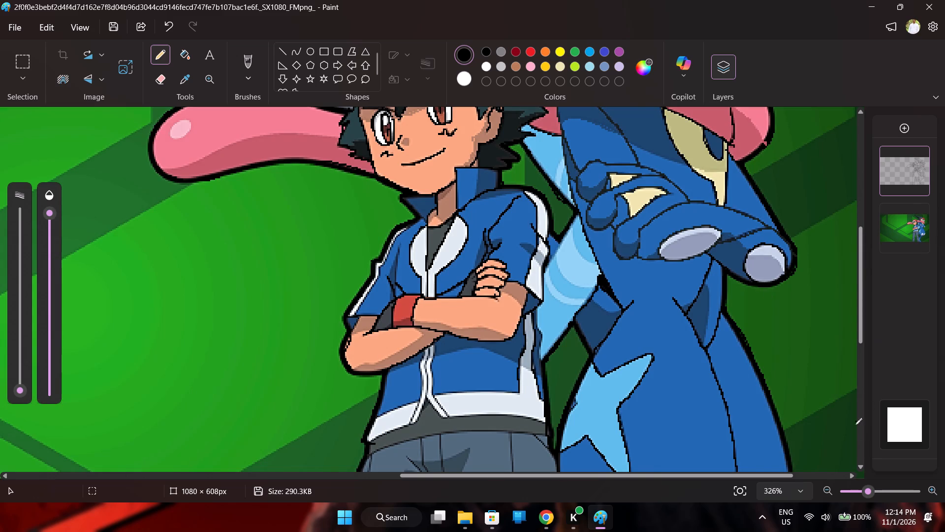
# Trace the upper edge of the light blue area in black, from the boy's sleeve up to the frog's body.
pyautogui.moveTo(868, 488); pyautogui.dragTo(884, 491)
pyautogui.scroll(2, 608, 354)
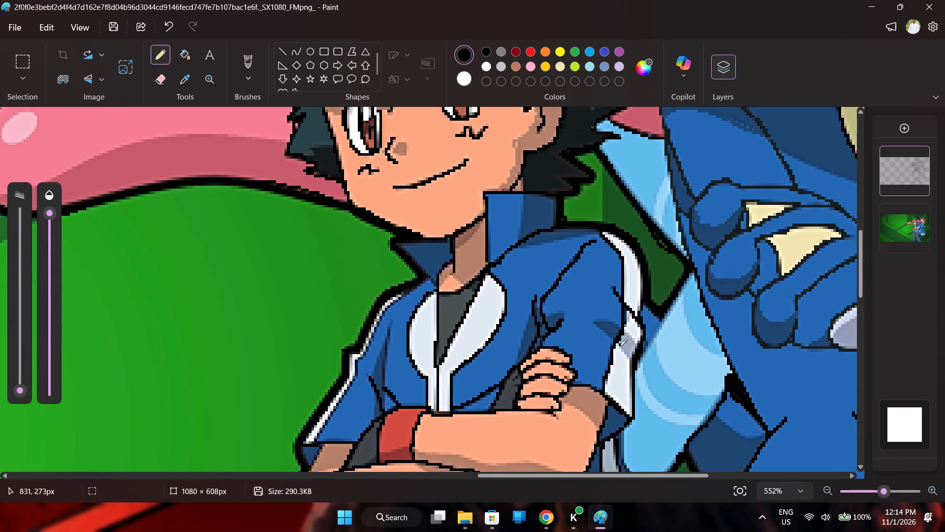
pyautogui.moveTo(636, 369); pyautogui.dragTo(667, 314)
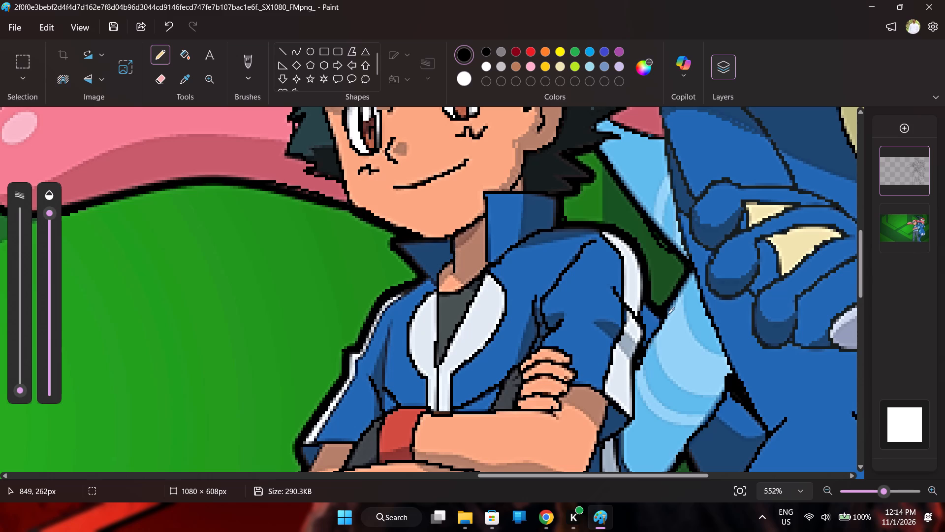
pyautogui.moveTo(667, 314); pyautogui.dragTo(692, 267)
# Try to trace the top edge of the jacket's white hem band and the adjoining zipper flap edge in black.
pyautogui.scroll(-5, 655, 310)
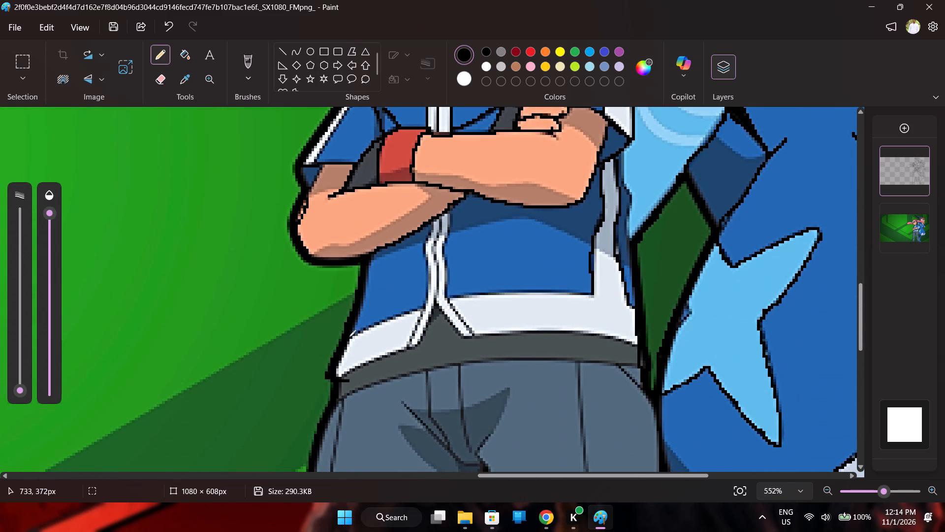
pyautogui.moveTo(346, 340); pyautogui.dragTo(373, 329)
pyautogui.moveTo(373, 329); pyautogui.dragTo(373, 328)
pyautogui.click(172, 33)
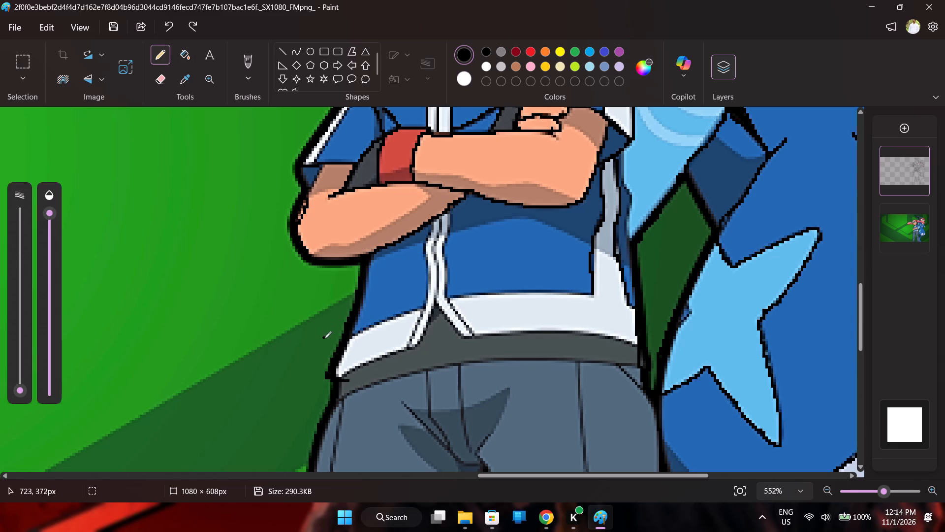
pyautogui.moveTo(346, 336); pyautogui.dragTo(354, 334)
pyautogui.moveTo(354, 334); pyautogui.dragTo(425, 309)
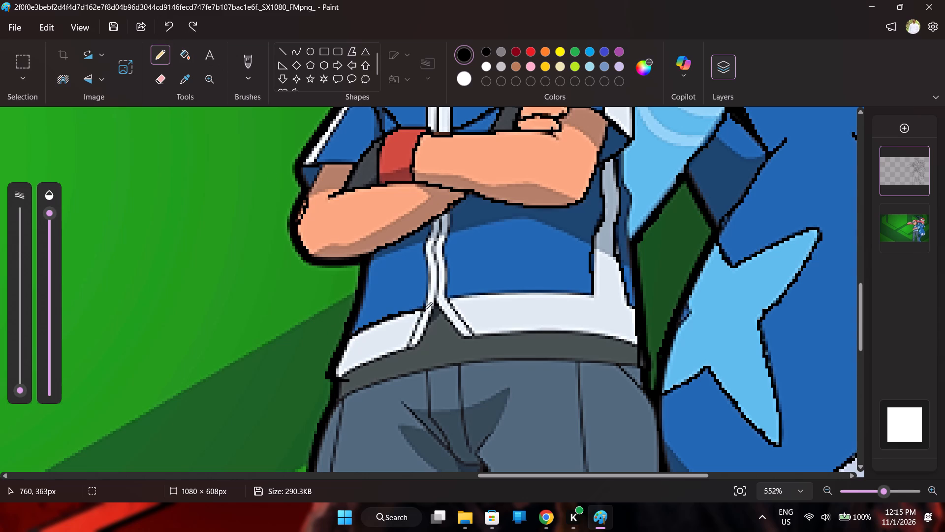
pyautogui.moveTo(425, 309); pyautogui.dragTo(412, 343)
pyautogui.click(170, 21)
# Trace the white hem band on the jacket half farther from the frog in black: top edge, zipper-side edge and bottom edge.
pyautogui.moveTo(350, 336); pyautogui.dragTo(361, 333)
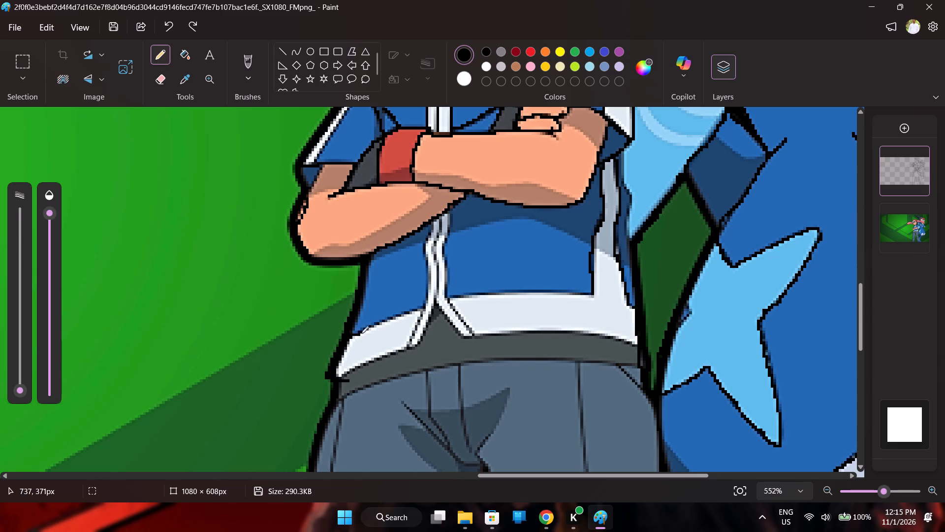
pyautogui.moveTo(361, 333); pyautogui.dragTo(422, 309)
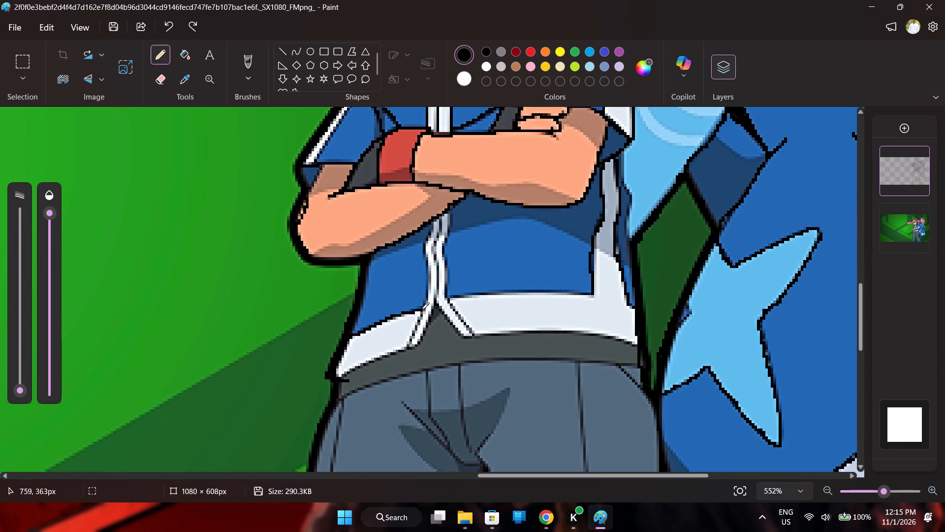
pyautogui.moveTo(422, 309); pyautogui.dragTo(407, 347)
pyautogui.moveTo(407, 347); pyautogui.dragTo(357, 371)
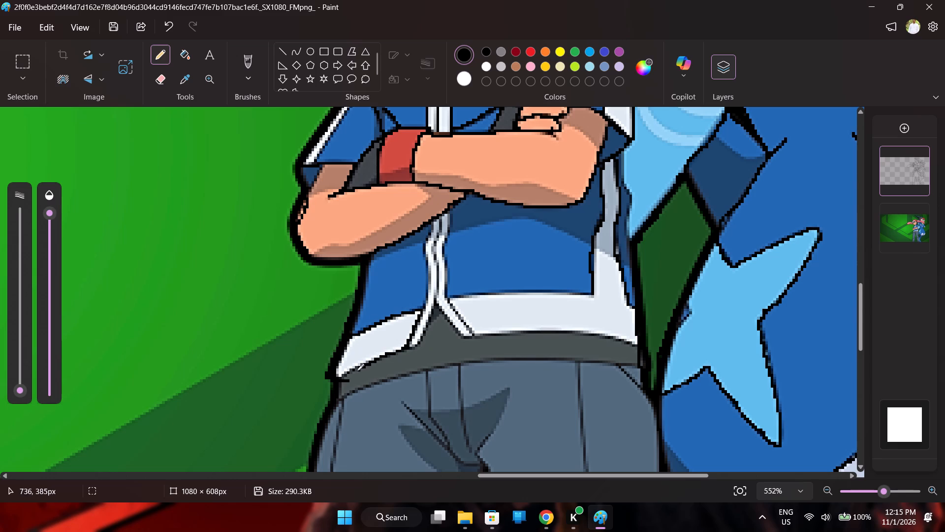
pyautogui.moveTo(357, 371); pyautogui.dragTo(340, 380)
# Trace the outer edge and centre line of the white zipper strip in black, from the forearm down to the first flap's tip.
pyautogui.moveTo(422, 312); pyautogui.dragTo(427, 290)
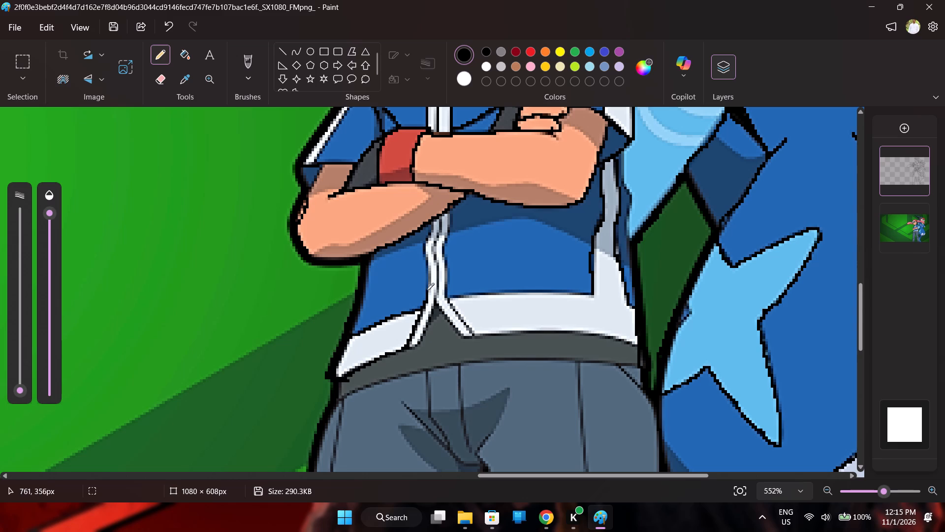
pyautogui.moveTo(427, 290); pyautogui.dragTo(424, 241)
pyautogui.moveTo(424, 241); pyautogui.dragTo(432, 220)
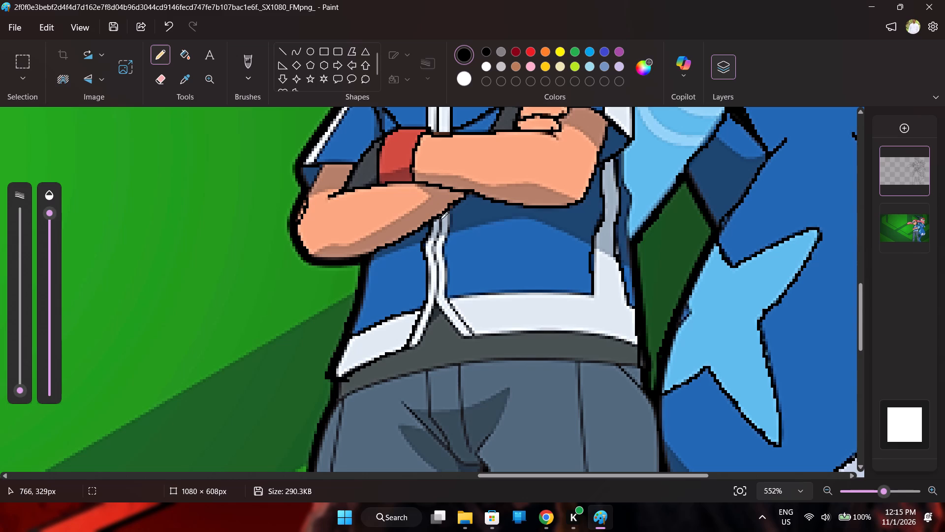
pyautogui.moveTo(441, 215); pyautogui.dragTo(435, 247)
pyautogui.moveTo(435, 247); pyautogui.dragTo(434, 314)
pyautogui.moveTo(434, 314); pyautogui.dragTo(408, 348)
# Trace the inner edge of the zipper flap nearer the frog and the hem's bottom edge in black, out to the jacket's side.
pyautogui.moveTo(435, 305); pyautogui.dragTo(446, 317)
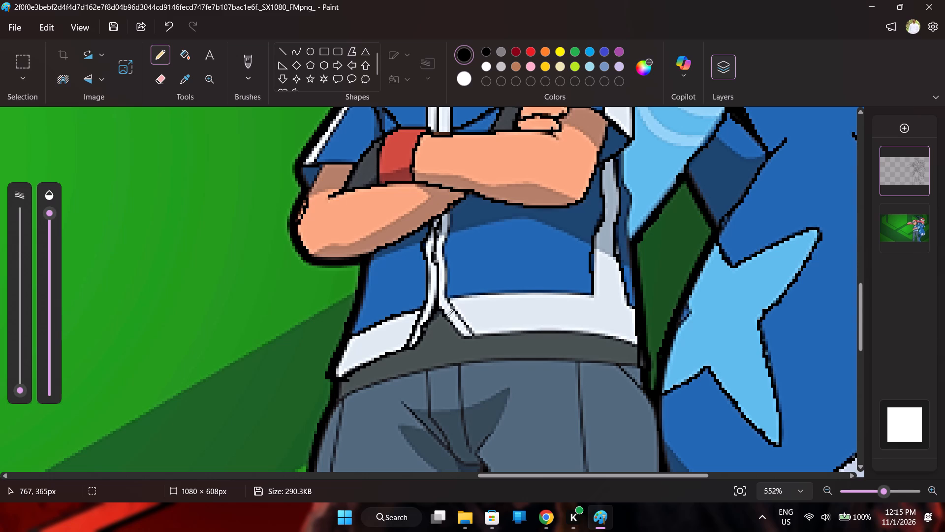
pyautogui.moveTo(446, 317); pyautogui.dragTo(504, 334)
pyautogui.moveTo(504, 334); pyautogui.dragTo(616, 341)
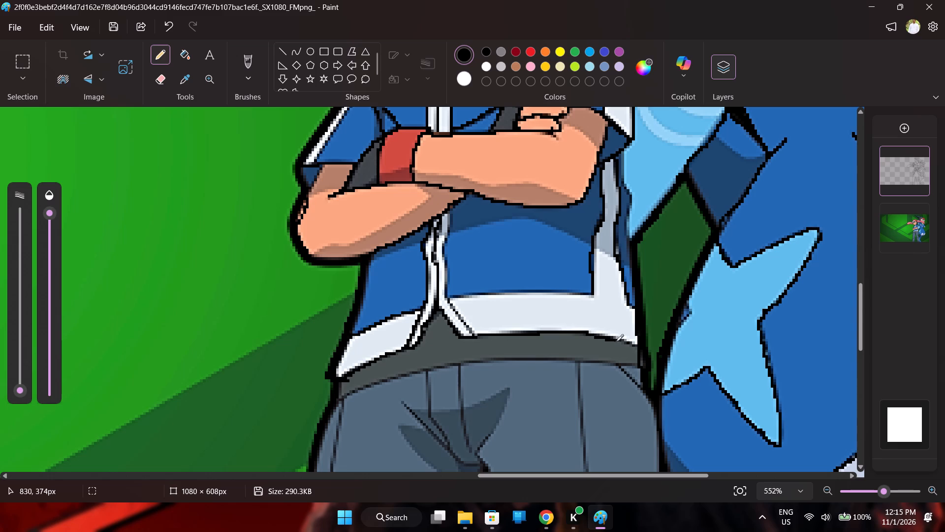
pyautogui.moveTo(616, 341); pyautogui.dragTo(645, 345)
# Trace the frog-side edge of the white zipper strip in black, from the flap's tip up to the forearm, and check the line art alone.
pyautogui.moveTo(476, 335); pyautogui.dragTo(462, 318)
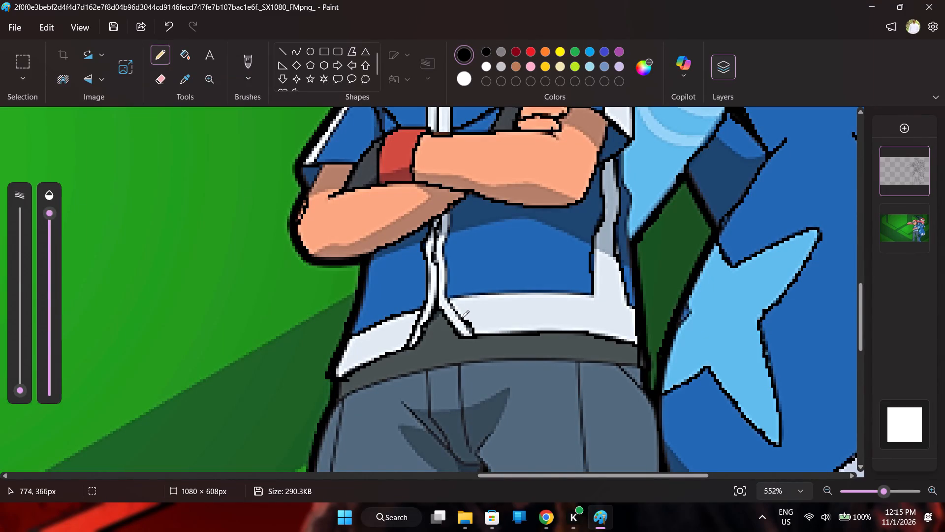
pyautogui.moveTo(462, 318); pyautogui.dragTo(445, 261)
pyautogui.moveTo(445, 261); pyautogui.dragTo(451, 209)
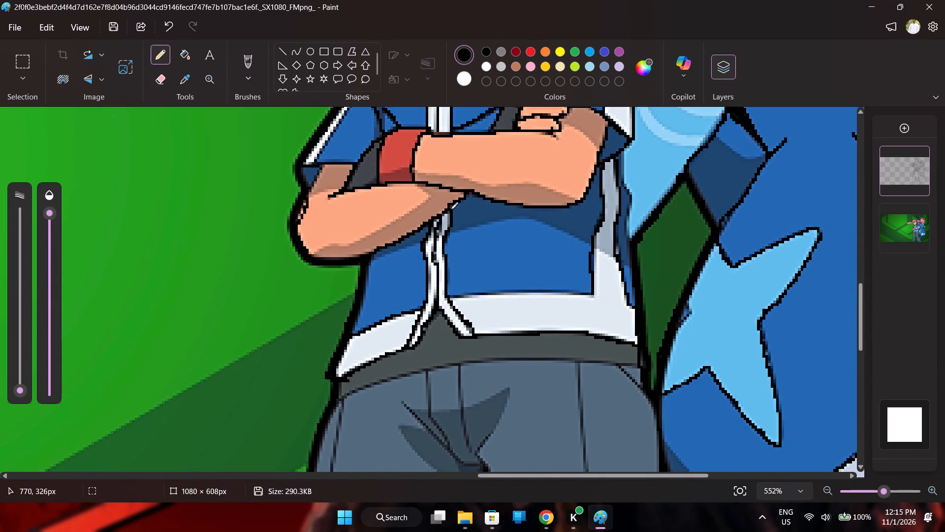
pyautogui.moveTo(451, 209); pyautogui.dragTo(451, 206)
pyautogui.click(921, 206)
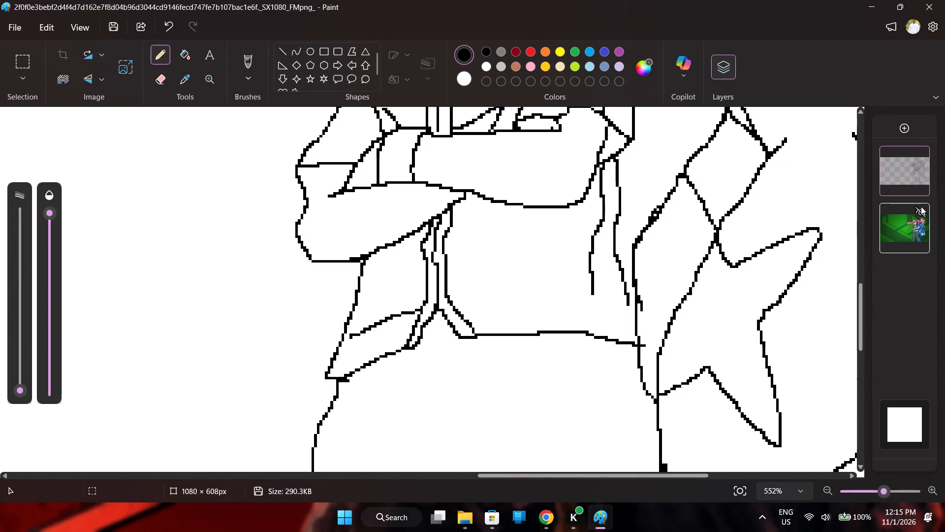
pyautogui.click(921, 206)
pyautogui.doubleClick(921, 206)
pyautogui.doubleClick(921, 206)
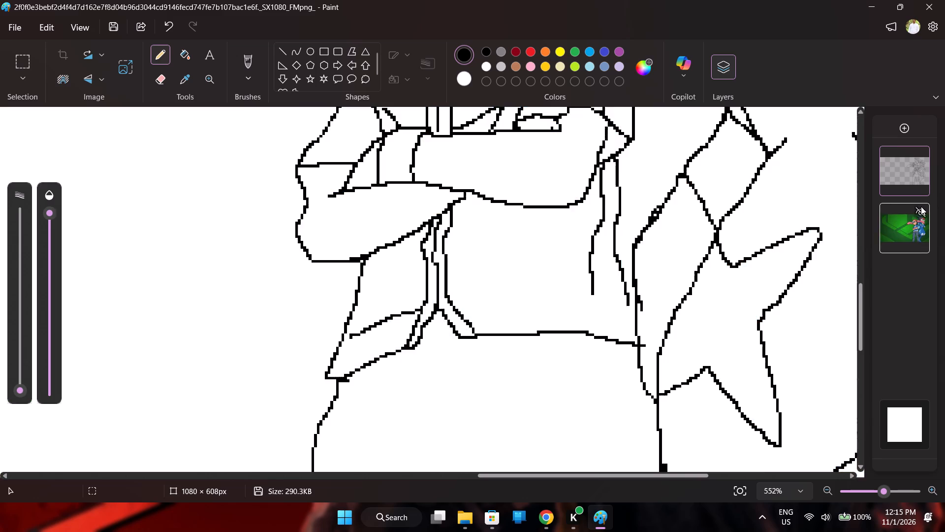
# Trace the top edge of the white hem band nearer the frog in black, from the side stripe to the zipper strip.
pyautogui.moveTo(593, 293); pyautogui.dragTo(504, 291)
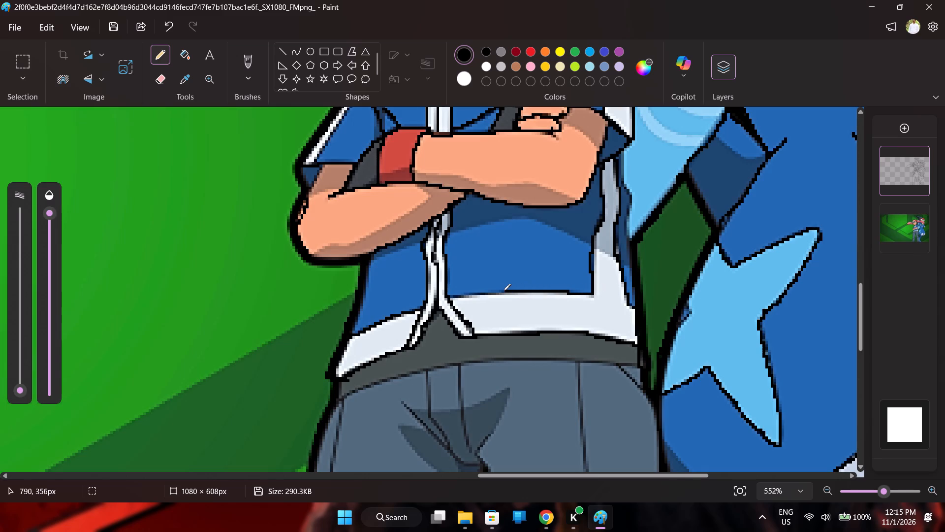
pyautogui.moveTo(504, 291); pyautogui.dragTo(448, 296)
pyautogui.moveTo(448, 296); pyautogui.dragTo(447, 296)
pyautogui.click(918, 210)
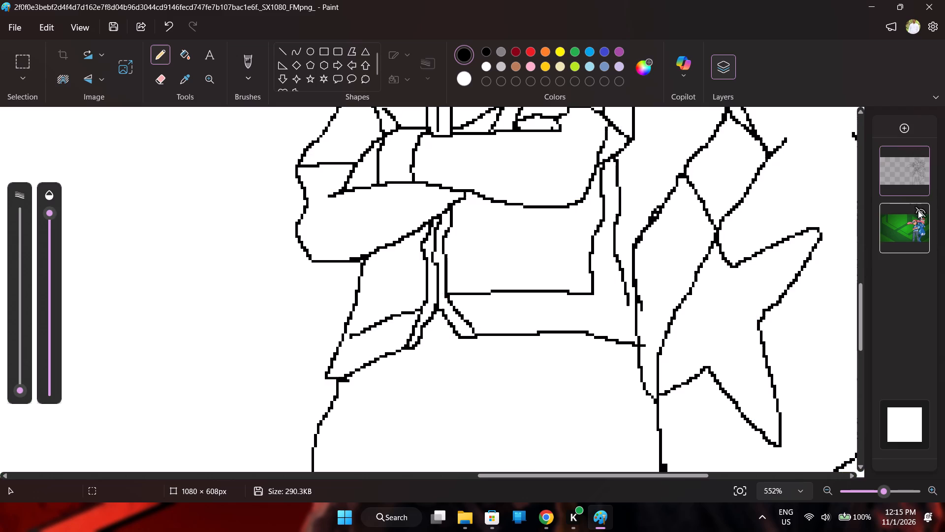
pyautogui.click(918, 210)
pyautogui.click(918, 210)
pyautogui.click(917, 211)
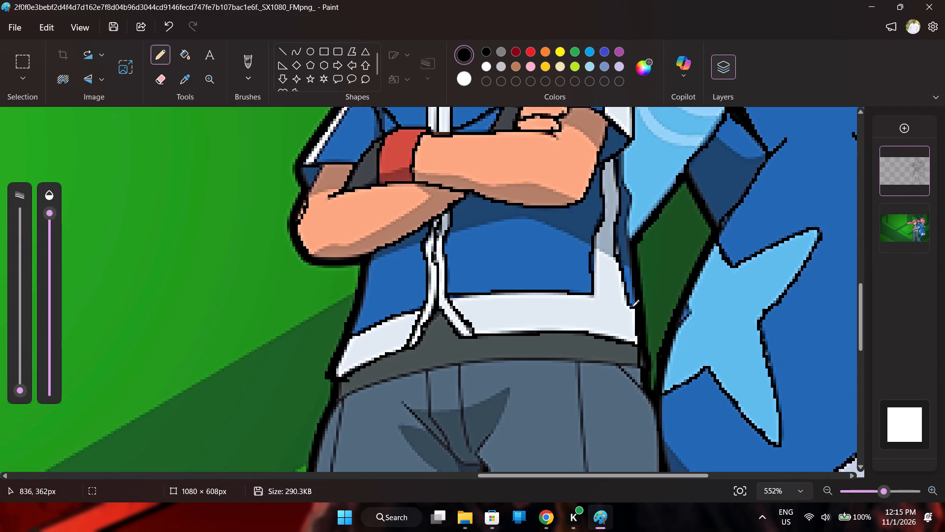
# Join the lower end of the white side stripe's frog-side line to the jacket's side outline with a short black stroke.
pyautogui.moveTo(629, 304); pyautogui.dragTo(635, 306)
pyautogui.click(919, 211)
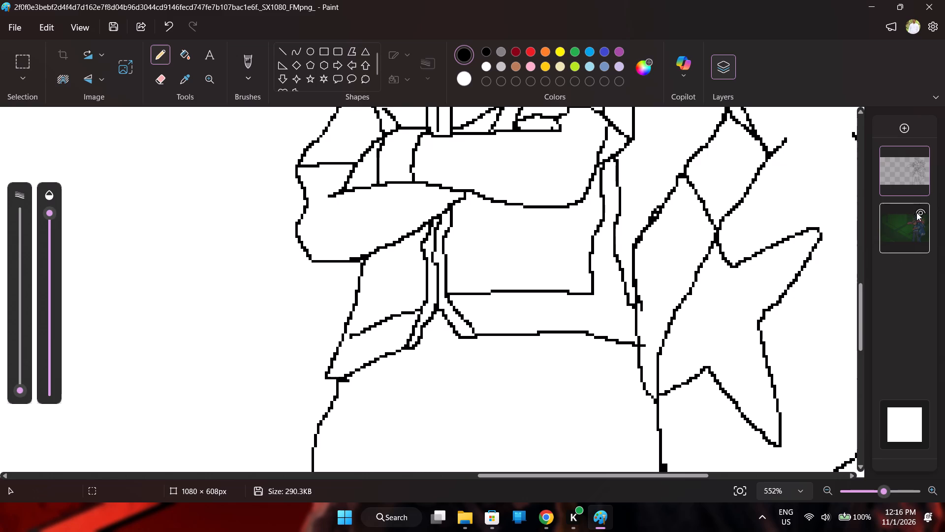
pyautogui.click(918, 208)
# Compare the traced jacket and crossed arms with the reference picture by hiding and showing the picture layer.
pyautogui.scroll(3, 661, 327)
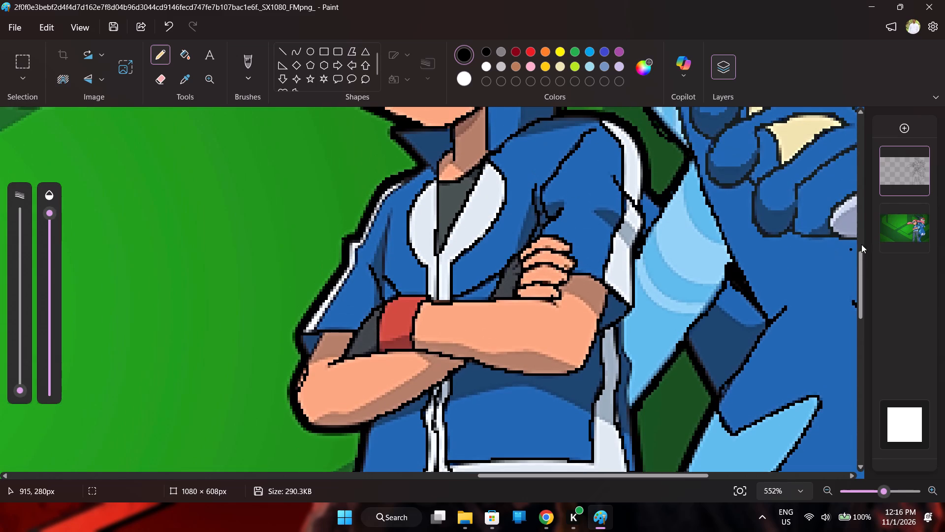
pyautogui.click(923, 211)
pyautogui.scroll(-2, 917, 211)
pyautogui.scroll(-2, 811, 268)
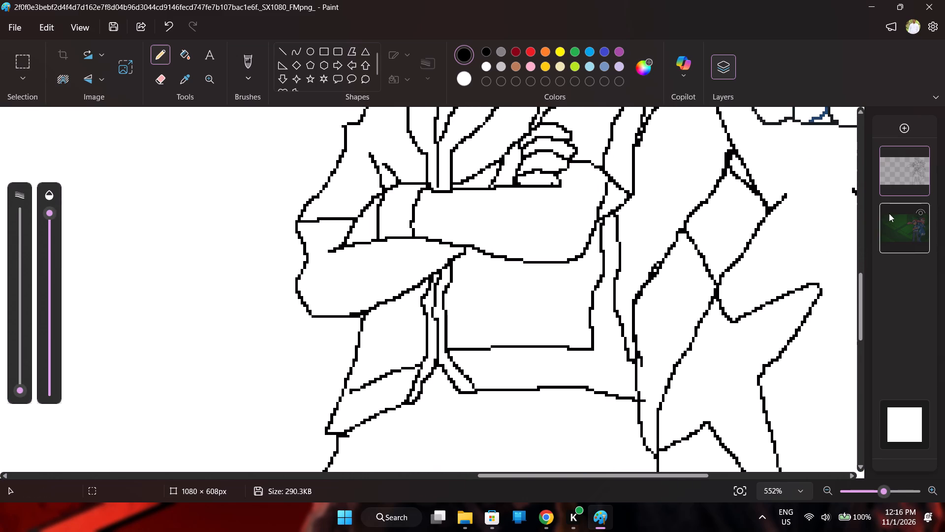
pyautogui.click(924, 210)
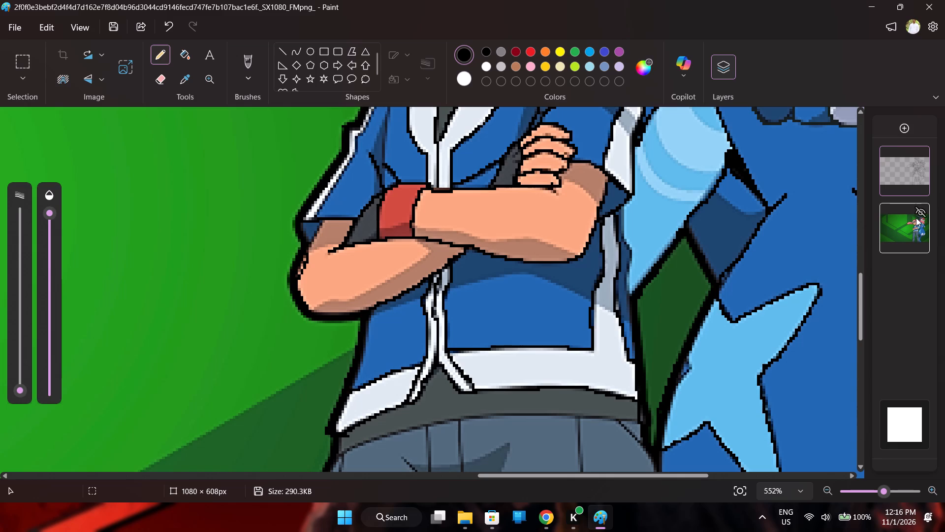
pyautogui.click(920, 211)
pyautogui.click(920, 211)
# Trace the trousers' waistline below the dark shirt in black, plus the short slanted pocket line at the hip nearer the frog.
pyautogui.scroll(-2, 552, 376)
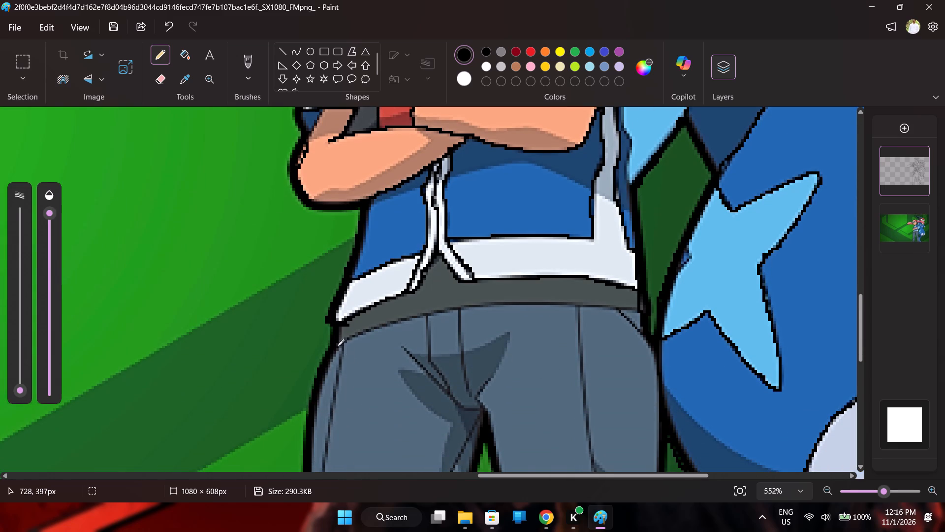
pyautogui.moveTo(334, 344); pyautogui.dragTo(430, 314)
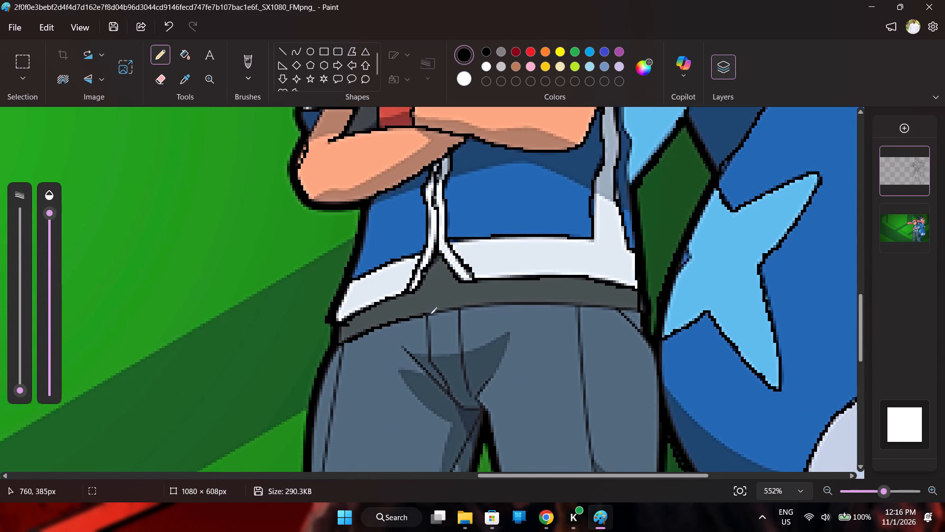
pyautogui.moveTo(430, 314); pyautogui.dragTo(583, 305)
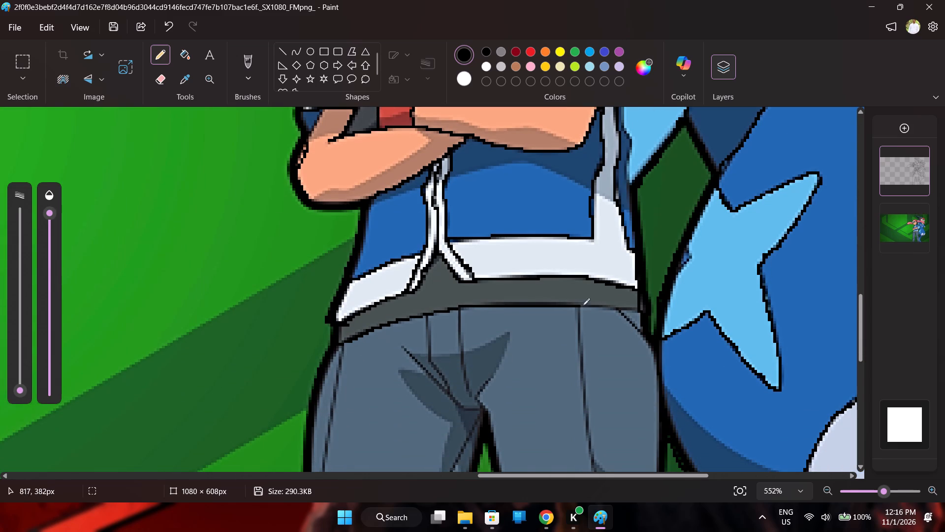
pyautogui.moveTo(583, 305); pyautogui.dragTo(645, 309)
pyautogui.moveTo(614, 305); pyautogui.dragTo(647, 334)
pyautogui.moveTo(647, 334); pyautogui.dragTo(660, 381)
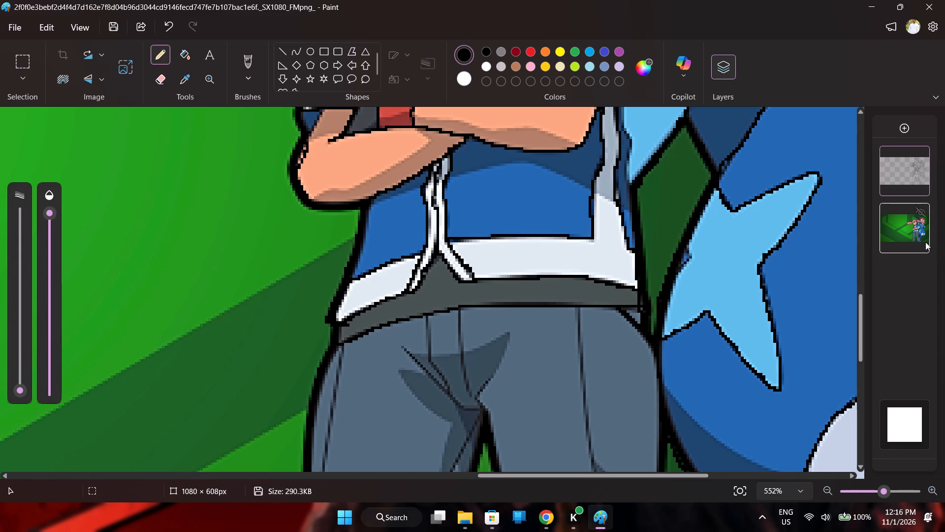
pyautogui.click(921, 209)
pyautogui.click(921, 209)
# Trace the side seam of the trouser leg farther from the frog in black, from the waistline down to the outer outline.
pyautogui.scroll(-2, 440, 355)
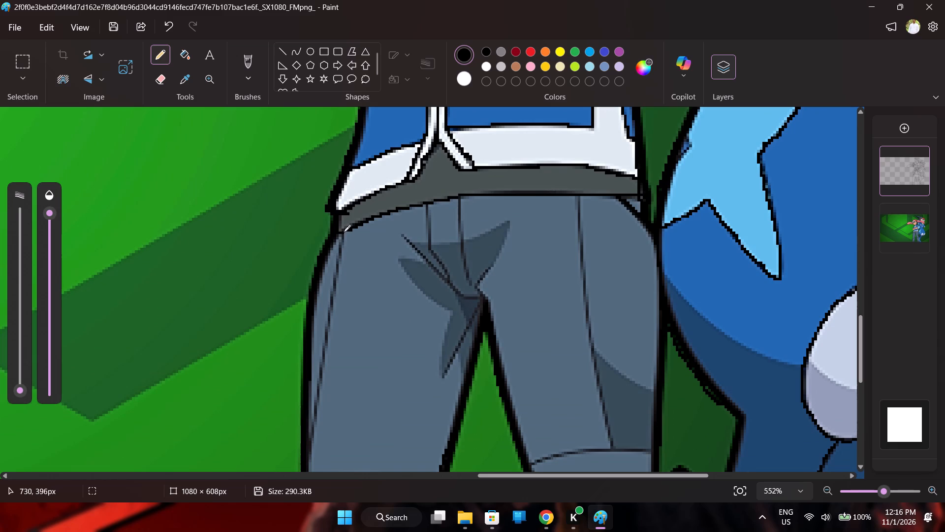
pyautogui.moveTo(344, 232); pyautogui.dragTo(330, 309)
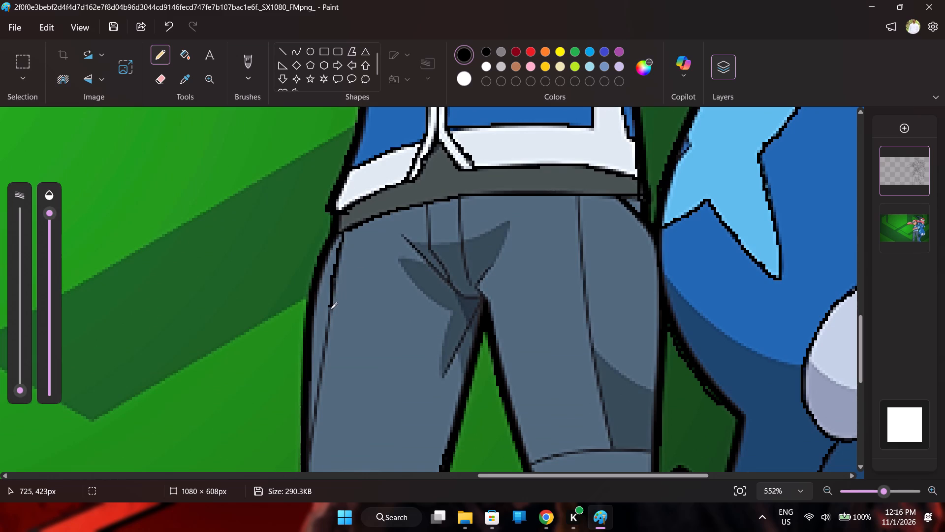
pyautogui.moveTo(330, 309); pyautogui.dragTo(312, 426)
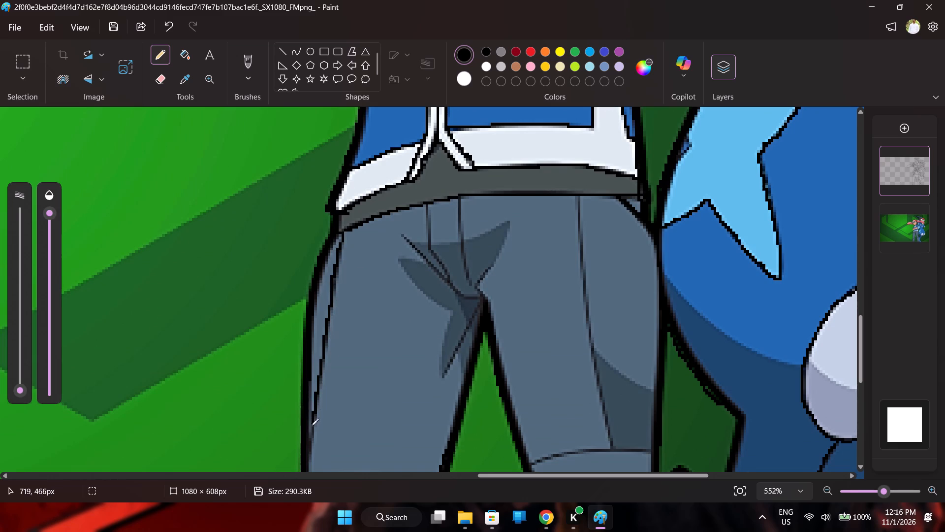
pyautogui.moveTo(312, 426); pyautogui.dragTo(304, 461)
# Trace the fly line farther from the frog in black from the waistline down to the crotch, joining it to the inner leg outlines.
pyautogui.moveTo(430, 203); pyautogui.dragTo(448, 277)
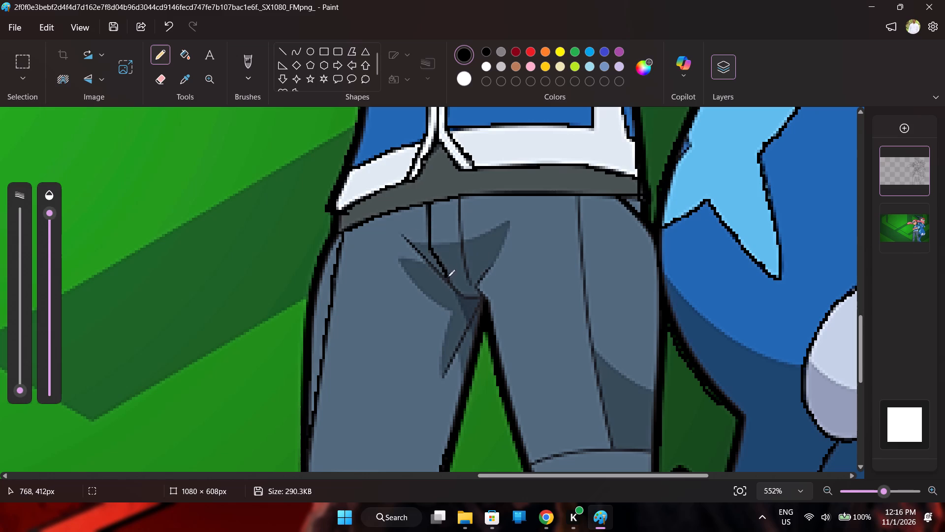
pyautogui.moveTo(448, 277); pyautogui.dragTo(488, 300)
pyautogui.click(923, 208)
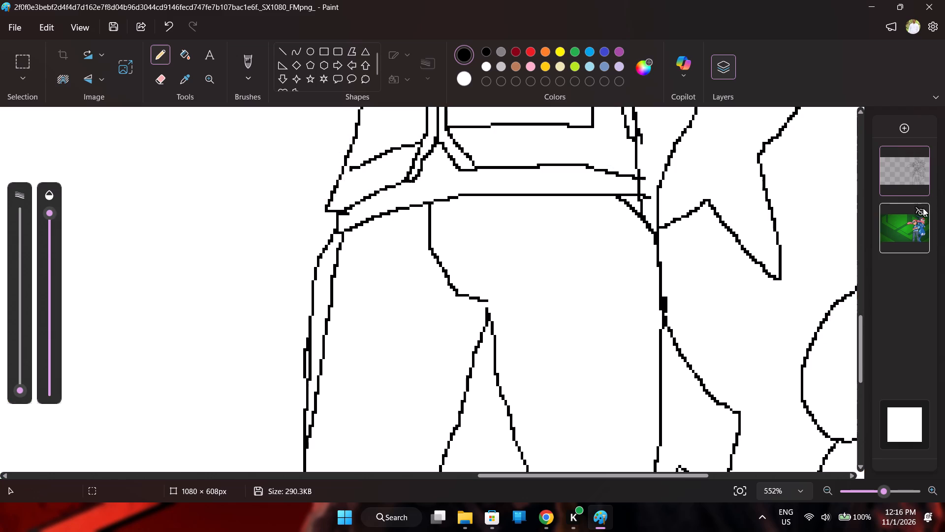
pyautogui.click(923, 208)
pyautogui.moveTo(484, 299); pyautogui.dragTo(486, 311)
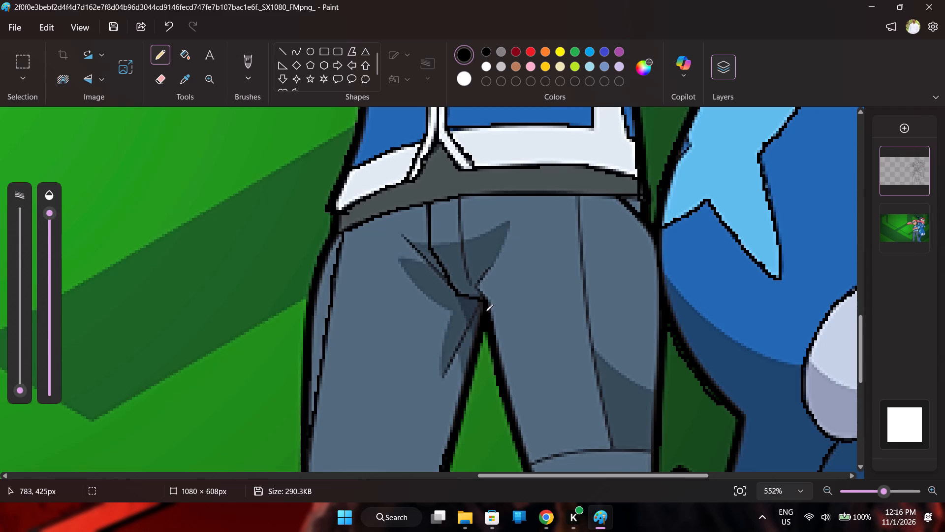
pyautogui.moveTo(486, 311); pyautogui.dragTo(486, 316)
# Trace the crotch creases in black: the long diagonal fold down the farther leg and the short curved fold above the crotch.
pyautogui.moveTo(482, 299); pyautogui.dragTo(467, 334)
pyautogui.moveTo(467, 334); pyautogui.dragTo(443, 376)
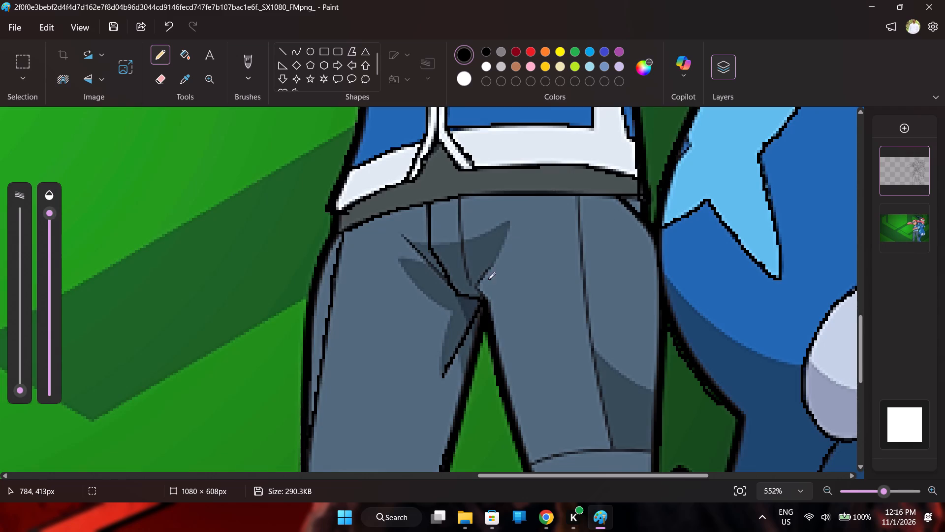
pyautogui.moveTo(479, 299); pyautogui.dragTo(486, 296)
pyautogui.moveTo(486, 296); pyautogui.dragTo(492, 268)
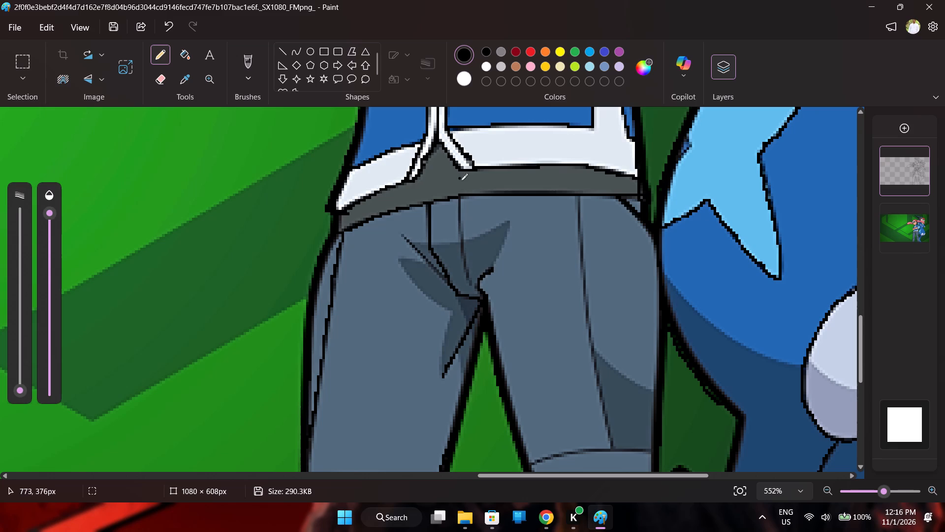
# Trace the fly line nearer the frog in black, from the waistline down to just above the crotch.
pyautogui.moveTo(461, 196); pyautogui.dragTo(464, 256)
pyautogui.moveTo(464, 256); pyautogui.dragTo(471, 282)
# Trace the side seam of the trouser leg nearer the frog in black, from the waistline down to the knee seam.
pyautogui.scroll(-1, 521, 243)
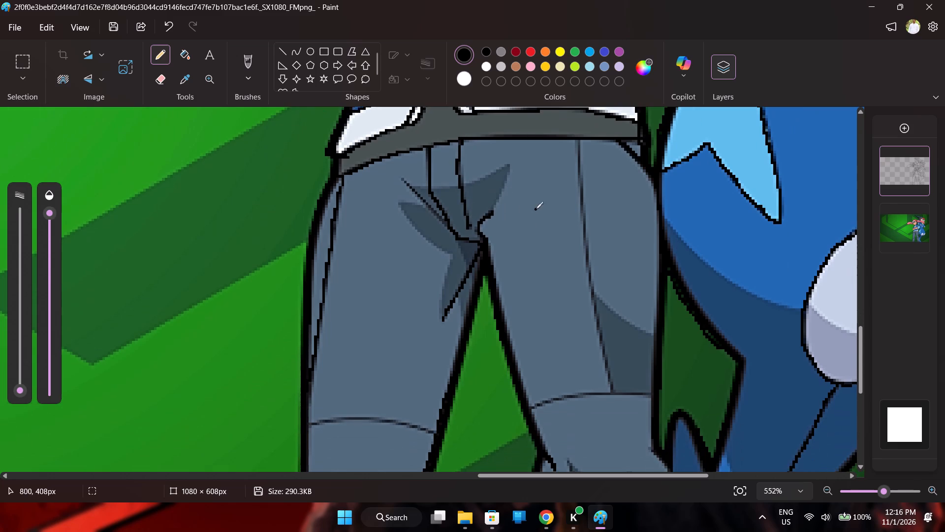
pyautogui.moveTo(580, 140); pyautogui.dragTo(579, 199)
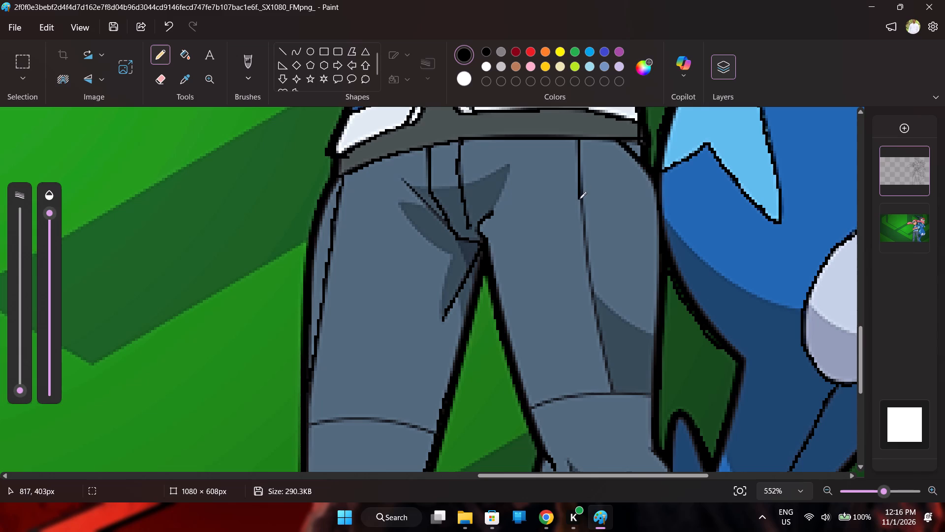
pyautogui.moveTo(579, 199); pyautogui.dragTo(598, 331)
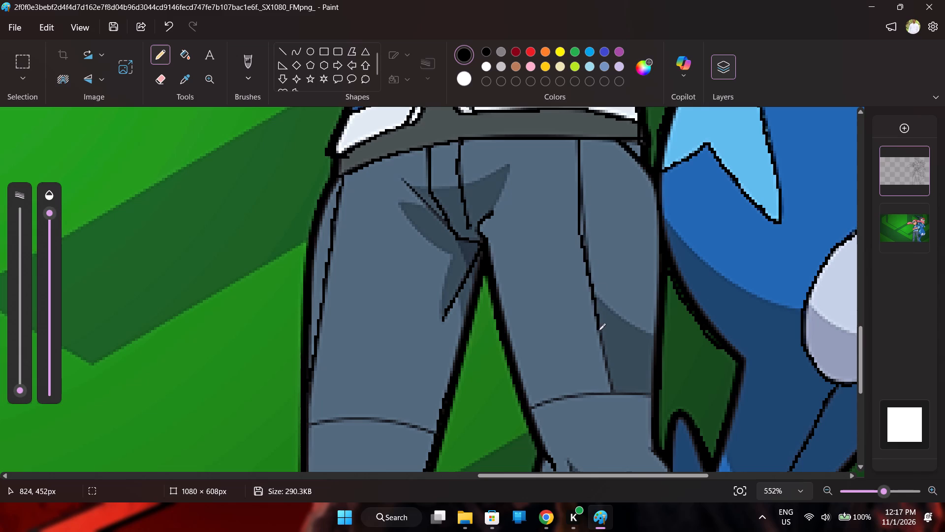
pyautogui.moveTo(598, 331); pyautogui.dragTo(615, 398)
# Trace the curved knee seam across the trouser leg nearer the frog in black, then check it with the reference image hidden.
pyautogui.scroll(-1, 599, 366)
pyautogui.moveTo(527, 353); pyautogui.dragTo(535, 353)
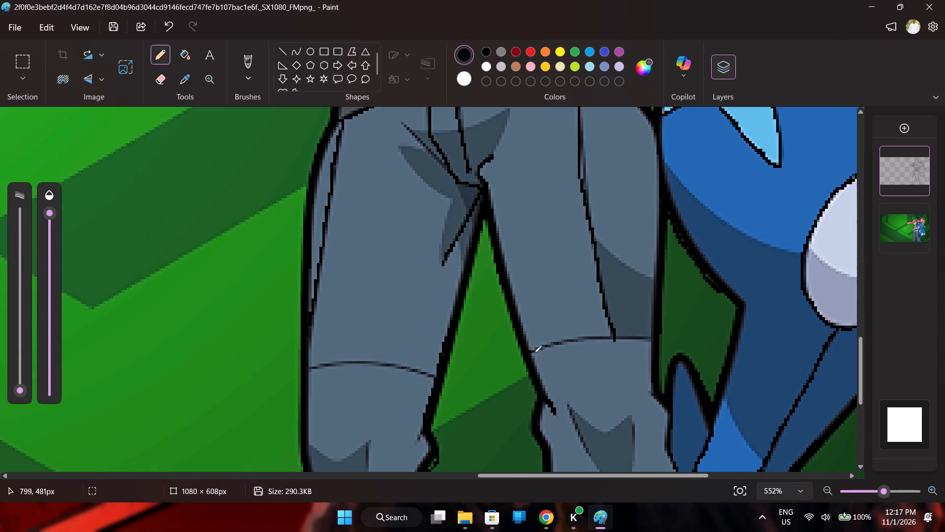
pyautogui.moveTo(535, 353); pyautogui.dragTo(643, 341)
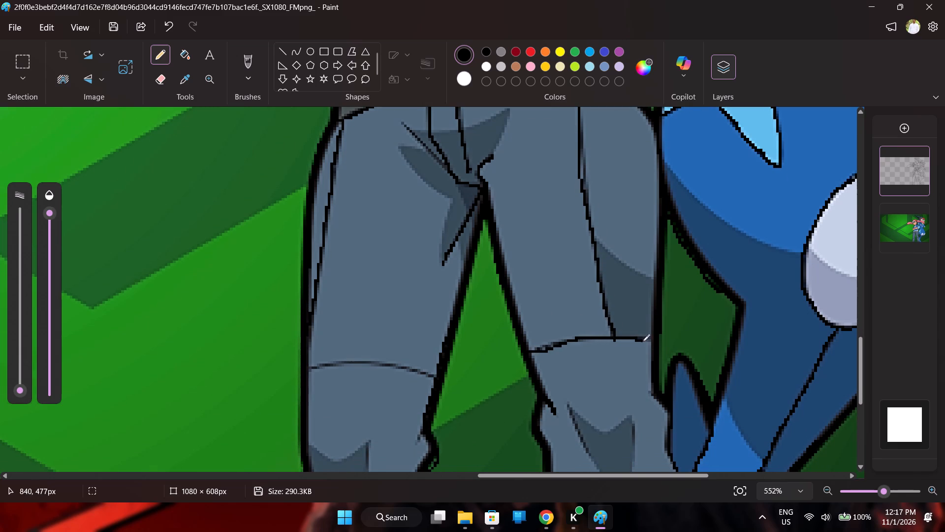
pyautogui.moveTo(643, 341); pyautogui.dragTo(658, 343)
pyautogui.click(920, 210)
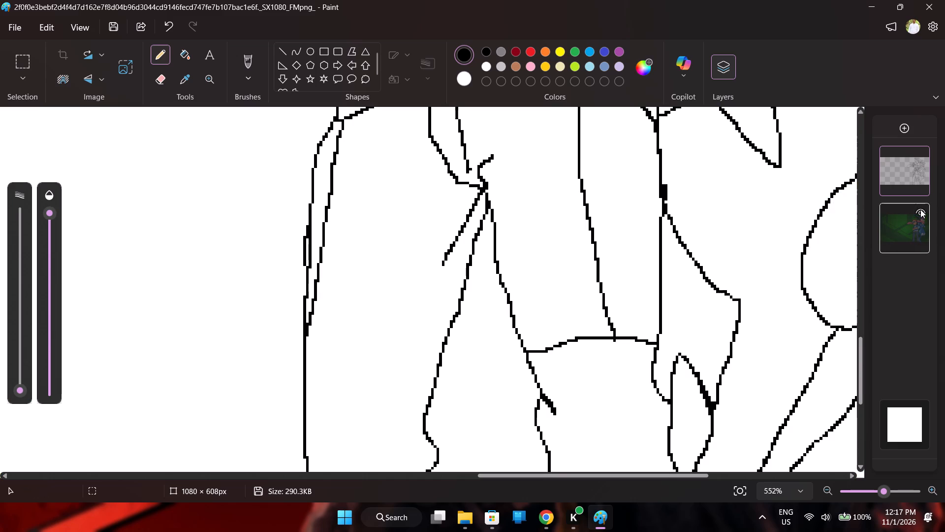
pyautogui.click(920, 209)
# Trace the curved knee seam across the trouser leg farther from the frog in black, joining both leg outlines.
pyautogui.scroll(-2, 917, 209)
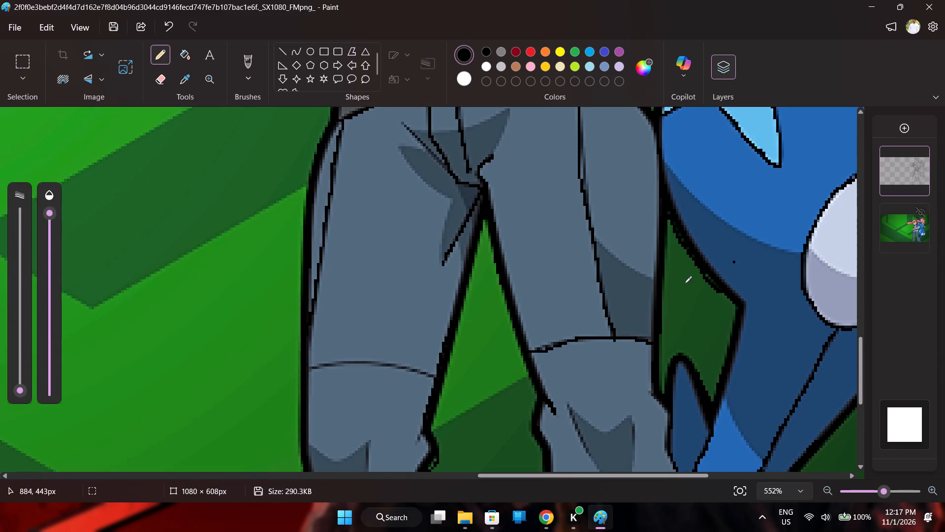
pyautogui.scroll(-2, 669, 295)
pyautogui.scroll(1, 669, 295)
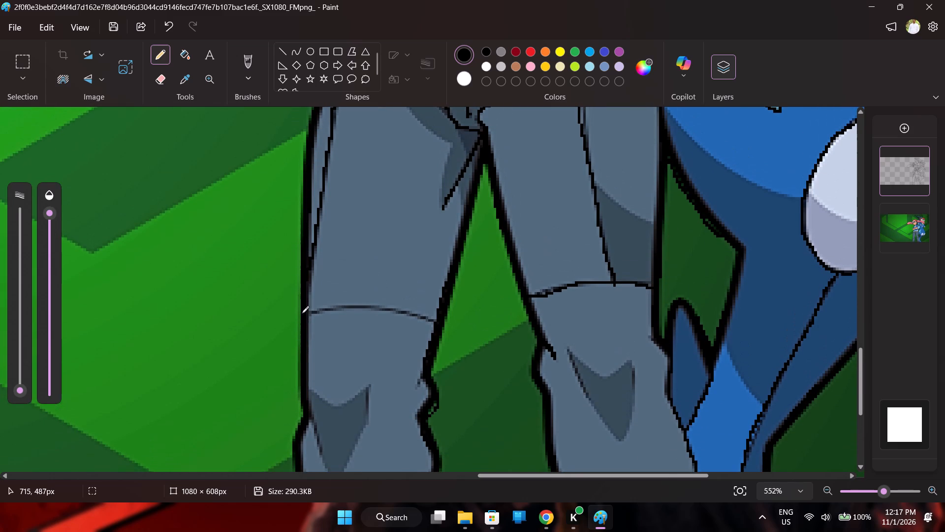
pyautogui.moveTo(302, 313); pyautogui.dragTo(417, 313)
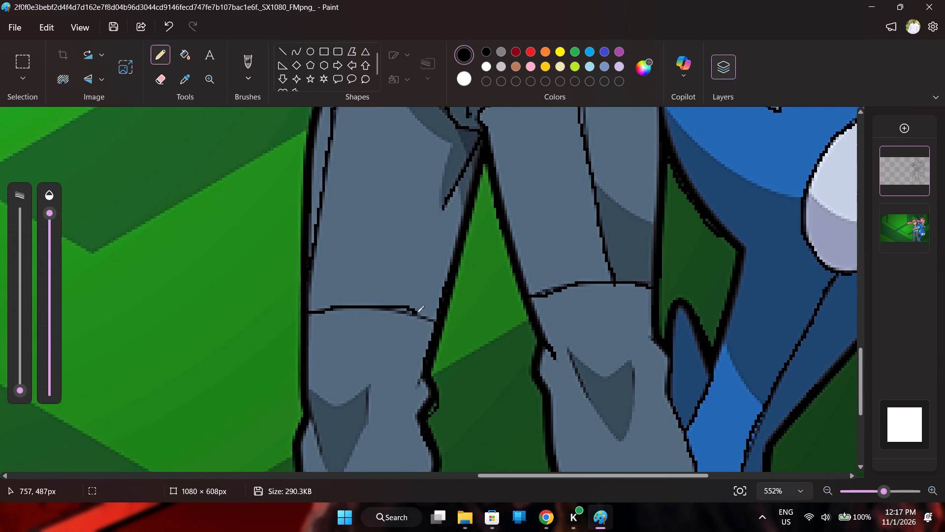
pyautogui.moveTo(417, 313); pyautogui.dragTo(441, 323)
# Review the lower trouser legs and the whole tracing at 100%, hiding and showing the reference image to compare.
pyautogui.scroll(-4, 441, 323)
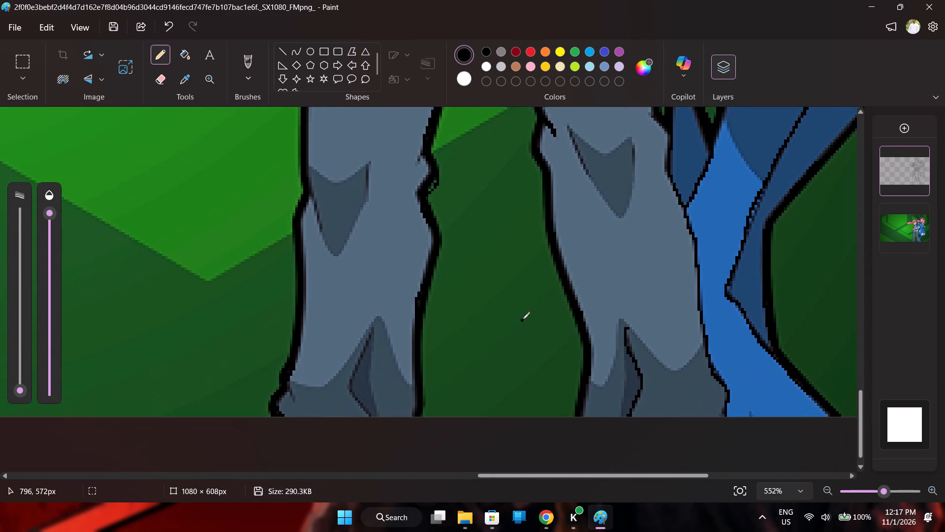
pyautogui.scroll(4, 546, 315)
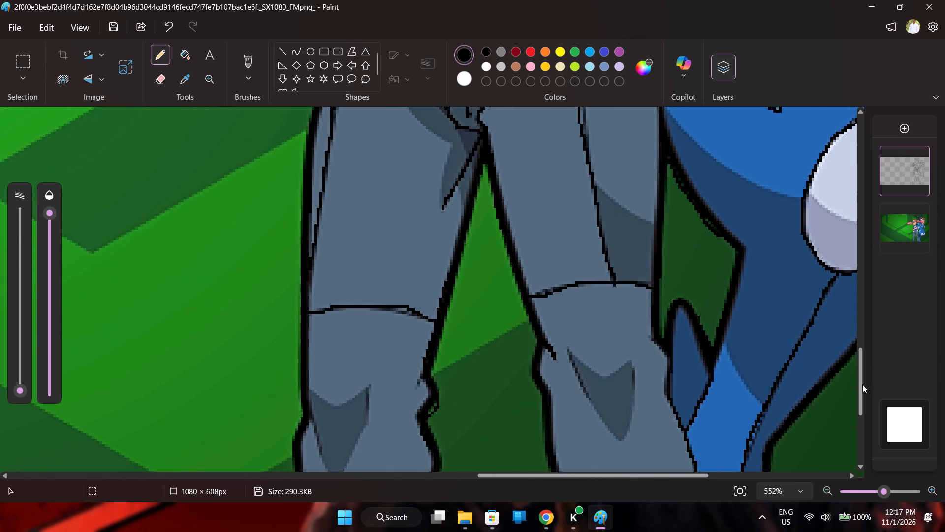
pyautogui.moveTo(880, 490); pyautogui.dragTo(849, 497)
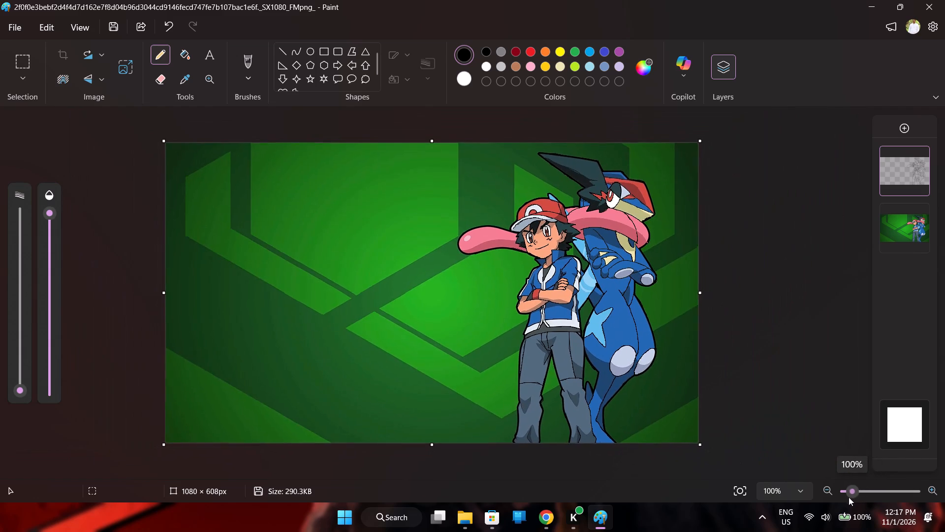
pyautogui.moveTo(849, 497); pyautogui.dragTo(848, 497)
pyautogui.click(923, 211)
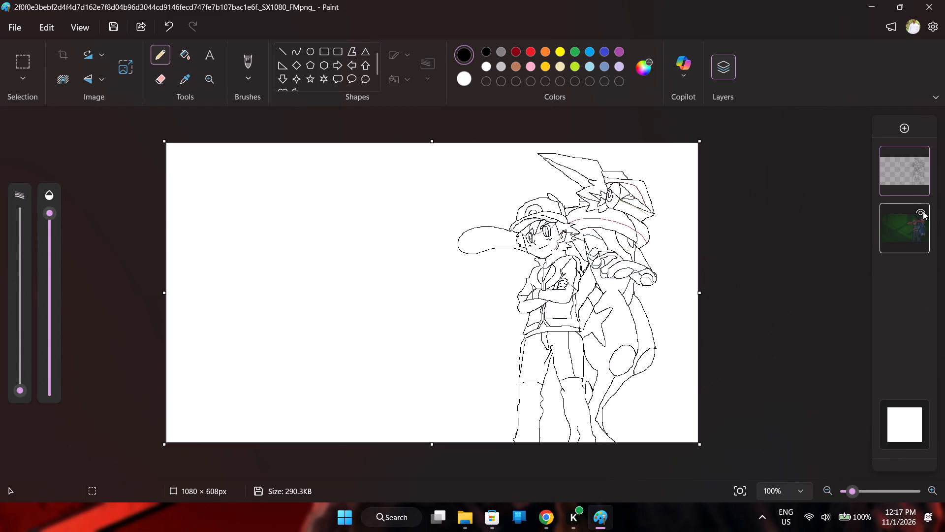
pyautogui.tripleClick(923, 211)
pyautogui.click(923, 211)
pyautogui.click(923, 211)
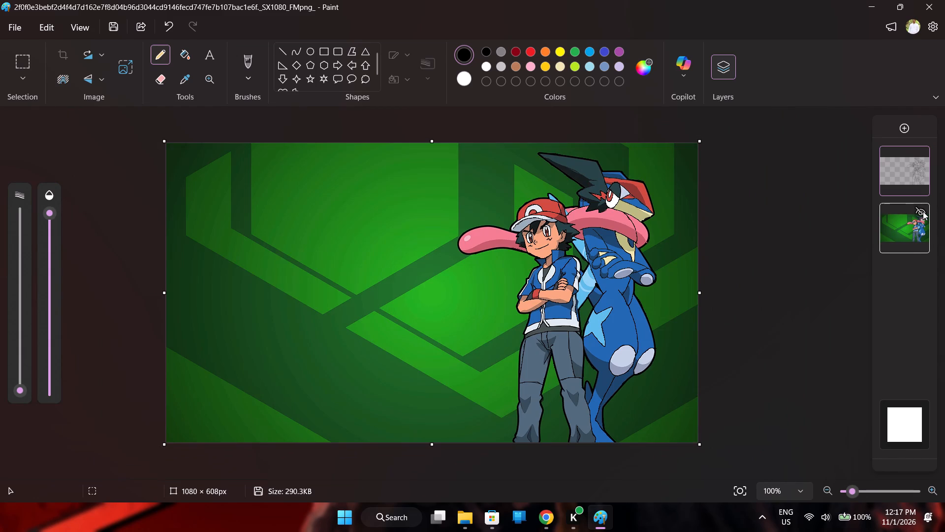
# Trace the shadow edge along the frog's tongue beside the boy's face in the dark pink sampled from its shading.
pyautogui.moveTo(851, 485); pyautogui.dragTo(870, 488)
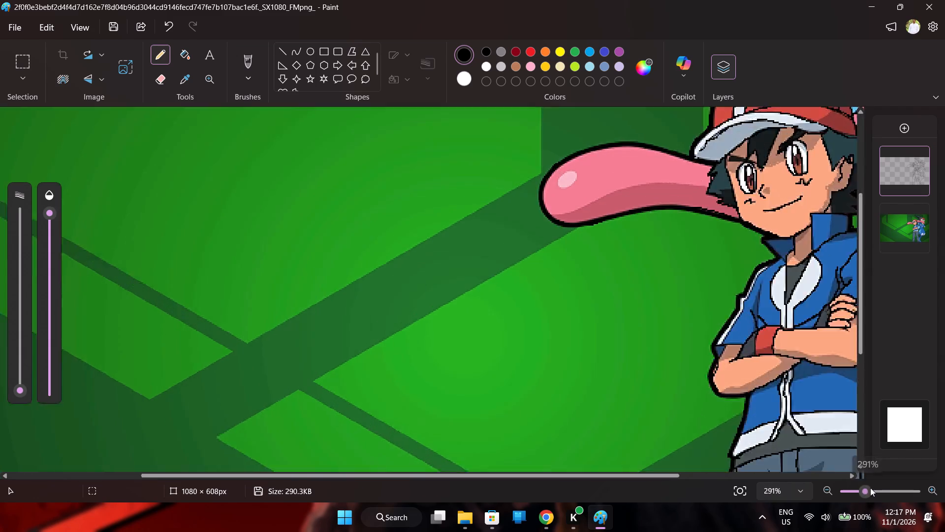
pyautogui.moveTo(870, 488); pyautogui.dragTo(875, 488)
pyautogui.moveTo(443, 477); pyautogui.dragTo(502, 487)
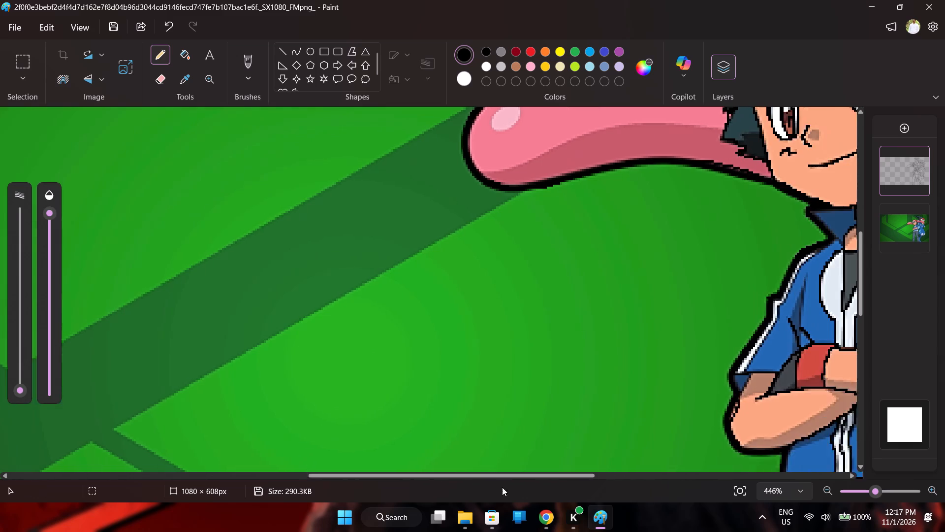
pyautogui.moveTo(502, 487); pyautogui.dragTo(603, 488)
pyautogui.scroll(2, 577, 429)
pyautogui.scroll(1, 552, 351)
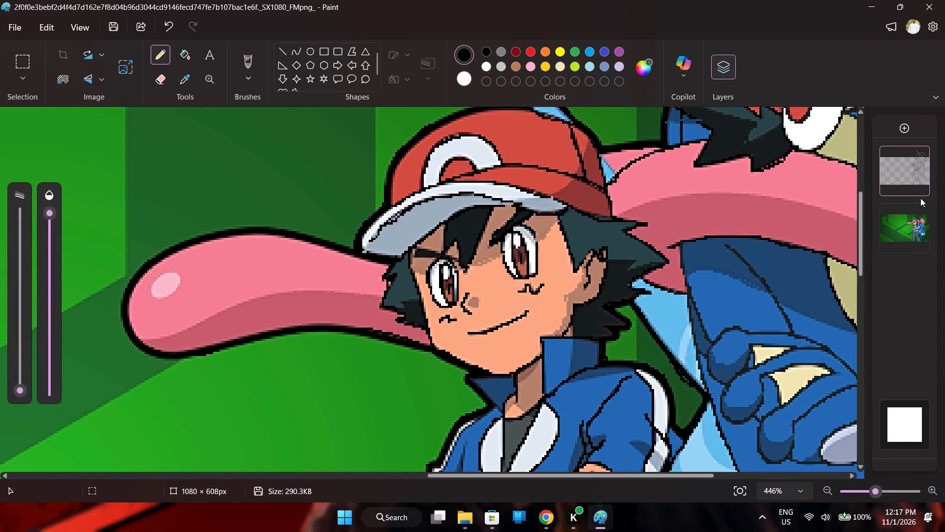
pyautogui.click(920, 212)
pyautogui.click(920, 212)
pyautogui.click(920, 212)
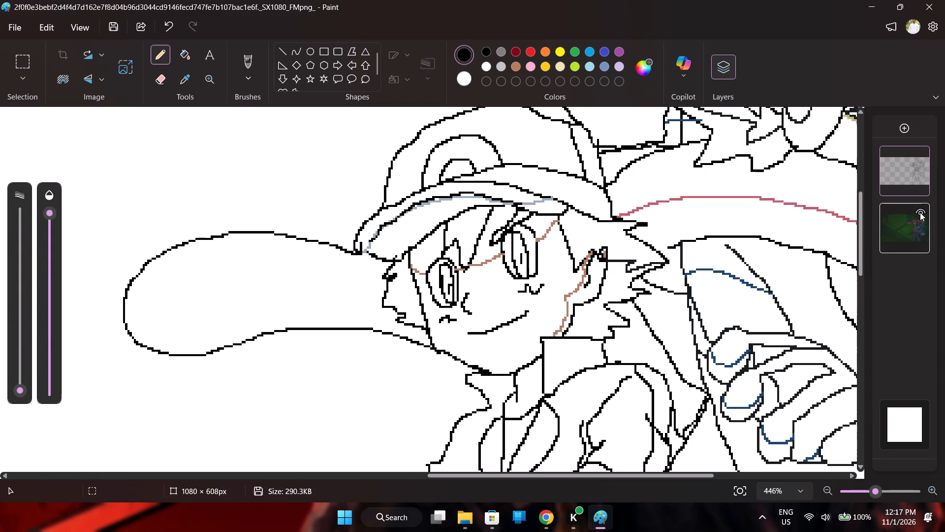
pyautogui.click(920, 212)
pyautogui.click(188, 75)
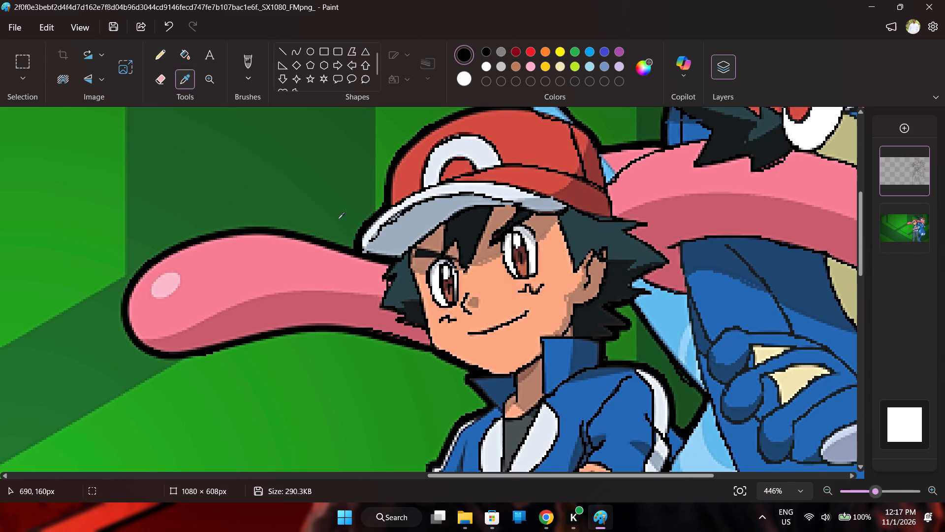
pyautogui.click(233, 328)
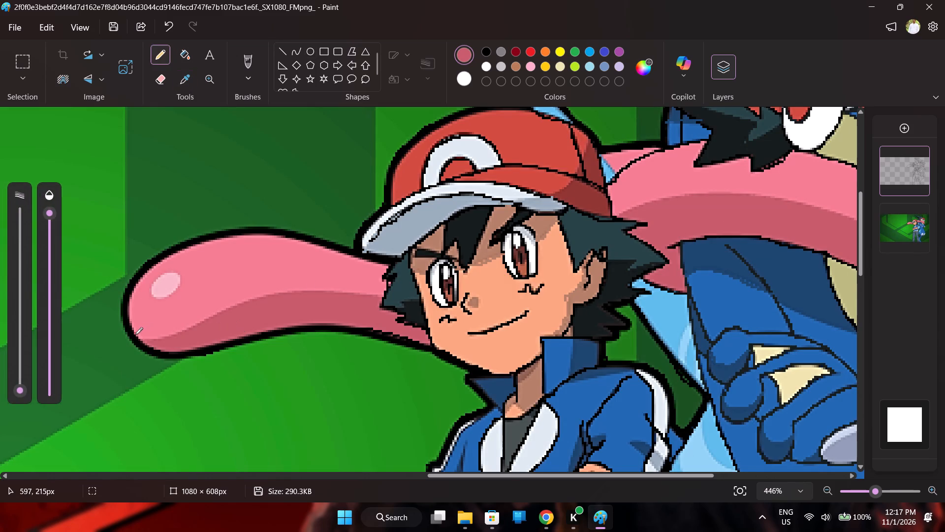
pyautogui.moveTo(138, 339); pyautogui.dragTo(237, 308)
pyautogui.moveTo(237, 308); pyautogui.dragTo(382, 299)
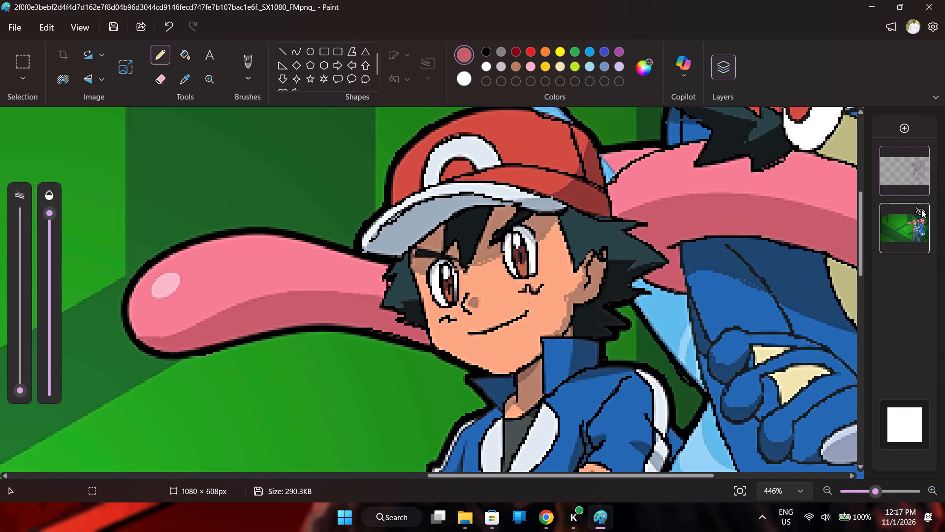
pyautogui.click(921, 209)
pyautogui.click(918, 209)
# Paint the round highlight near the tongue's tip as one enlarged brush dab in the light pink sampled from it.
pyautogui.click(252, 66)
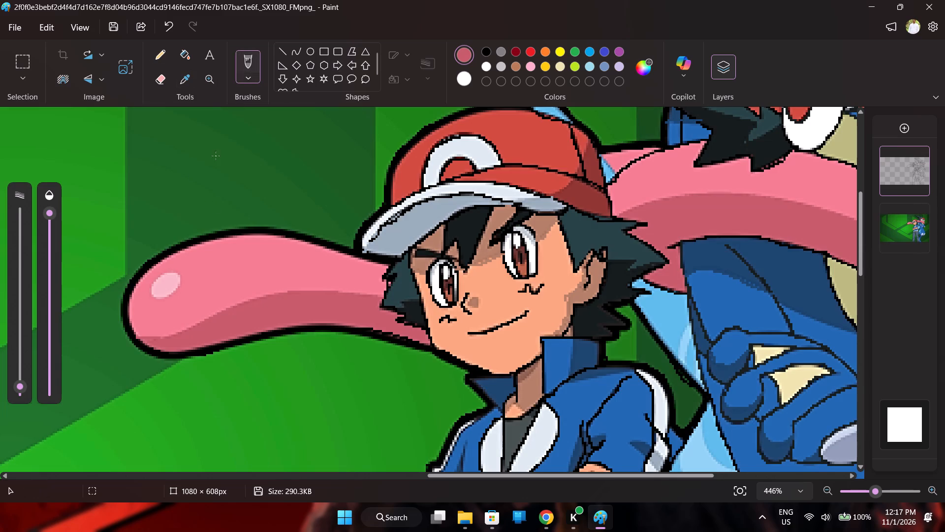
pyautogui.moveTo(19, 380); pyautogui.dragTo(19, 374)
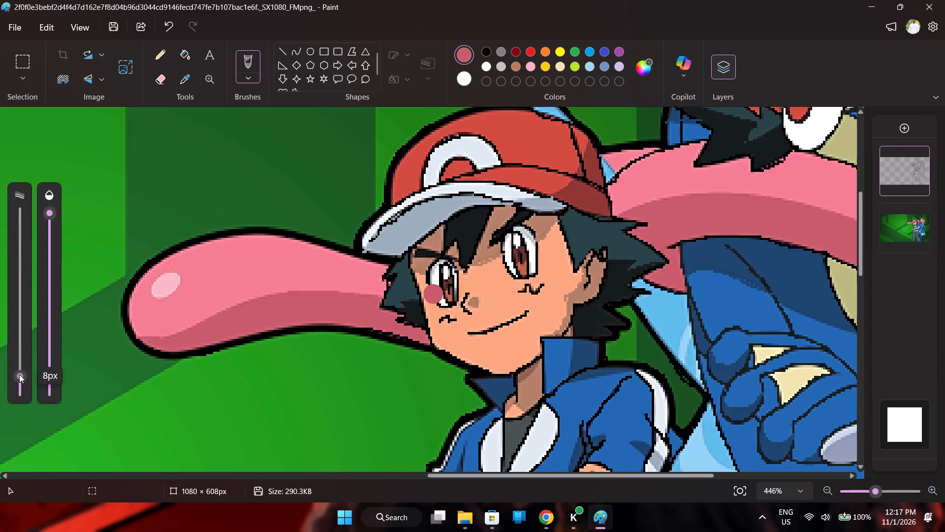
pyautogui.moveTo(19, 374); pyautogui.dragTo(19, 369)
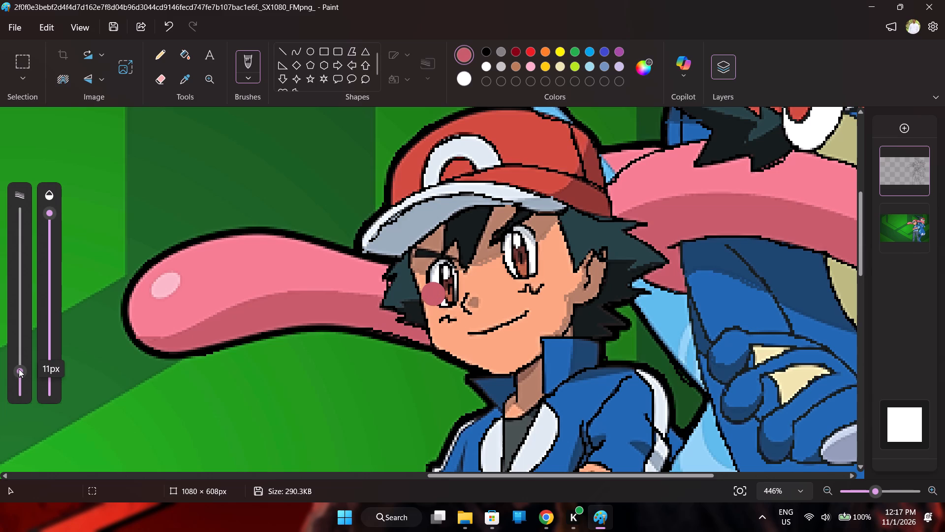
pyautogui.moveTo(19, 369); pyautogui.dragTo(17, 364)
pyautogui.click(188, 84)
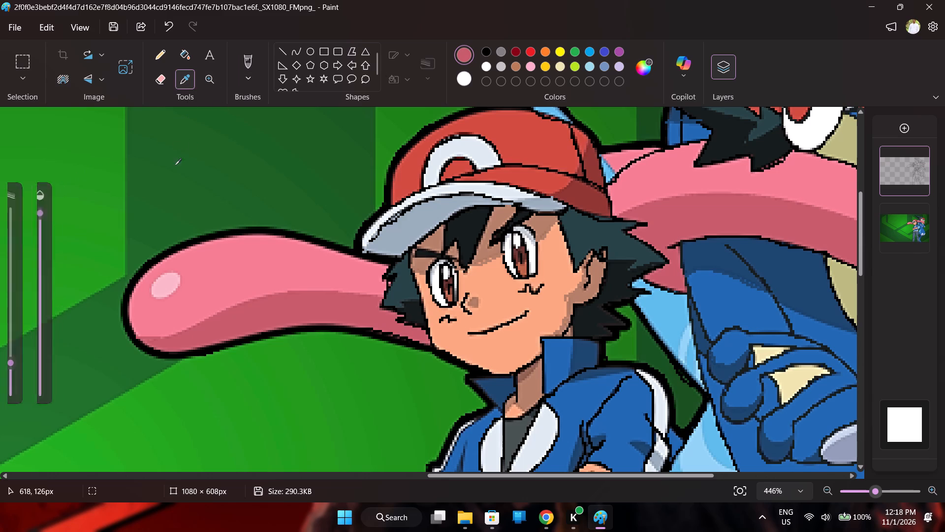
pyautogui.click(164, 286)
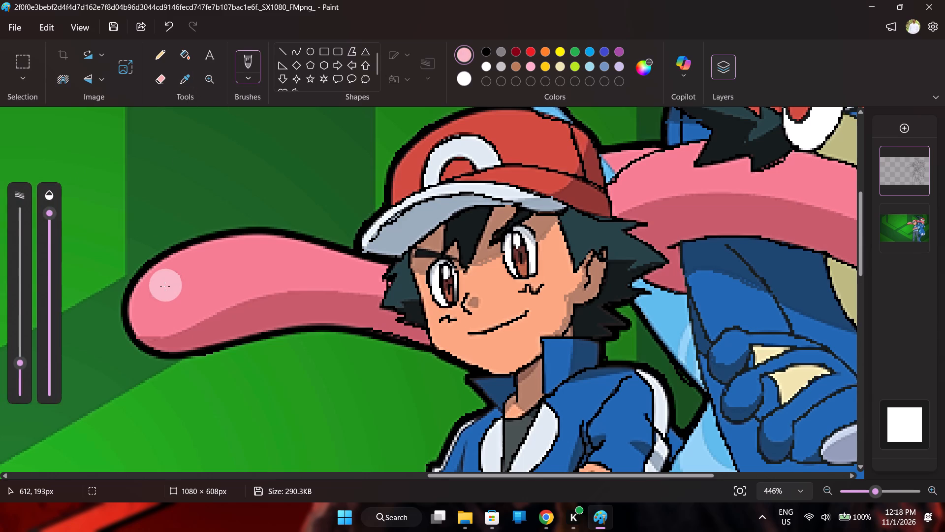
pyautogui.click(165, 286)
# Trace the shadow edge on the boy's red cap, from the brim up the crown, in the dark red sampled from its shading.
pyautogui.click(165, 56)
pyautogui.click(192, 84)
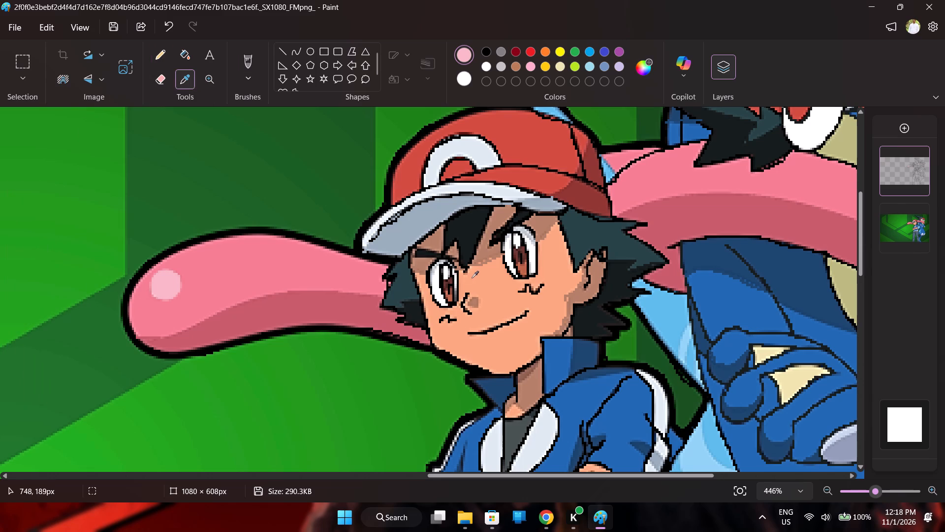
pyautogui.scroll(1, 473, 278)
pyautogui.scroll(-1, 474, 278)
pyautogui.doubleClick(923, 212)
pyautogui.click(583, 198)
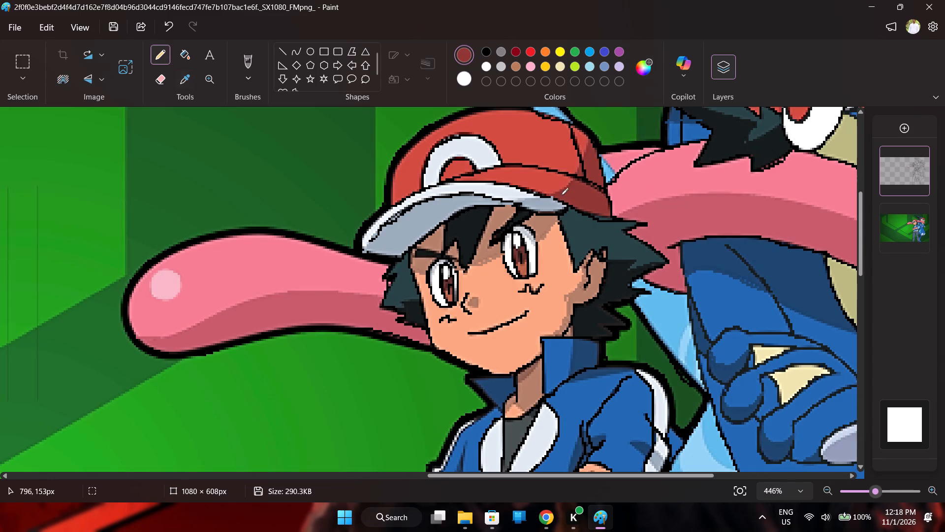
pyautogui.moveTo(544, 195); pyautogui.dragTo(569, 182)
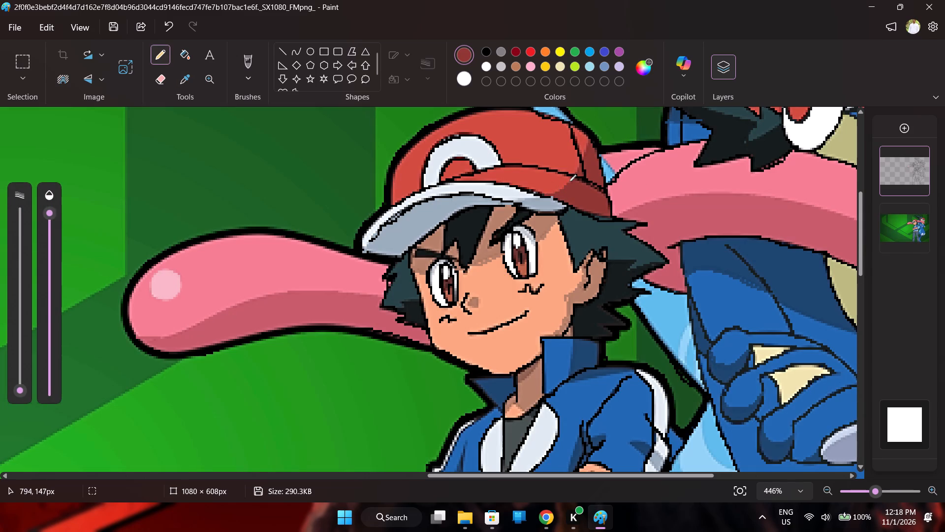
pyautogui.moveTo(569, 182); pyautogui.dragTo(589, 137)
pyautogui.scroll(-1, 692, 301)
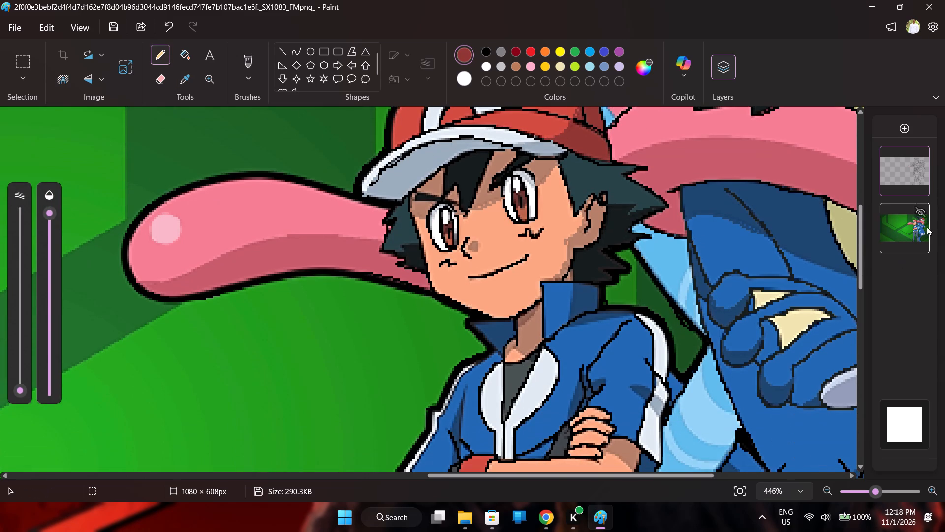
pyautogui.doubleClick(917, 211)
pyautogui.click(917, 211)
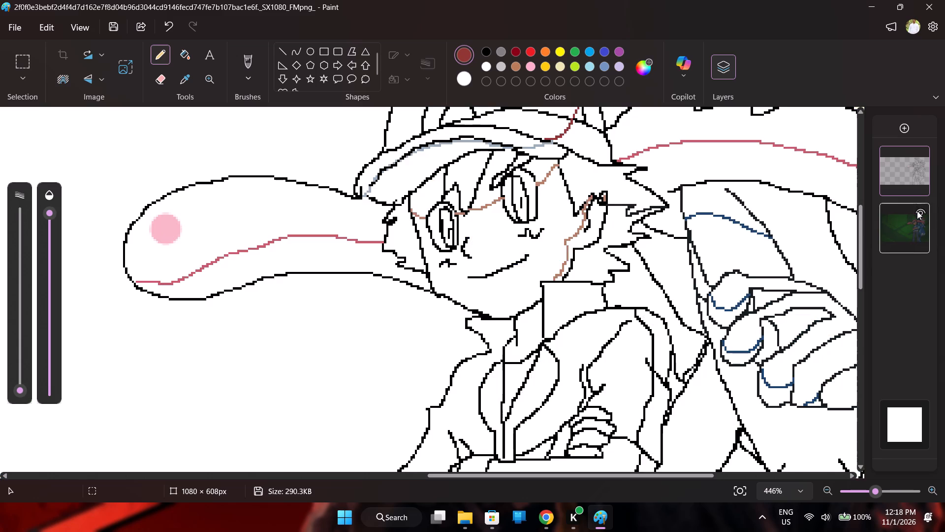
pyautogui.click(917, 211)
# Outline the small shadow patch on the boy's nose in its sampled brown and fill its inside with the same colour.
pyautogui.click(190, 78)
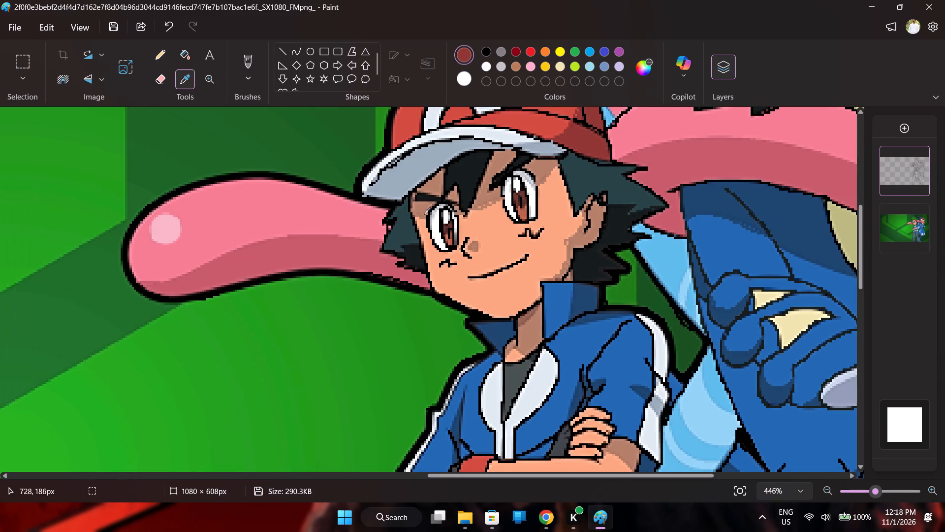
pyautogui.click(478, 243)
pyautogui.moveTo(476, 242); pyautogui.dragTo(472, 242)
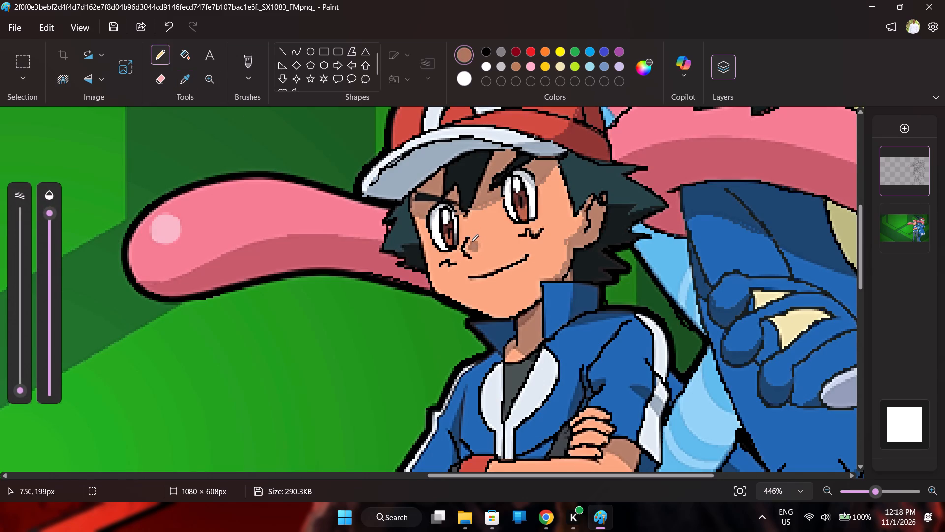
pyautogui.moveTo(472, 242); pyautogui.dragTo(474, 252)
pyautogui.moveTo(474, 252); pyautogui.dragTo(468, 246)
pyautogui.scroll(-1, 469, 246)
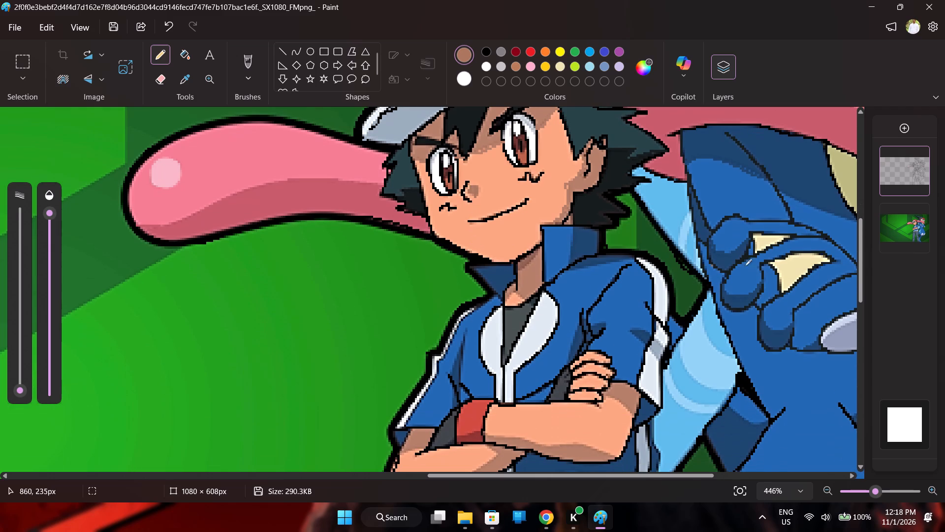
pyautogui.click(920, 211)
pyautogui.doubleClick(920, 211)
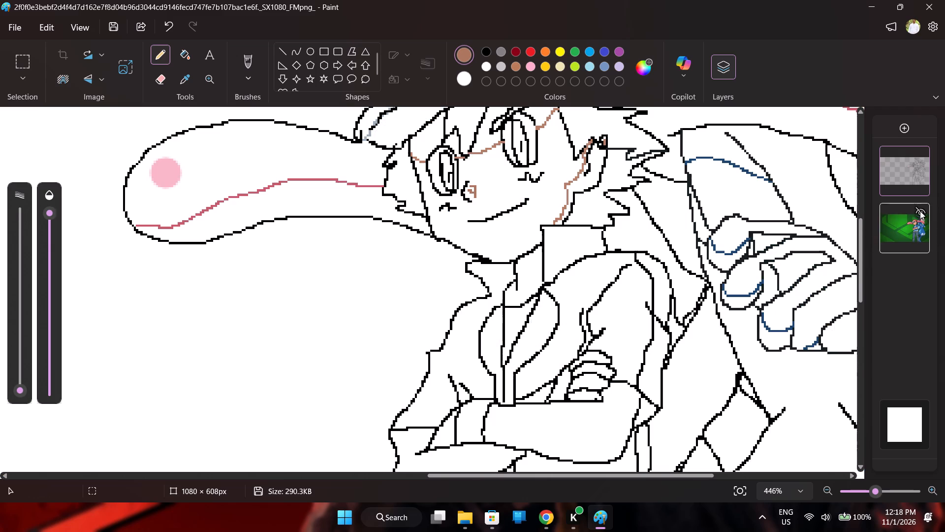
pyautogui.click(472, 187)
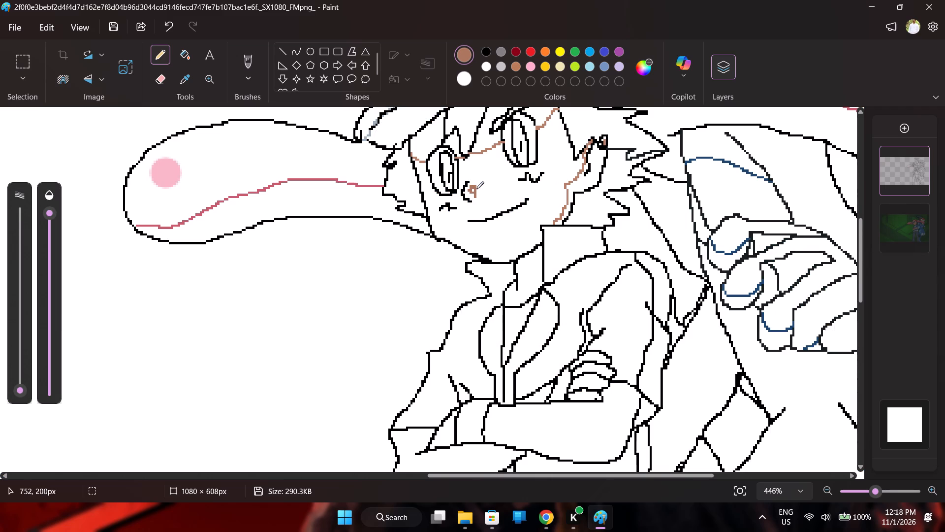
pyautogui.click(920, 214)
pyautogui.scroll(1, 485, 303)
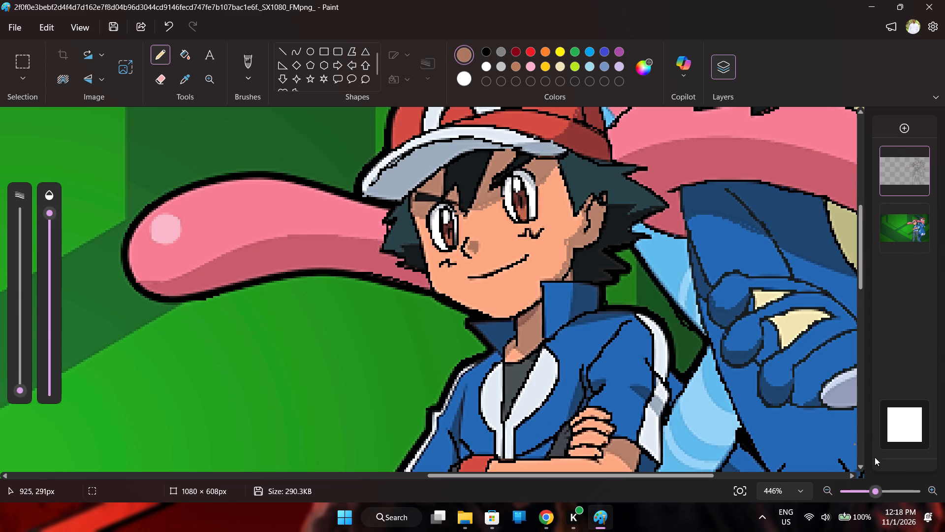
# Trace the chin's shadow edge across the boy's neck and the lit patch's edge at the neck's base, each in its sampled brown.
pyautogui.moveTo(870, 489); pyautogui.dragTo(890, 489)
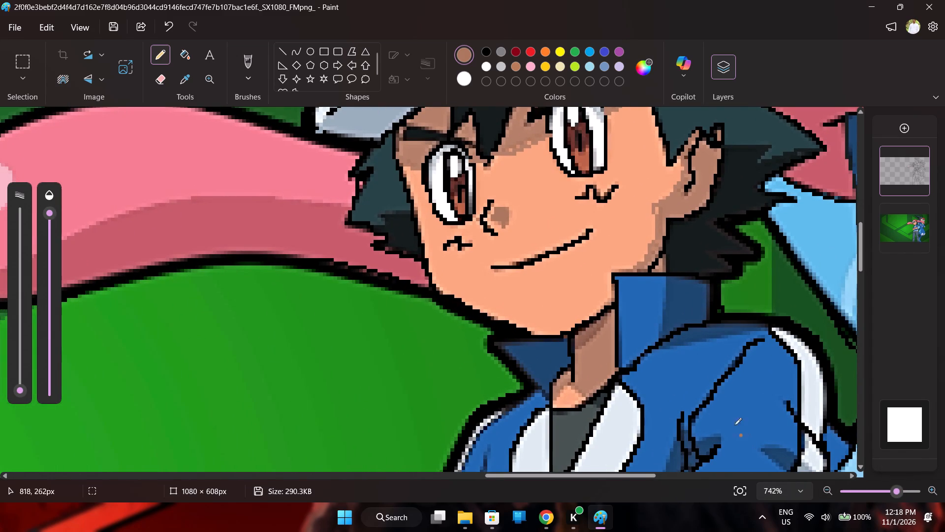
pyautogui.click(184, 82)
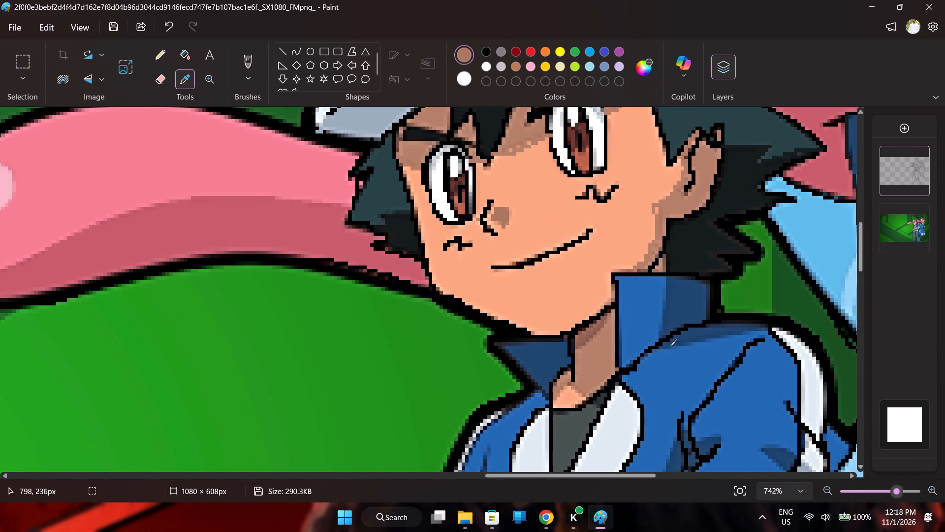
pyautogui.click(592, 332)
pyautogui.moveTo(609, 310); pyautogui.dragTo(574, 349)
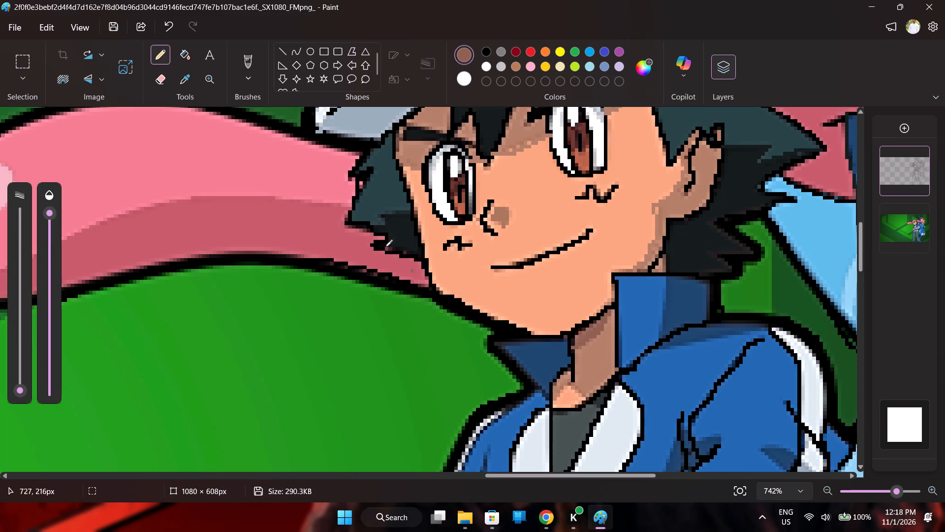
pyautogui.click(188, 81)
pyautogui.click(585, 376)
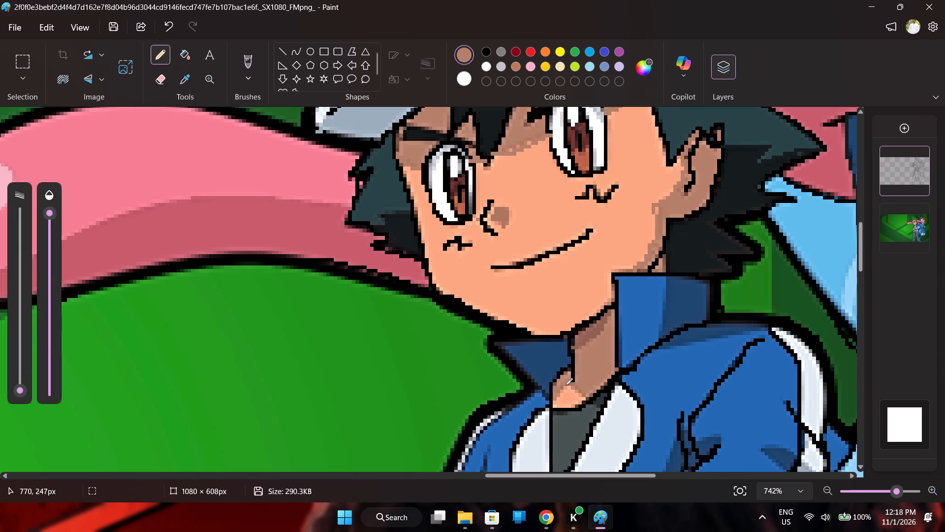
pyautogui.moveTo(553, 400); pyautogui.dragTo(573, 387)
pyautogui.moveTo(573, 387); pyautogui.dragTo(589, 399)
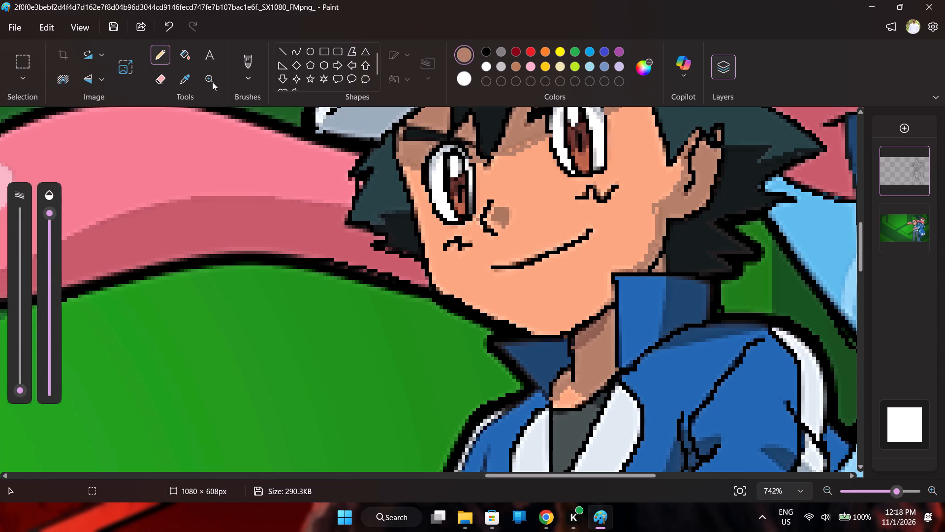
# Trace the shadow edges on the raised collar and along the shoulder nearer the frog in the dark blue sampled from the collar.
pyautogui.click(192, 80)
pyautogui.click(689, 312)
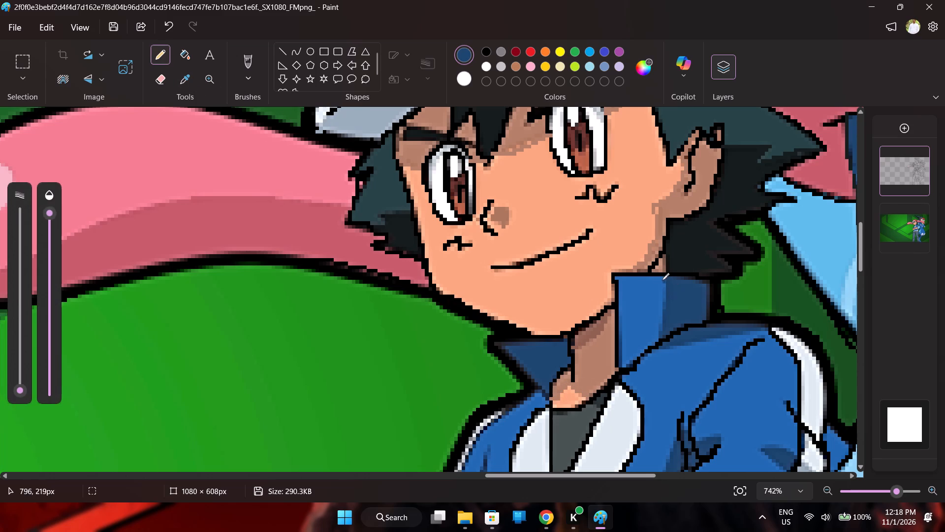
pyautogui.moveTo(668, 275); pyautogui.dragTo(657, 340)
pyautogui.moveTo(657, 340); pyautogui.dragTo(756, 330)
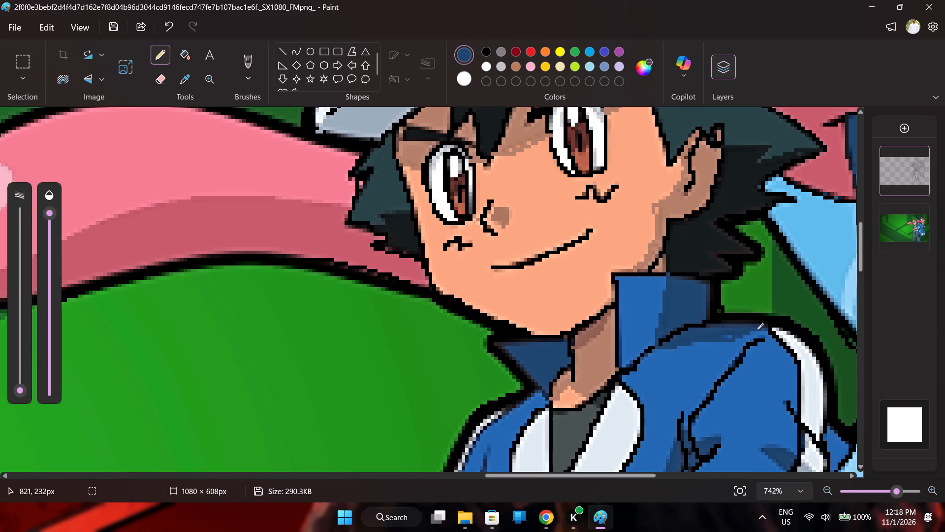
pyautogui.moveTo(756, 330); pyautogui.dragTo(769, 330)
pyautogui.scroll(-1, 708, 357)
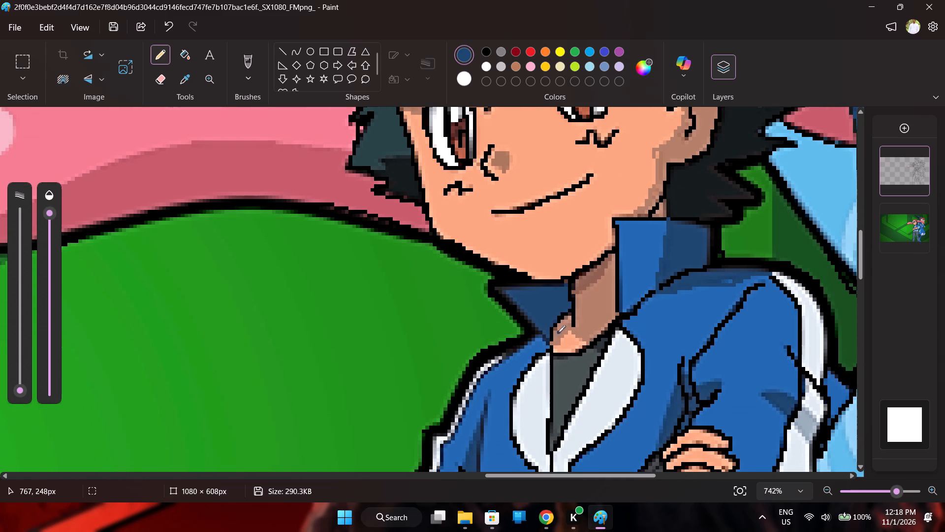
pyautogui.click(919, 206)
pyautogui.click(919, 206)
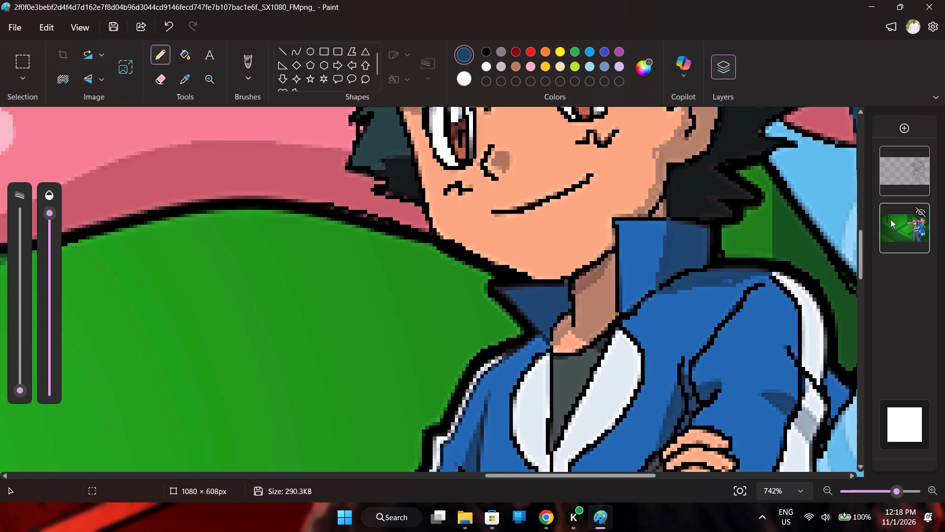
# Trace the lower shadow edge of the collar flap farther from the frog in its sampled dark blue and compare against the hidden reference.
pyautogui.click(188, 79)
pyautogui.click(537, 313)
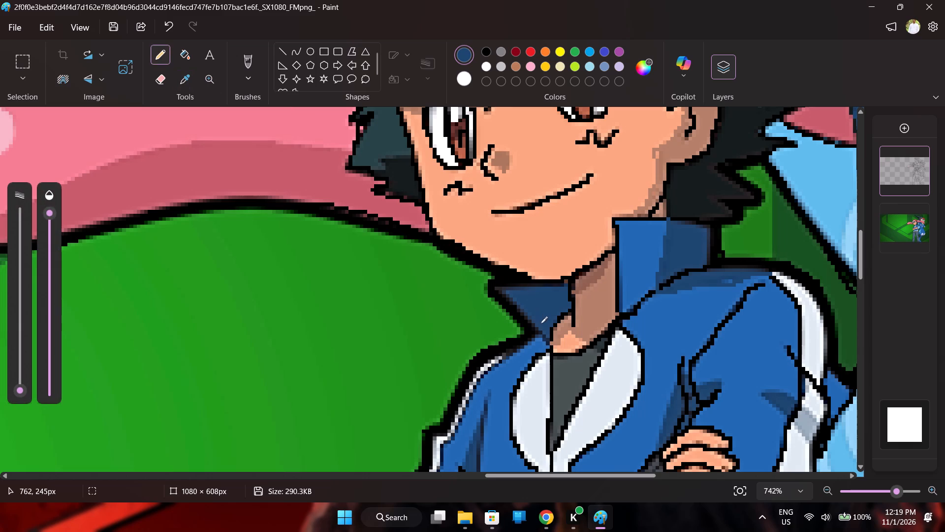
pyautogui.moveTo(534, 326); pyautogui.dragTo(551, 342)
pyautogui.click(919, 208)
pyautogui.click(919, 208)
pyautogui.scroll(-2, 615, 351)
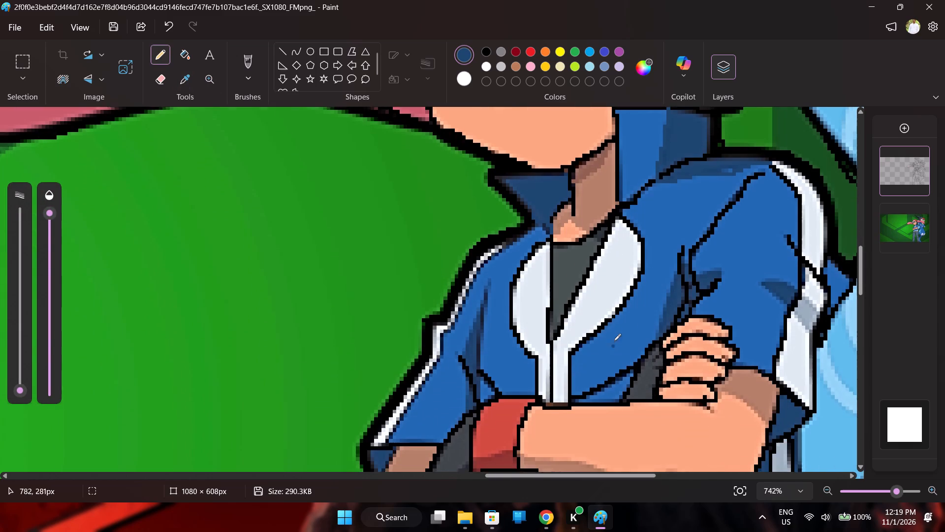
pyautogui.click(923, 211)
pyautogui.click(923, 211)
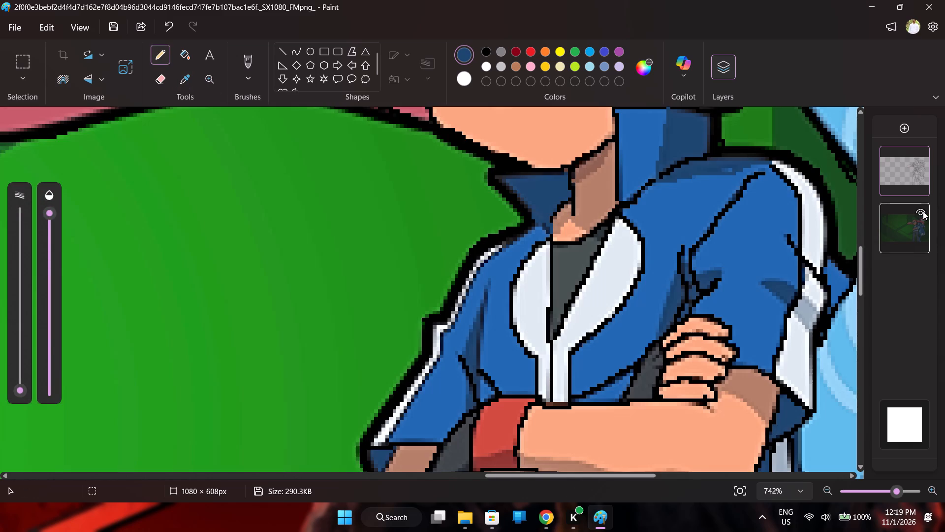
pyautogui.click(922, 211)
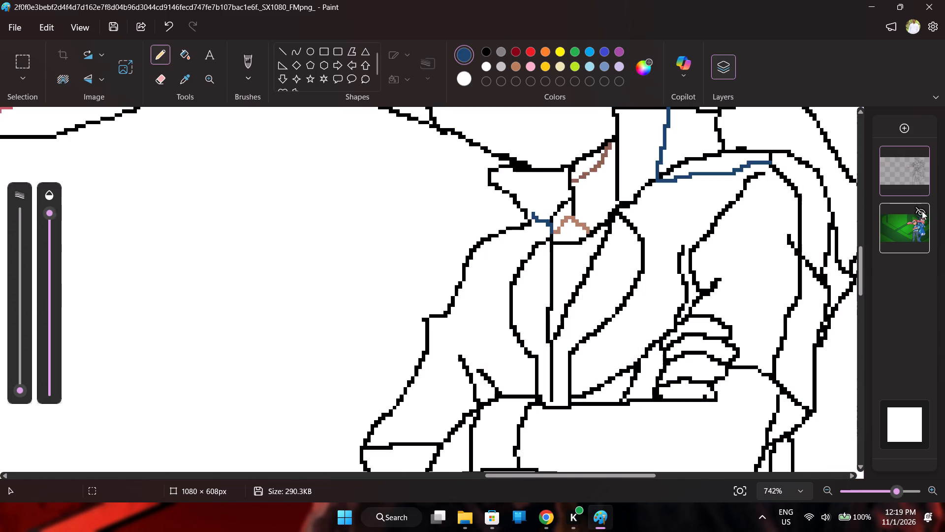
pyautogui.click(922, 211)
# Trace the inner edge of the white stripe down the sleeve farther from the frog in black and compare with the reference hidden.
pyautogui.click(488, 48)
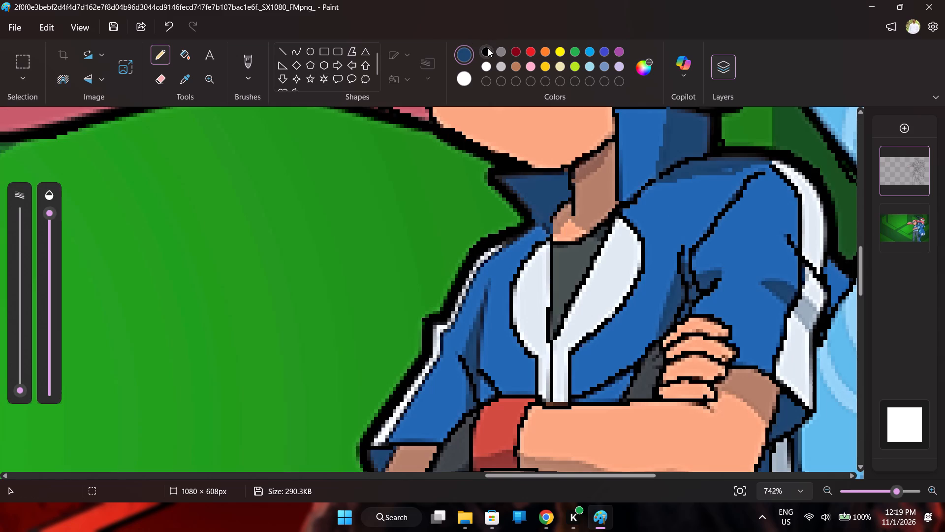
pyautogui.moveTo(517, 236); pyautogui.dragTo(506, 245)
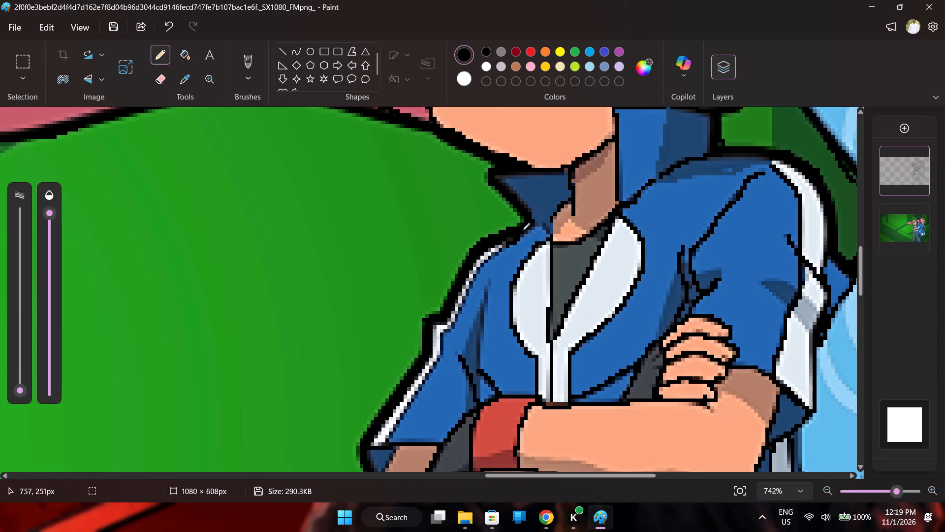
pyautogui.moveTo(519, 226); pyautogui.dragTo(483, 266)
pyautogui.moveTo(483, 266); pyautogui.dragTo(443, 334)
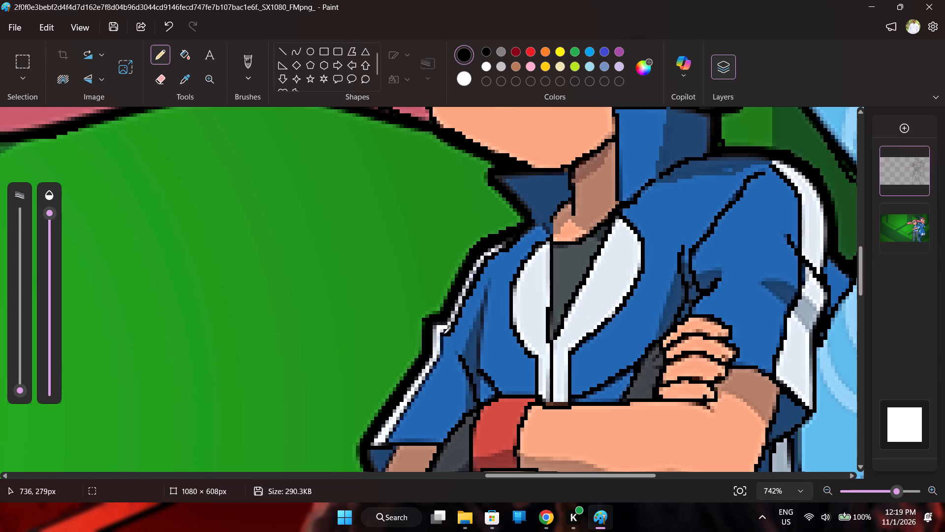
pyautogui.moveTo(443, 334); pyautogui.dragTo(416, 393)
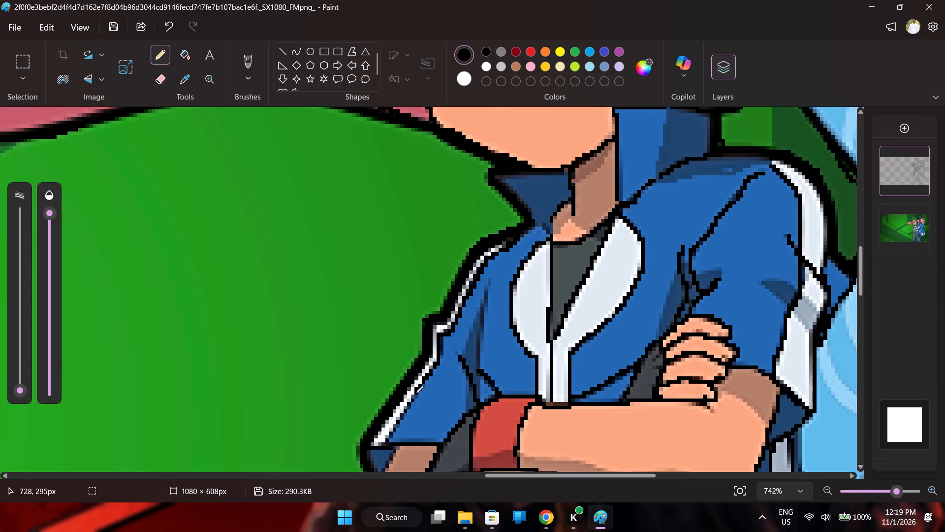
pyautogui.moveTo(416, 393); pyautogui.dragTo(387, 446)
pyautogui.moveTo(387, 446); pyautogui.dragTo(387, 446)
pyautogui.tripleClick(920, 214)
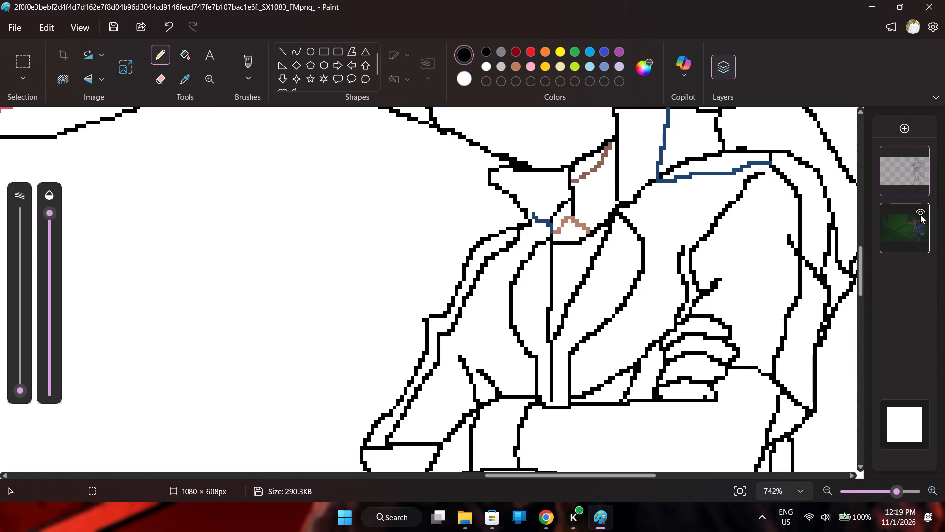
pyautogui.tripleClick(920, 215)
pyautogui.tripleClick(920, 215)
pyautogui.tripleClick(920, 215)
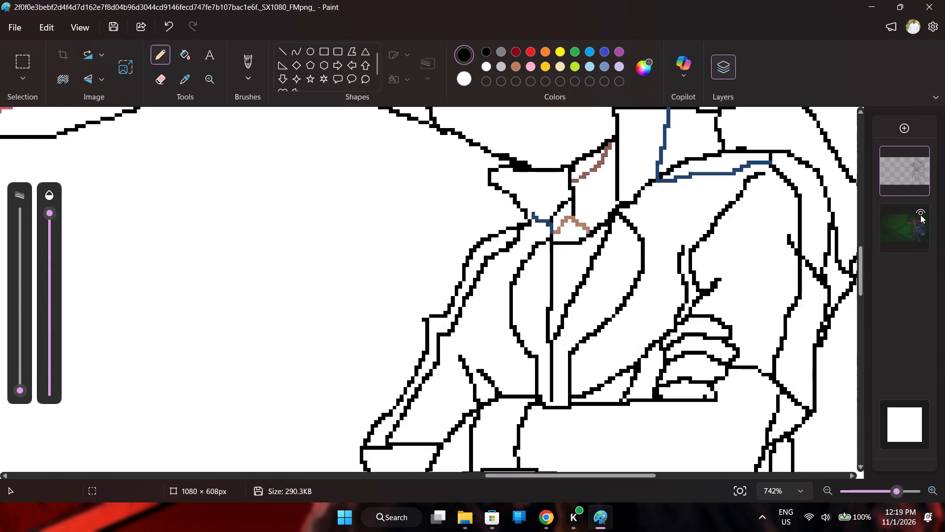
pyautogui.tripleClick(920, 215)
pyautogui.click(920, 215)
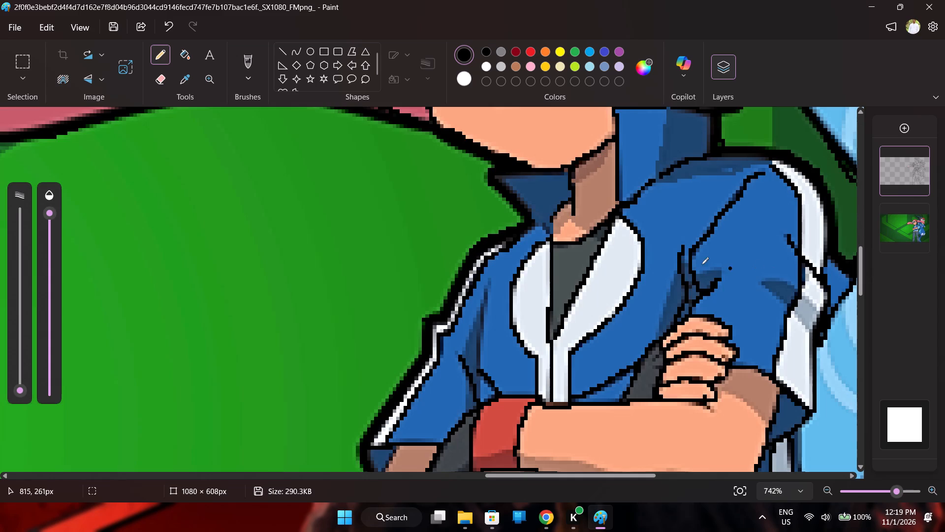
# Trace the shadow edges below both sleeves and along the underside of the upper crossed forearm in brown sampled from the arm's shadow.
pyautogui.scroll(-1, 614, 290)
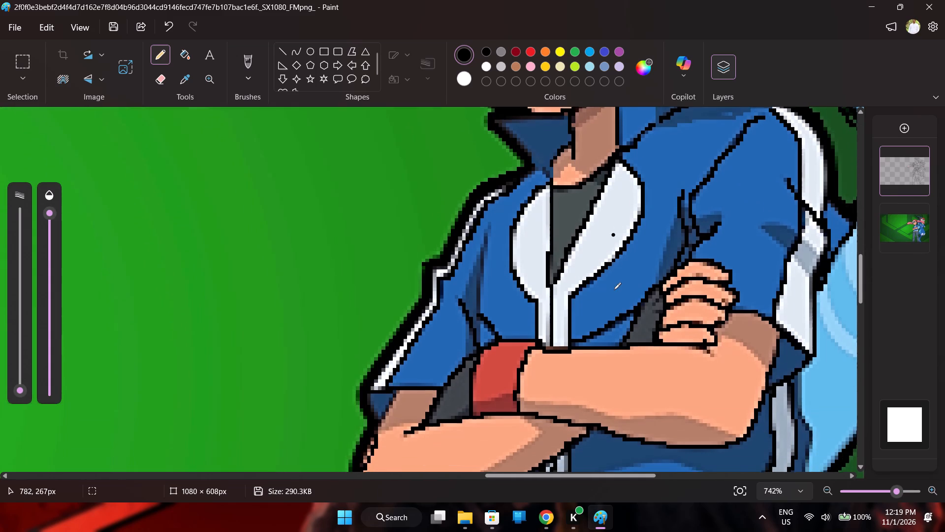
pyautogui.scroll(-1, 370, 240)
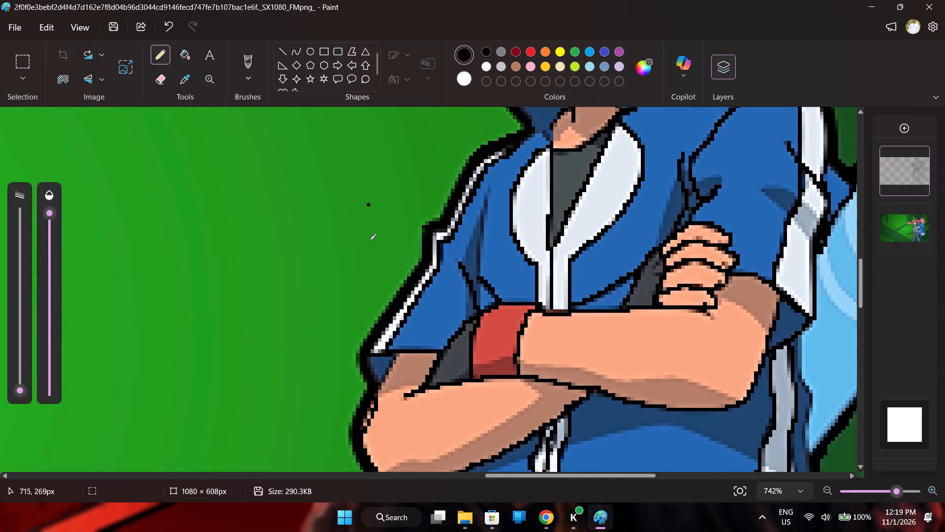
pyautogui.click(183, 81)
pyautogui.click(413, 355)
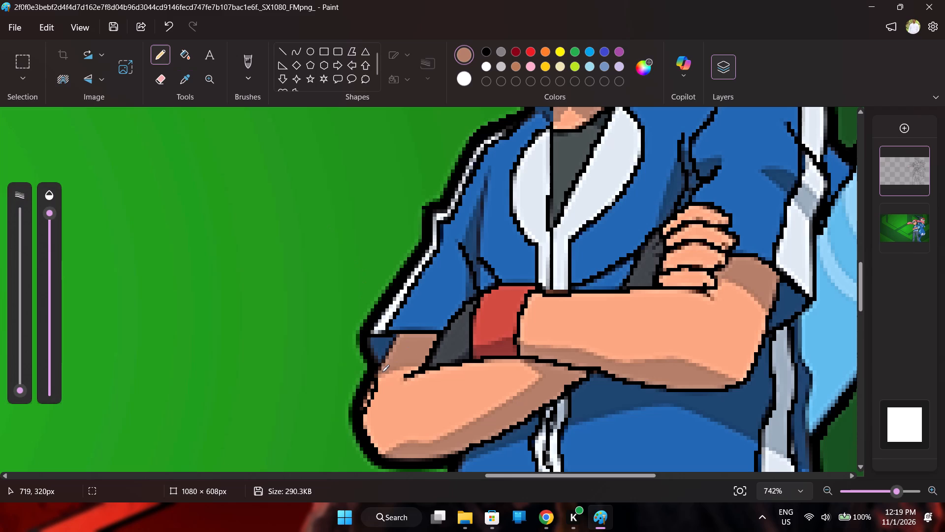
pyautogui.moveTo(376, 372); pyautogui.dragTo(419, 365)
pyautogui.moveTo(419, 365); pyautogui.dragTo(425, 364)
pyautogui.moveTo(516, 341); pyautogui.dragTo(710, 370)
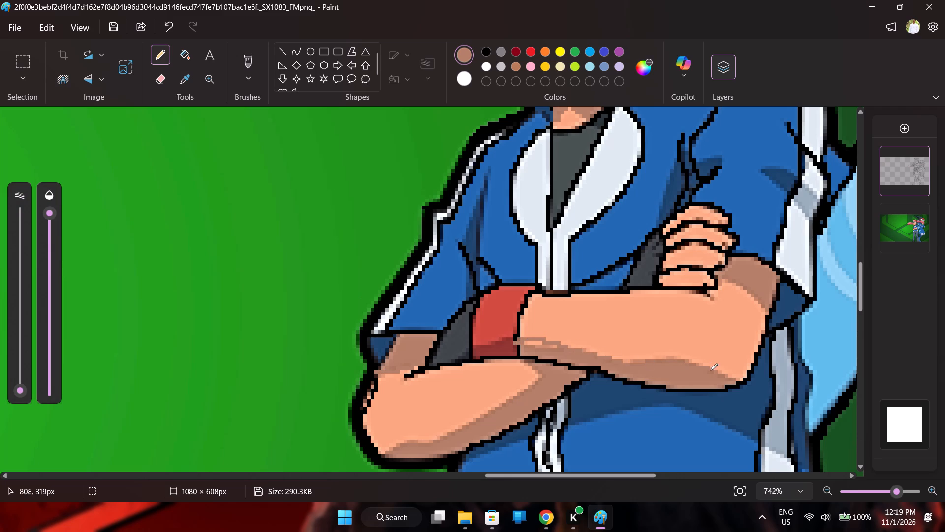
pyautogui.moveTo(710, 370); pyautogui.dragTo(738, 385)
pyautogui.moveTo(717, 278); pyautogui.dragTo(731, 282)
pyautogui.moveTo(731, 282); pyautogui.dragTo(769, 313)
# Trace the shadow edge along the lower crossed forearm from the elbow up to the wristband in the same brown.
pyautogui.scroll(-1, 620, 327)
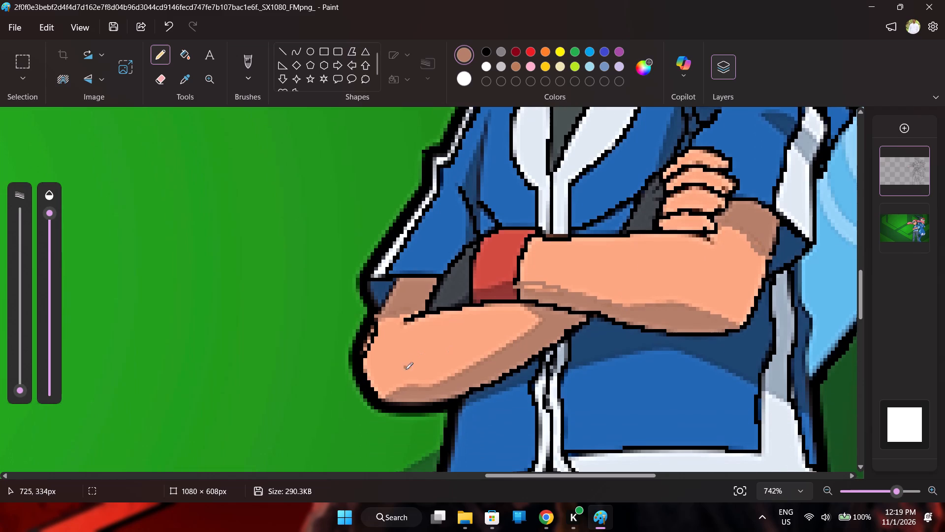
pyautogui.moveTo(376, 402); pyautogui.dragTo(416, 386)
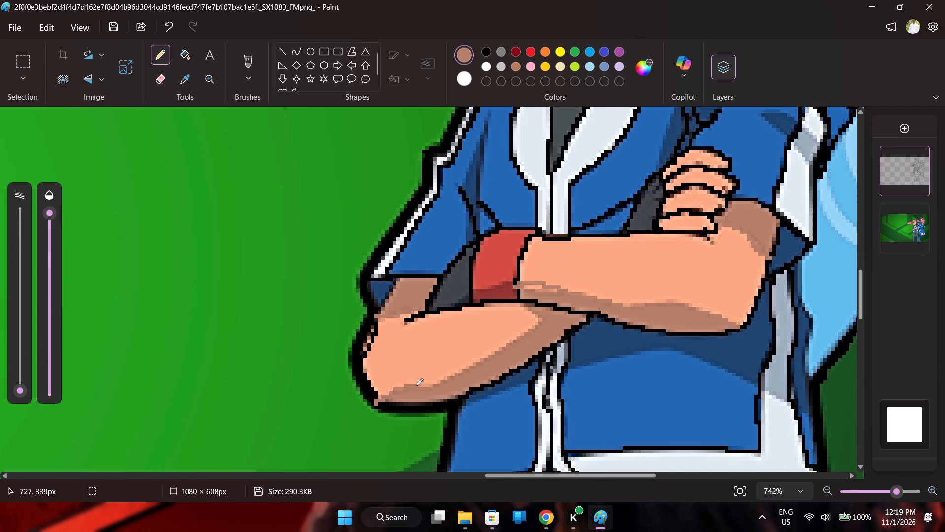
pyautogui.moveTo(416, 386); pyautogui.dragTo(537, 327)
pyautogui.moveTo(537, 327); pyautogui.dragTo(518, 304)
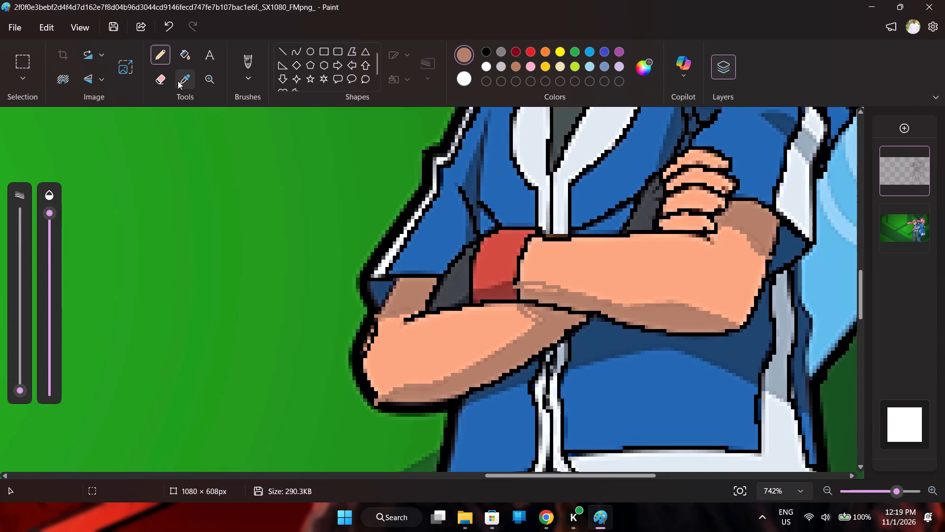
# Trace the shadow edge across the red wristband in the dark red sampled from its shaded part.
pyautogui.click(178, 81)
pyautogui.click(496, 294)
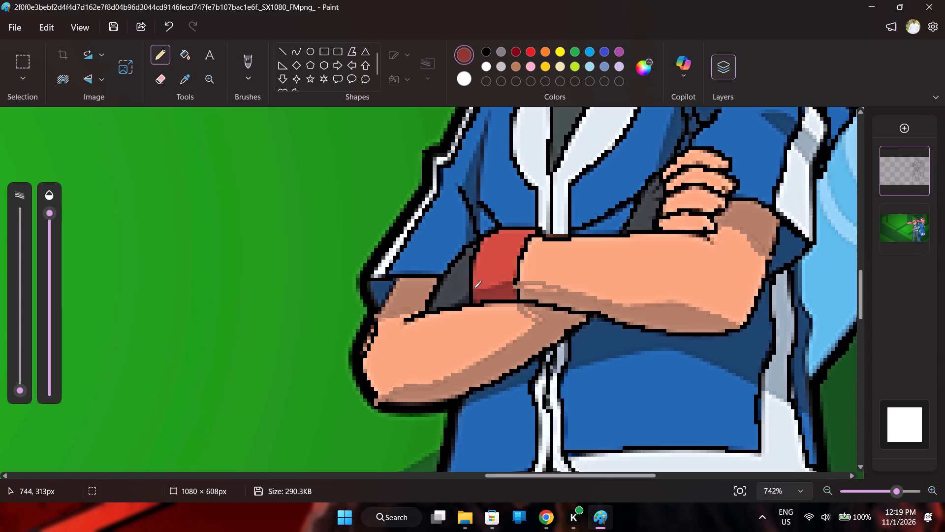
pyautogui.moveTo(473, 289); pyautogui.dragTo(516, 277)
# Trace the edge of the shadow cast by the crossed arms across both jacket fronts in its sampled dark blue.
pyautogui.click(182, 84)
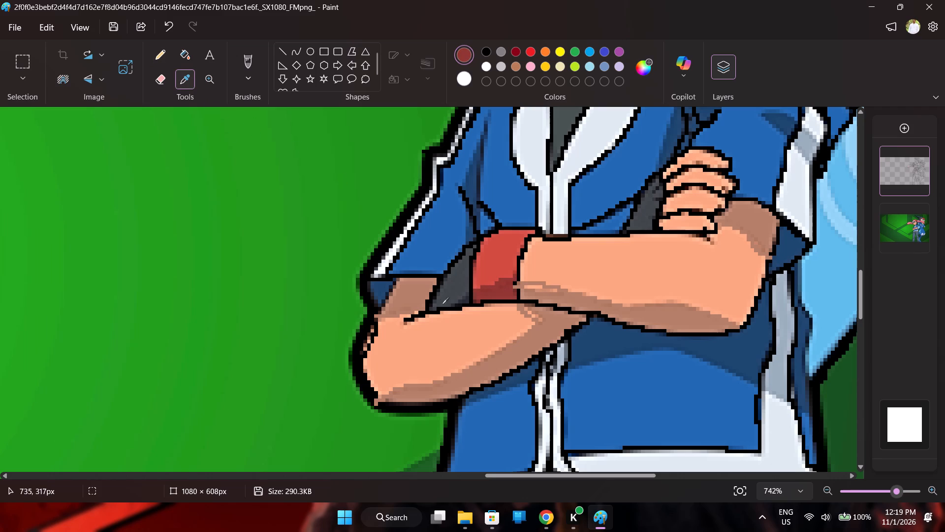
pyautogui.scroll(-2, 475, 297)
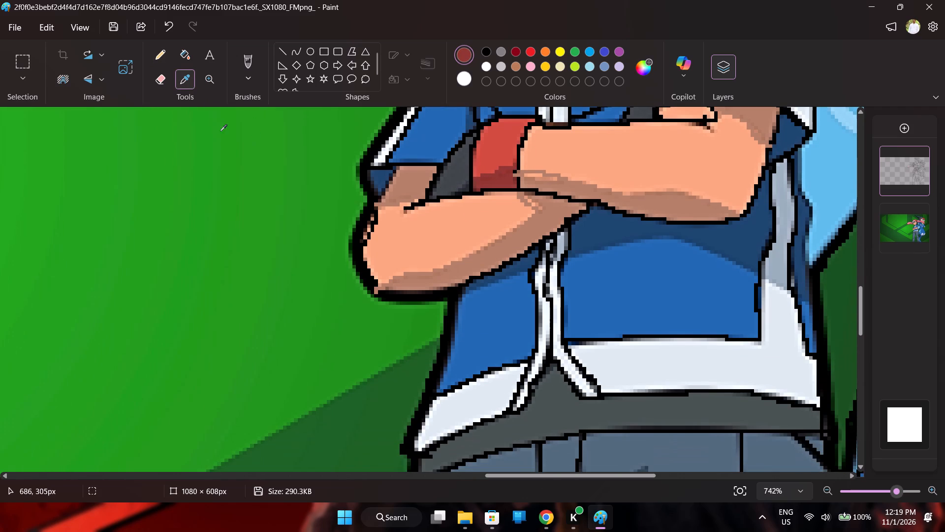
pyautogui.click(624, 232)
pyautogui.moveTo(450, 302); pyautogui.dragTo(484, 286)
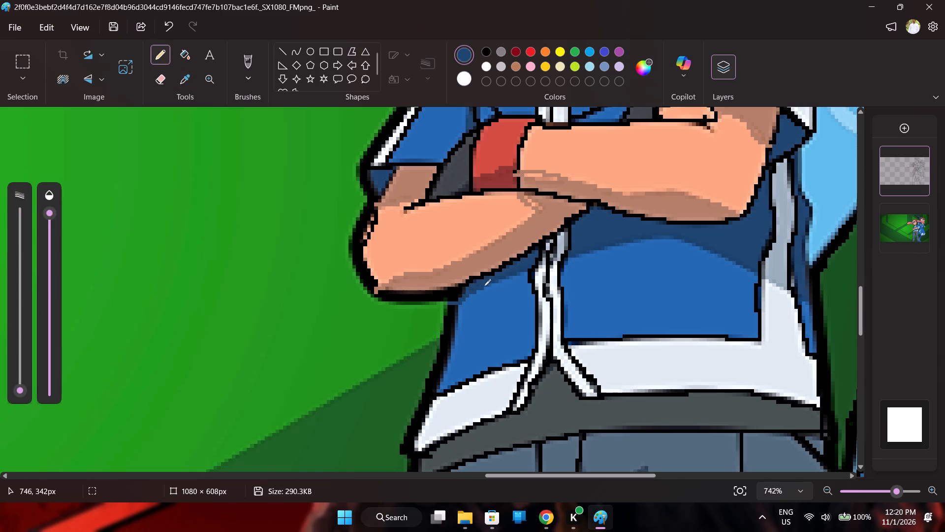
pyautogui.moveTo(484, 286); pyautogui.dragTo(526, 271)
pyautogui.moveTo(564, 259); pyautogui.dragTo(578, 257)
pyautogui.moveTo(578, 257); pyautogui.dragTo(716, 255)
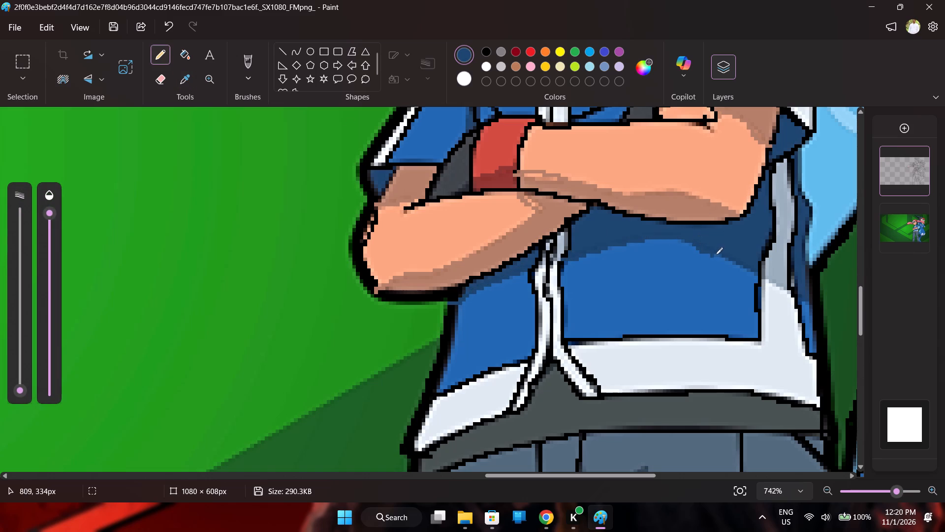
pyautogui.moveTo(716, 255); pyautogui.dragTo(760, 275)
# Trace the shadow edges on the jacket's white side stripe and the narrow blue panel beside it, each in its sampled shadow colour.
pyautogui.click(186, 83)
pyautogui.click(784, 260)
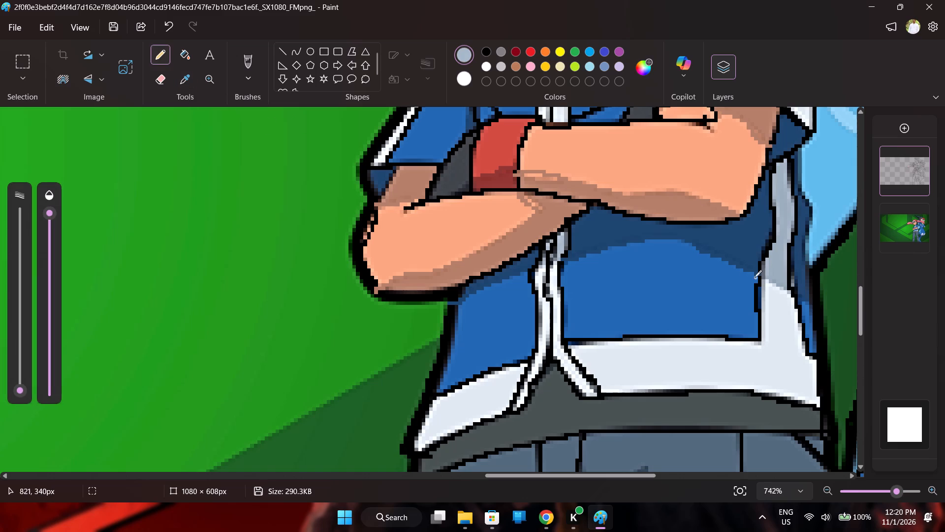
pyautogui.moveTo(761, 277); pyautogui.dragTo(788, 290)
pyautogui.click(182, 82)
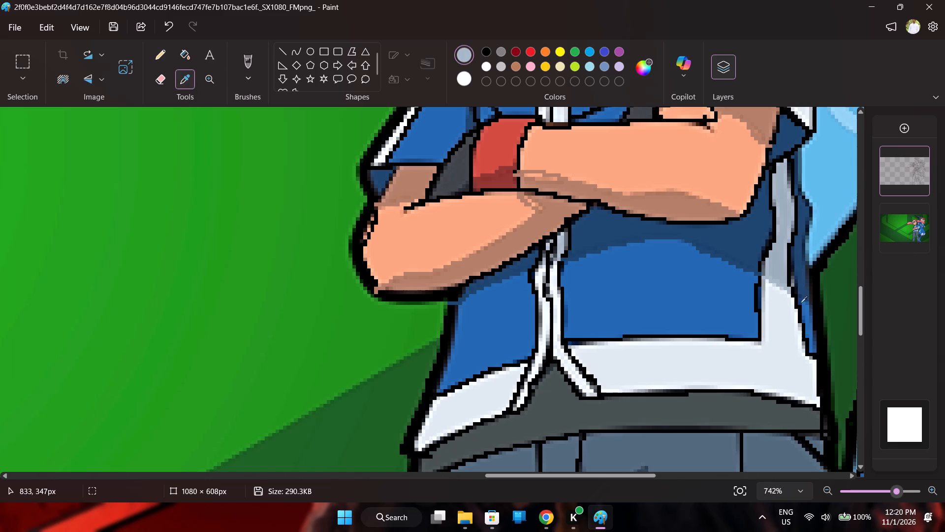
pyautogui.click(805, 293)
pyautogui.moveTo(798, 306); pyautogui.dragTo(805, 304)
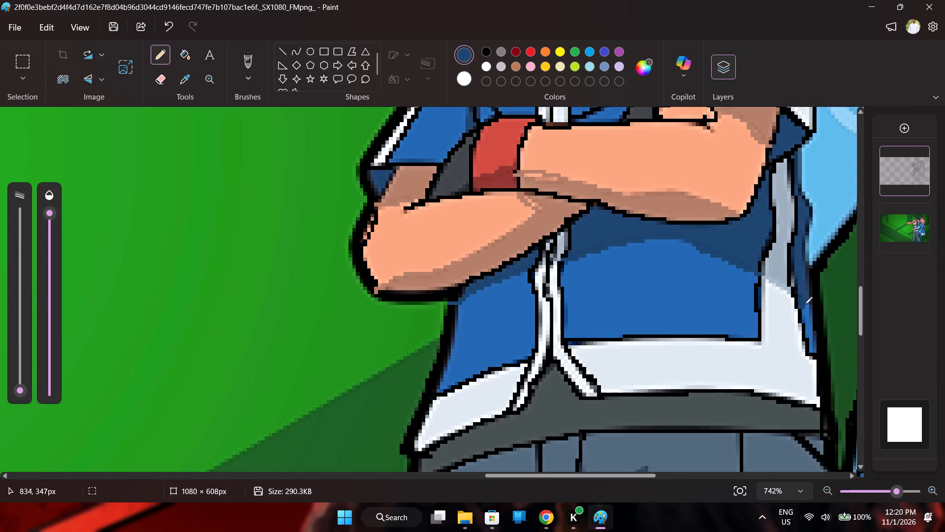
pyautogui.moveTo(805, 304); pyautogui.dragTo(812, 303)
# Trace the edges of the shadow patch around the trouser fly in its sampled dark slate.
pyautogui.scroll(-1, 667, 267)
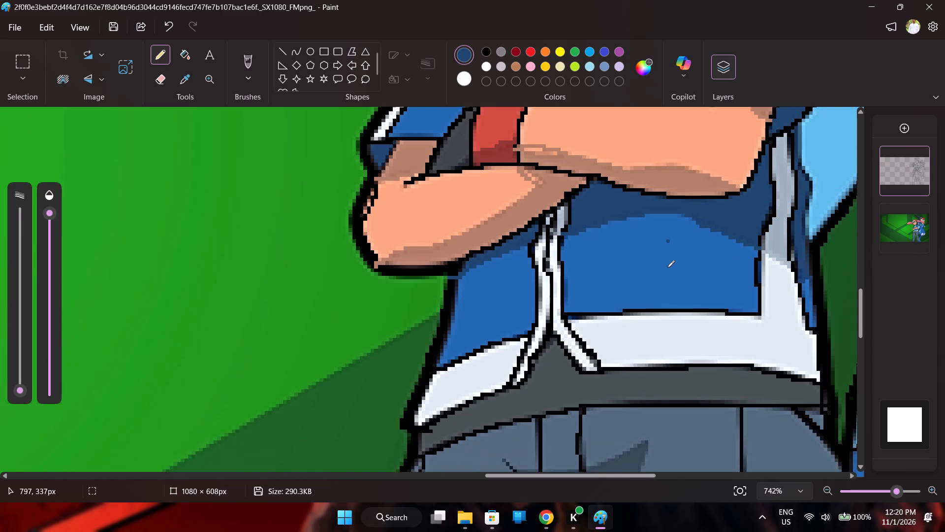
pyautogui.scroll(-2, 667, 267)
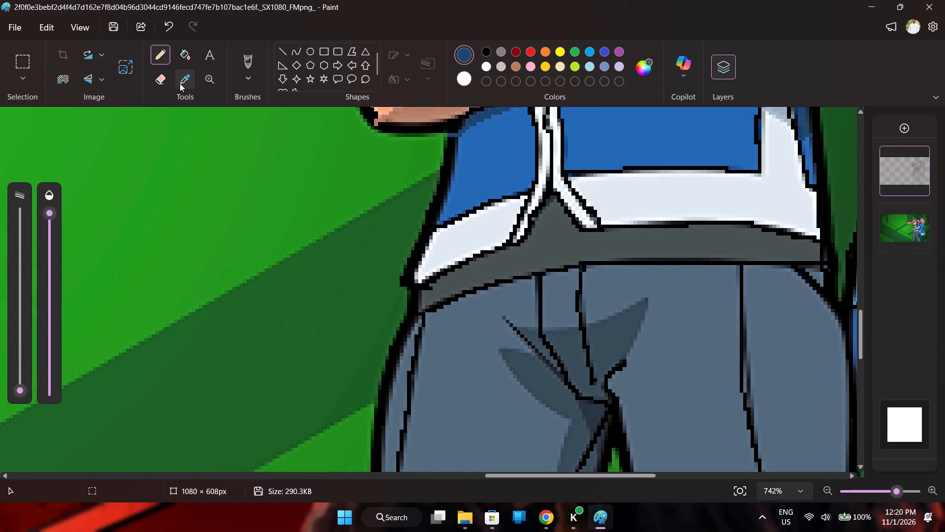
pyautogui.click(180, 83)
pyautogui.click(623, 326)
pyautogui.moveTo(514, 325); pyautogui.dragTo(583, 326)
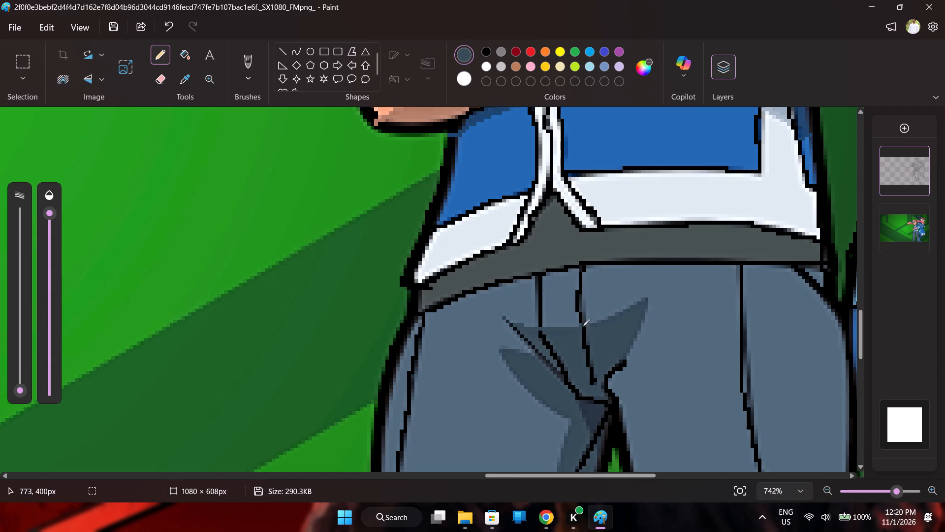
pyautogui.moveTo(583, 326); pyautogui.dragTo(647, 301)
pyautogui.moveTo(647, 301); pyautogui.dragTo(624, 363)
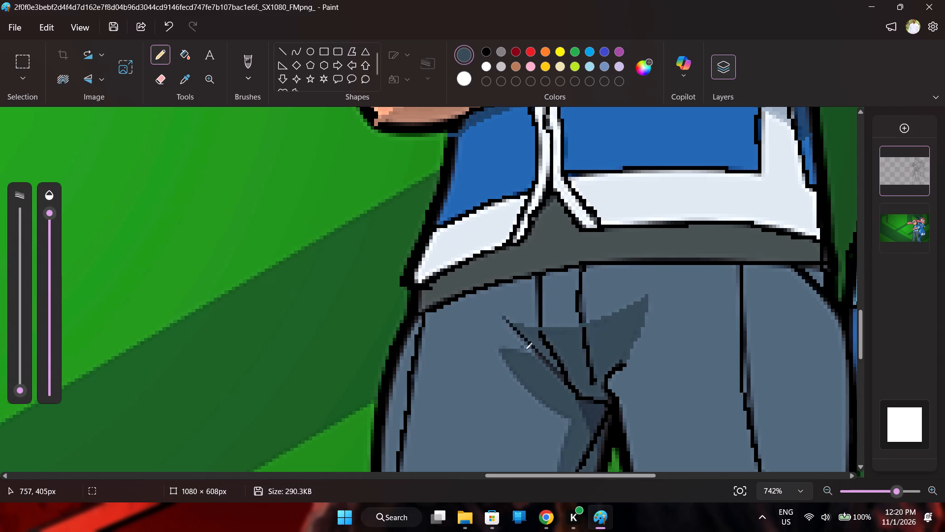
# Trace the shadow patch beside the crotch down the left thigh to the crease tip, and the narrow inner-thigh shadow, in the same slate.
pyautogui.moveTo(536, 352); pyautogui.dragTo(504, 361)
pyautogui.moveTo(504, 361); pyautogui.dragTo(570, 419)
pyautogui.scroll(-1, 571, 413)
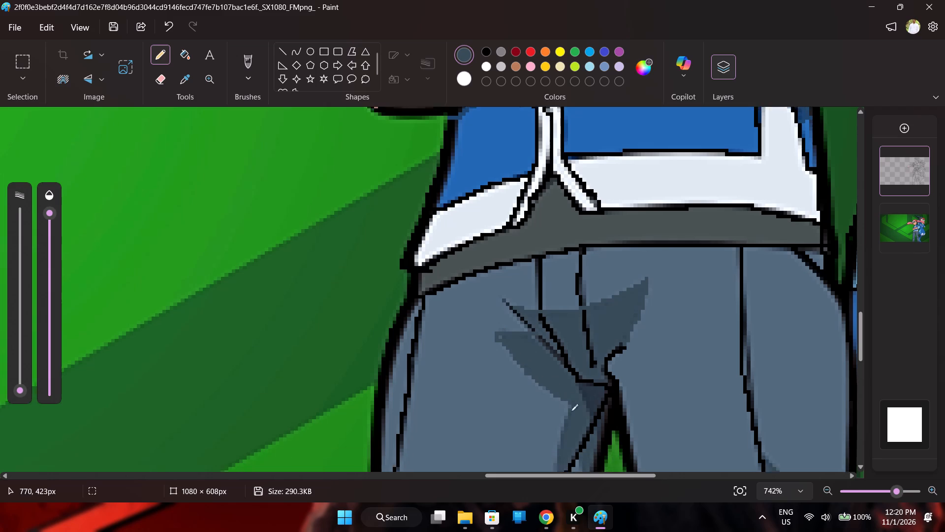
pyautogui.scroll(-1, 571, 411)
pyautogui.moveTo(568, 309); pyautogui.dragTo(558, 354)
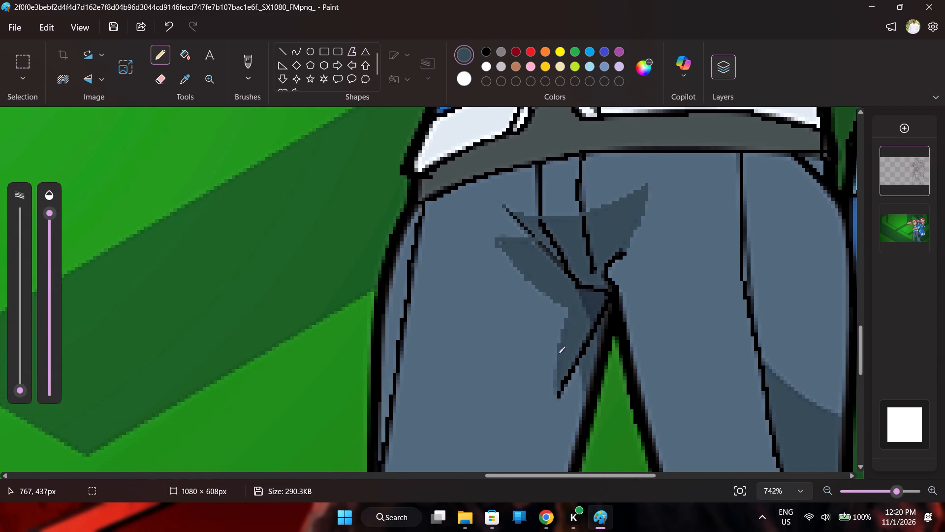
pyautogui.moveTo(558, 354); pyautogui.dragTo(557, 397)
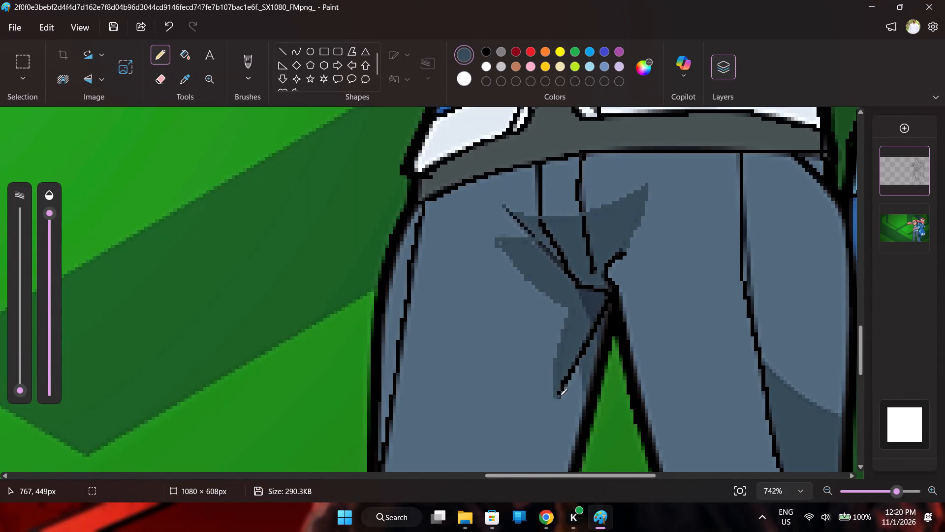
pyautogui.click(560, 396)
pyautogui.moveTo(578, 356); pyautogui.dragTo(581, 366)
pyautogui.moveTo(581, 366); pyautogui.dragTo(587, 416)
# Outline the pointed shadow patch on the left knee in the same dark slate.
pyautogui.scroll(-1, 615, 313)
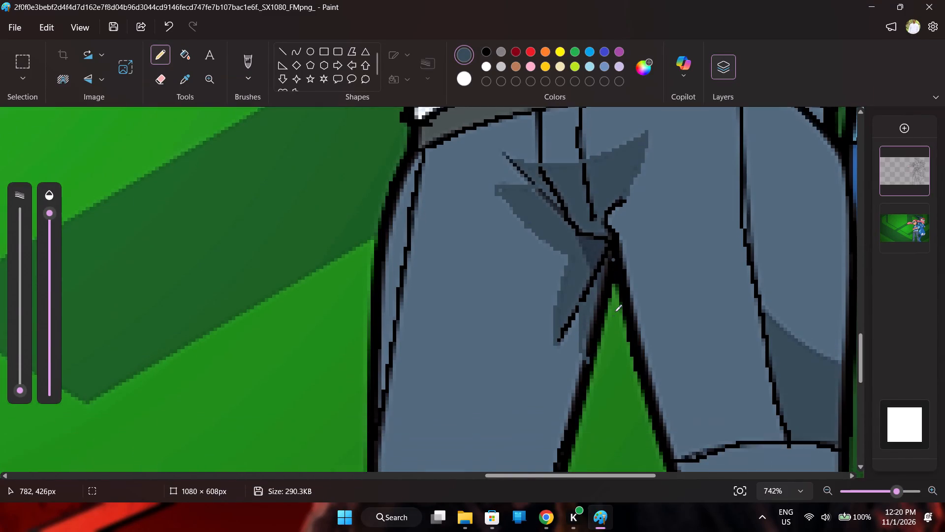
pyautogui.scroll(-6, 615, 304)
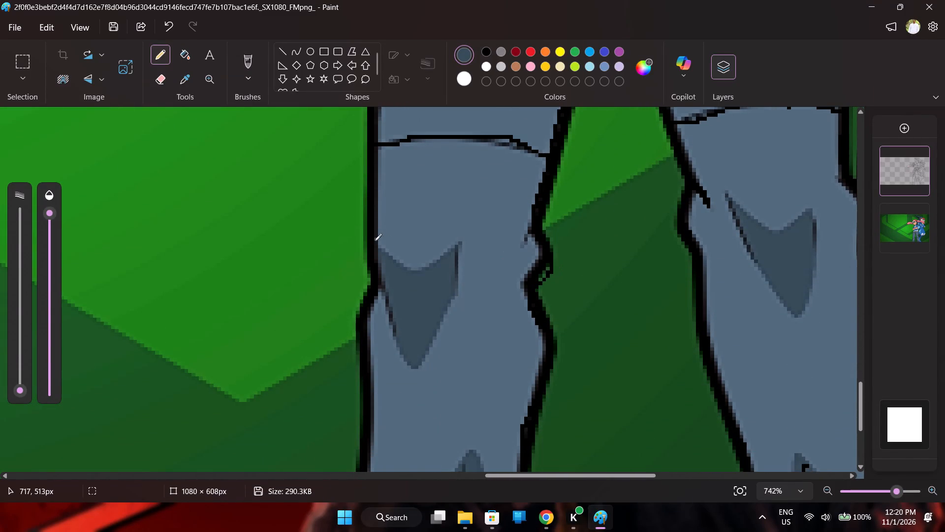
pyautogui.click(373, 243)
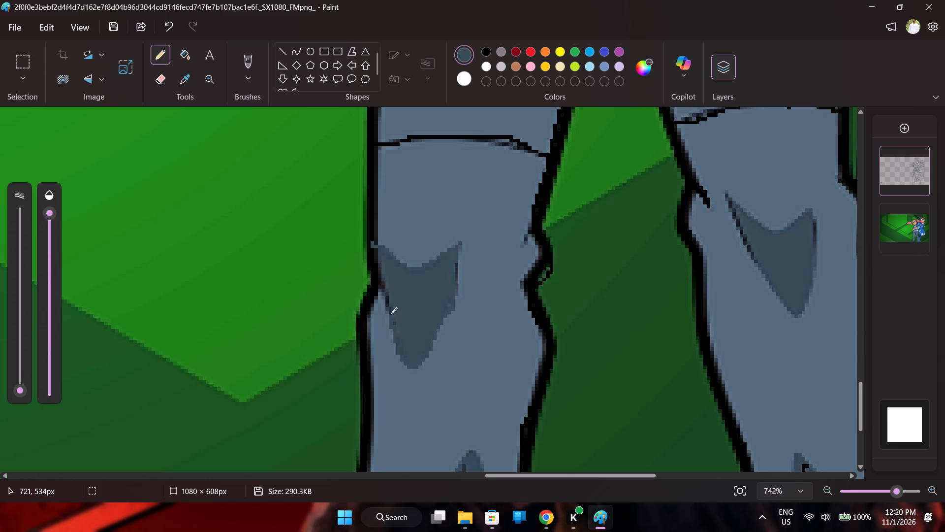
pyautogui.scroll(-3, 384, 237)
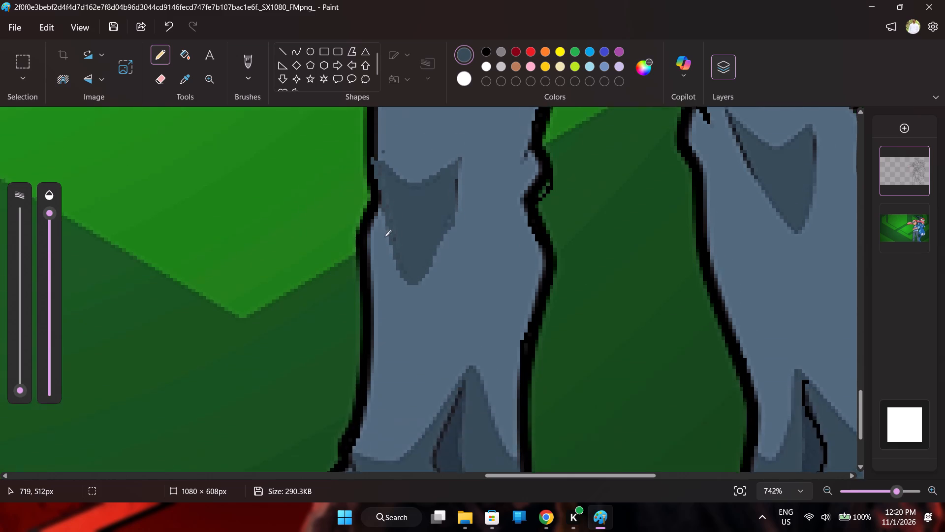
# Trace the peaked shadow edge across the bottom of the left trouser leg in the same dark slate.
pyautogui.moveTo(342, 366); pyautogui.dragTo(365, 372)
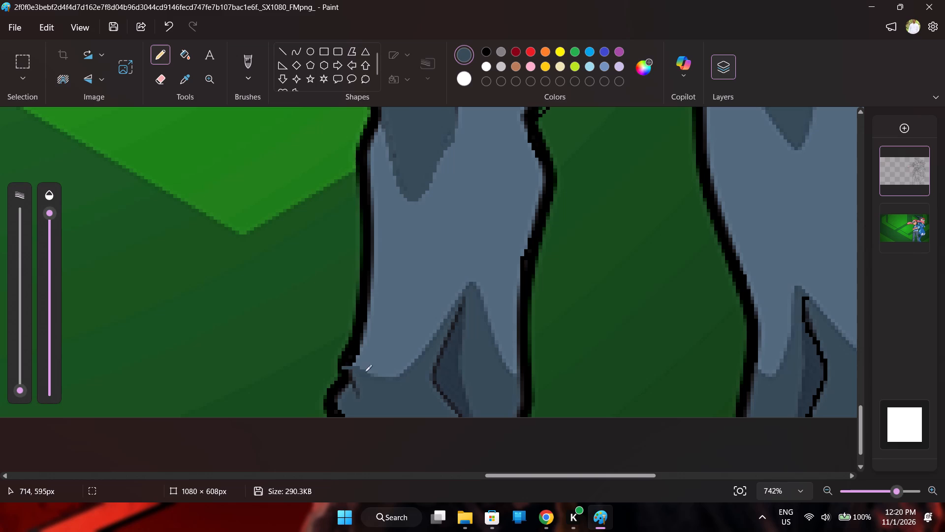
pyautogui.moveTo(365, 372); pyautogui.dragTo(472, 285)
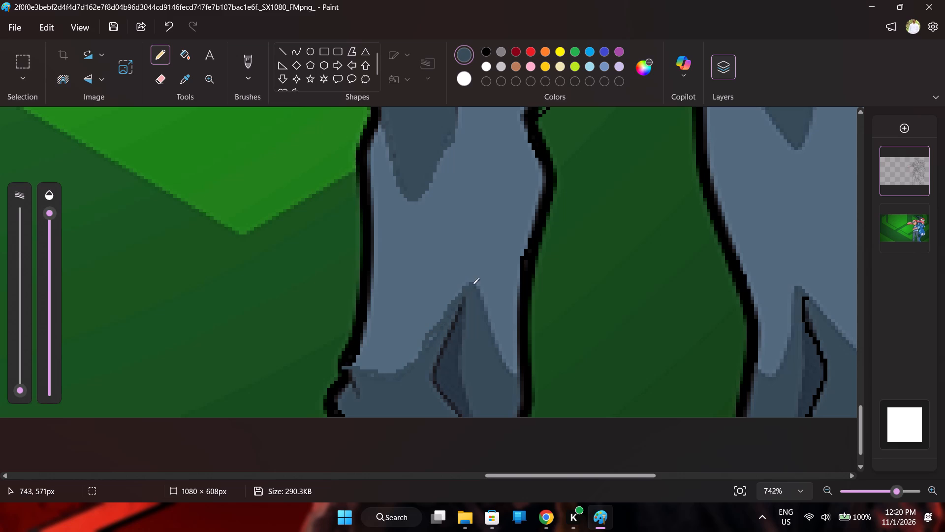
pyautogui.moveTo(472, 285); pyautogui.dragTo(528, 377)
pyautogui.moveTo(528, 377); pyautogui.dragTo(529, 377)
# Trace the fold at the bottom of the left trouser leg, its crease in black and its inner shadow edge in the sampled darkest slate.
pyautogui.click(491, 51)
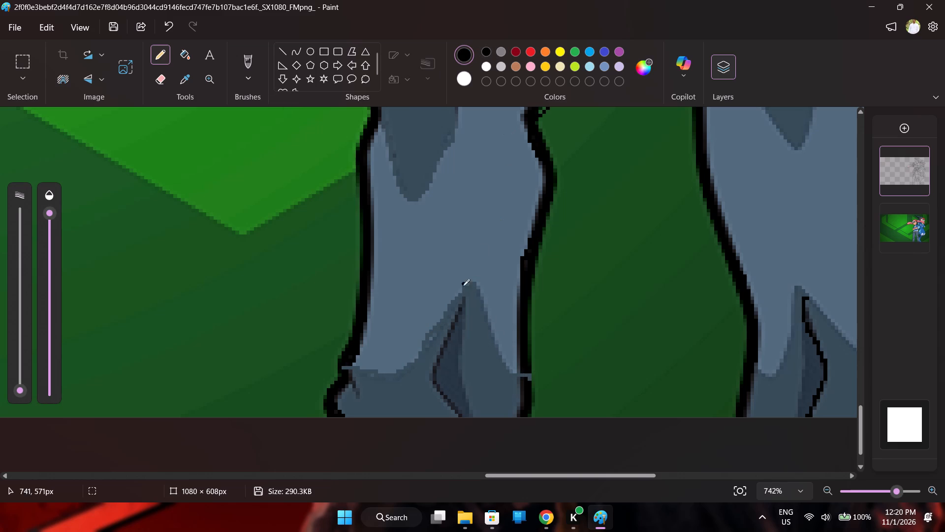
pyautogui.moveTo(466, 301); pyautogui.dragTo(431, 374)
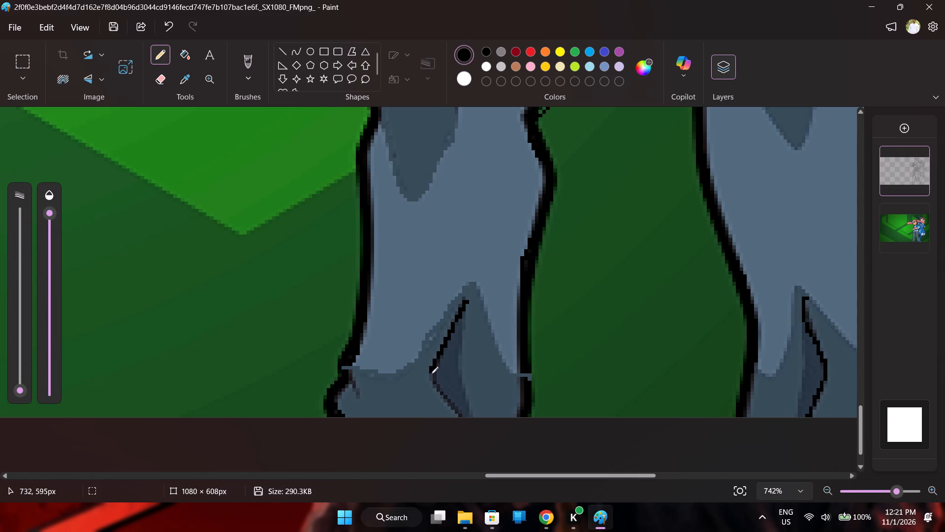
pyautogui.moveTo(431, 374); pyautogui.dragTo(466, 417)
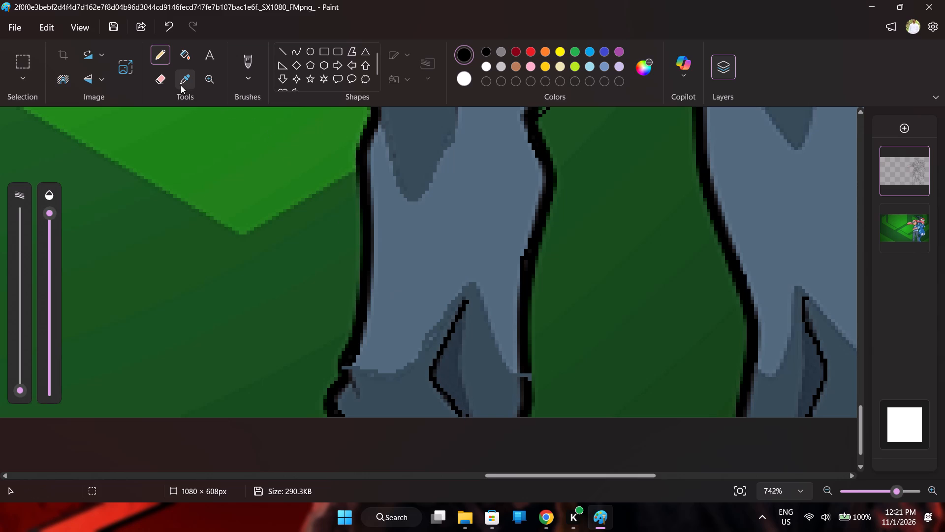
pyautogui.click(181, 85)
pyautogui.doubleClick(451, 366)
pyautogui.moveTo(465, 306); pyautogui.dragTo(468, 320)
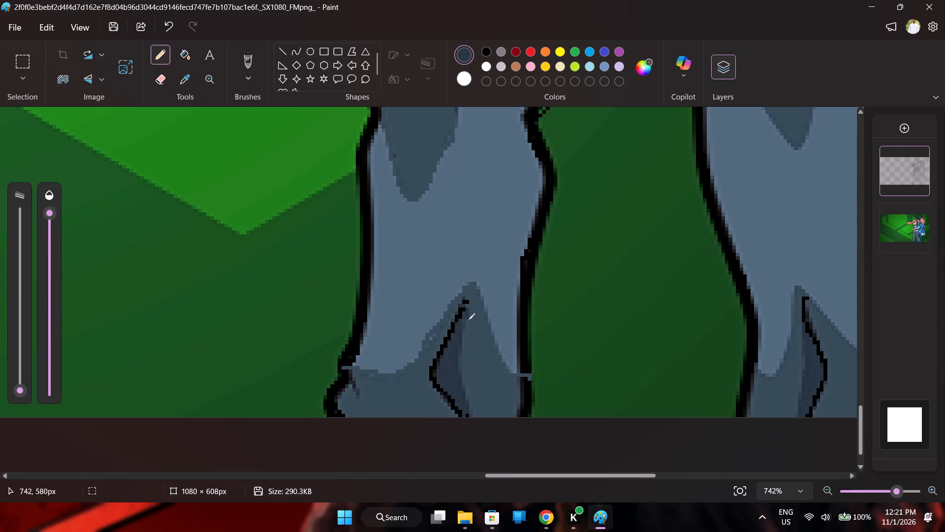
pyautogui.moveTo(468, 320); pyautogui.dragTo(476, 424)
# Outline the pointed shadow patch on the right knee in the same darkest slate.
pyautogui.scroll(1, 552, 318)
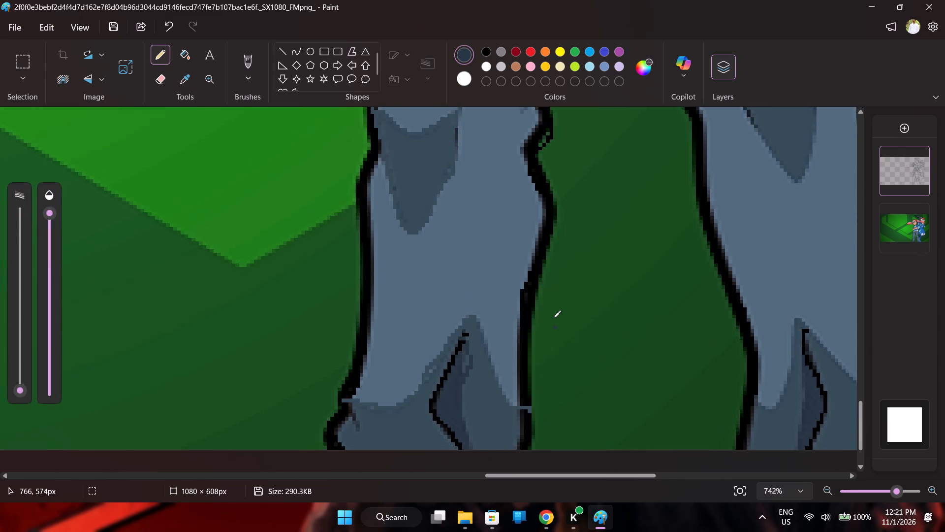
pyautogui.scroll(3, 554, 318)
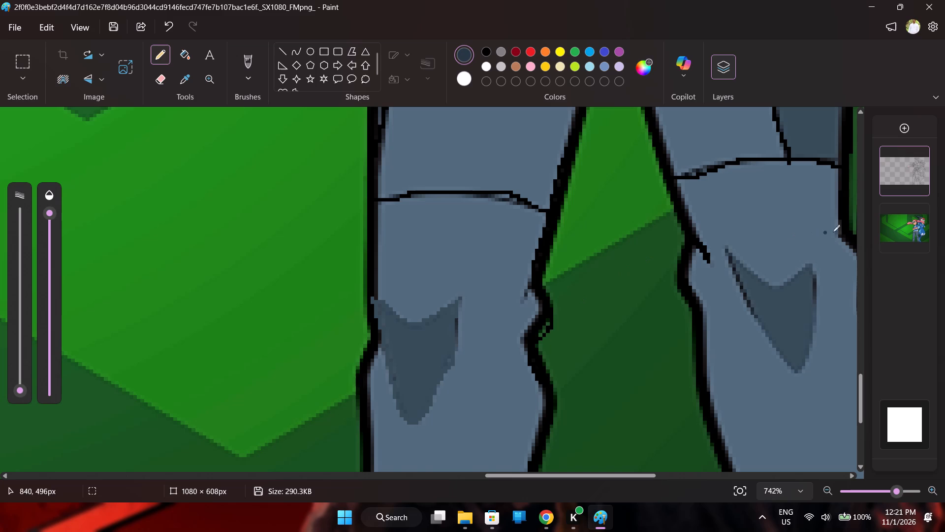
pyautogui.click(920, 212)
pyautogui.click(920, 212)
pyautogui.click(731, 250)
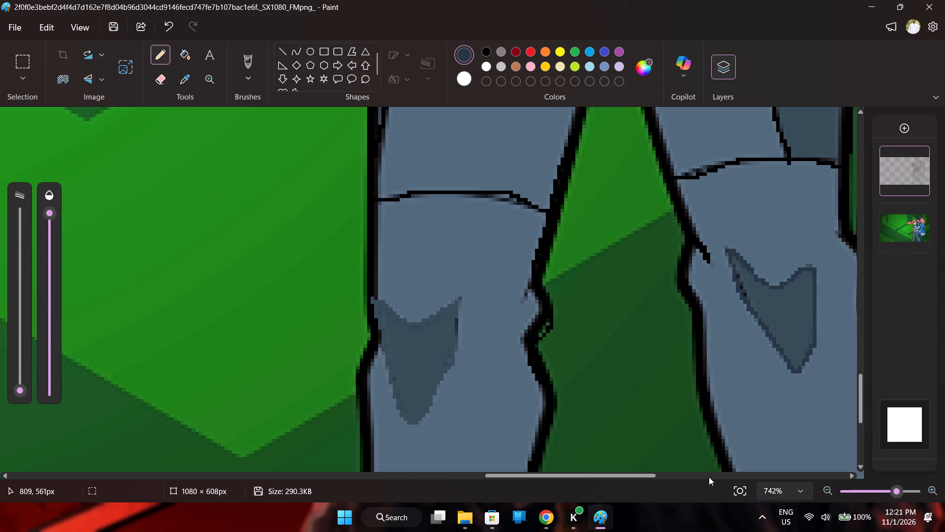
pyautogui.moveTo(628, 470); pyautogui.dragTo(671, 470)
pyautogui.moveTo(639, 474); pyautogui.dragTo(669, 477)
pyautogui.click(173, 28)
# Trace the shadow edge across the bottom of the right trouser leg, over the fold and up to the outer outline, in the darkest slate.
pyautogui.scroll(-3, 552, 258)
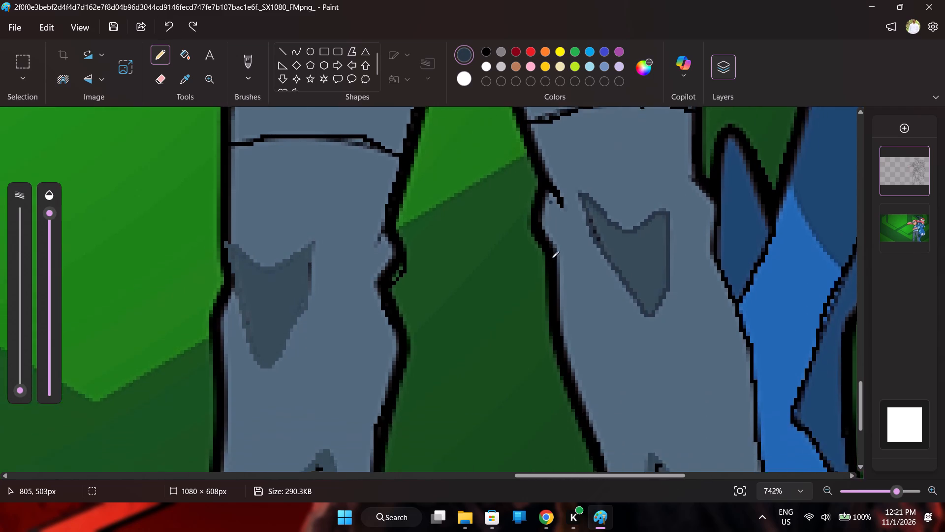
pyautogui.scroll(-4, 552, 258)
pyautogui.moveTo(608, 304); pyautogui.dragTo(617, 317)
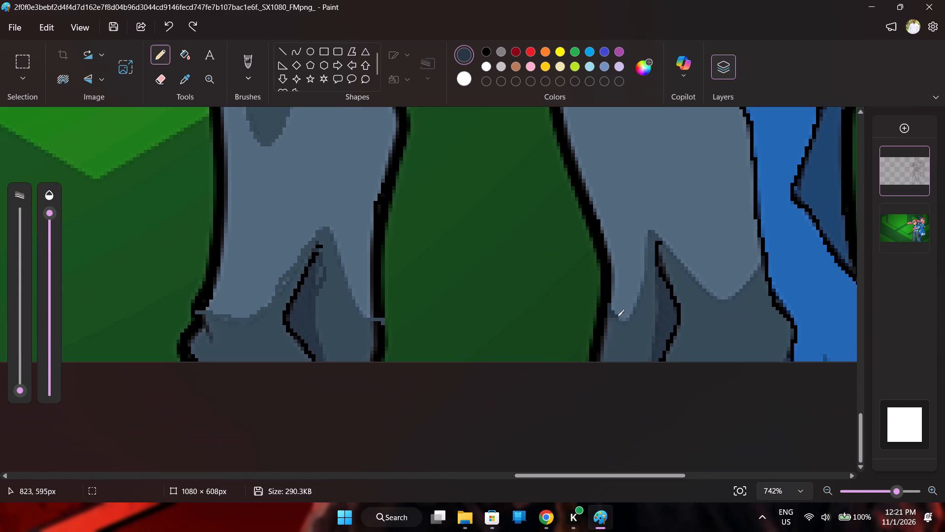
pyautogui.moveTo(617, 317); pyautogui.dragTo(692, 280)
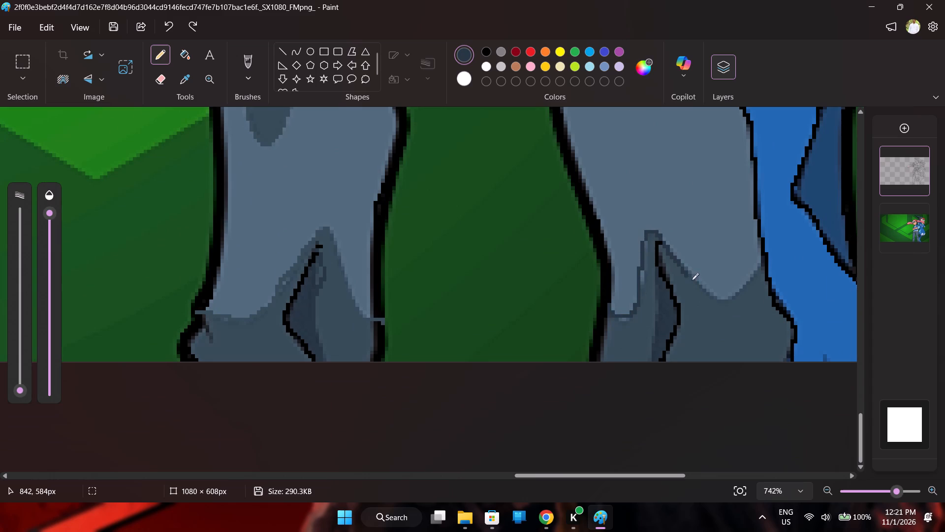
pyautogui.moveTo(692, 280); pyautogui.dragTo(763, 263)
# Trace the curved shadow edge above the right knee from the side seam to the outer outline in the same darkest slate.
pyautogui.moveTo(859, 420); pyautogui.dragTo(874, 350)
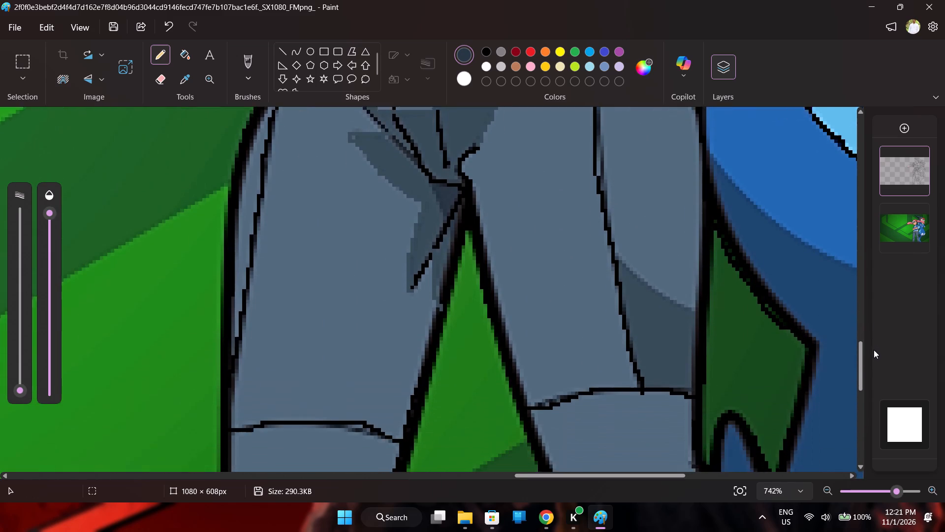
pyautogui.moveTo(874, 350); pyautogui.dragTo(874, 351)
pyautogui.moveTo(618, 233); pyautogui.dragTo(651, 261)
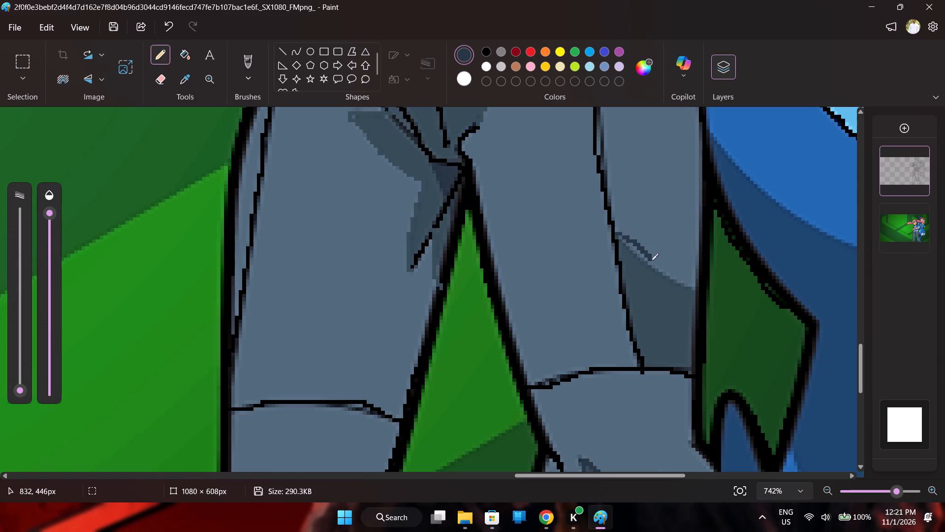
pyautogui.moveTo(651, 261); pyautogui.dragTo(701, 289)
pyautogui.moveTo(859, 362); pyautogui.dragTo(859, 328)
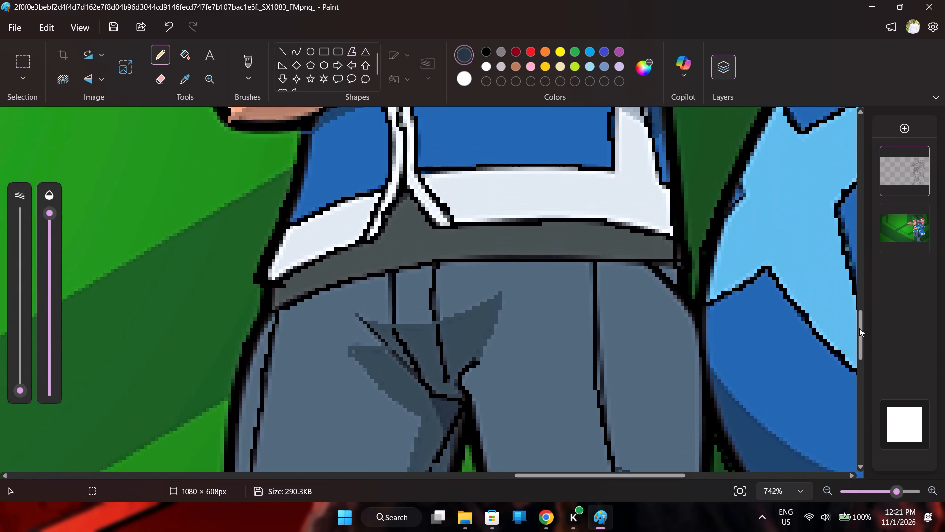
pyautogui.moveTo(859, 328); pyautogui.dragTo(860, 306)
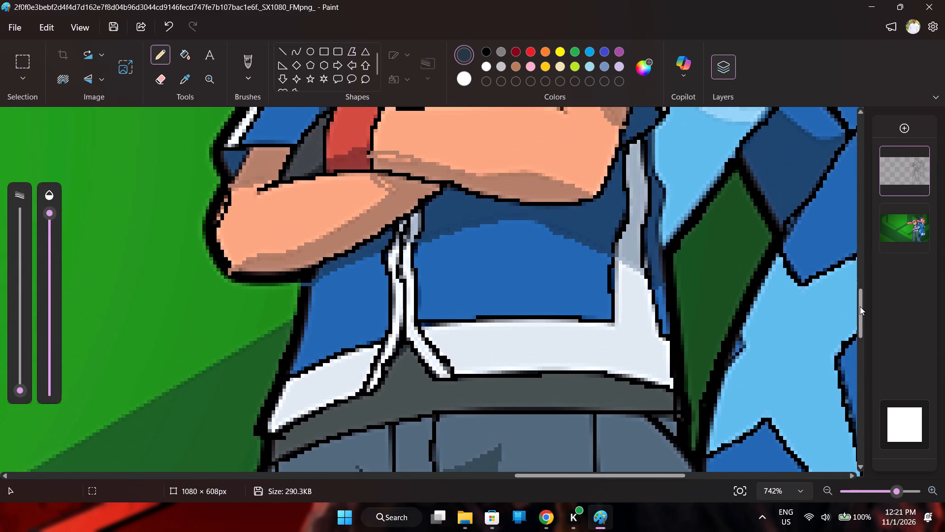
# Compare the whole line drawing with the reference picture by hiding and showing the picture layer to look for missing details.
pyautogui.moveTo(860, 306); pyautogui.dragTo(861, 265)
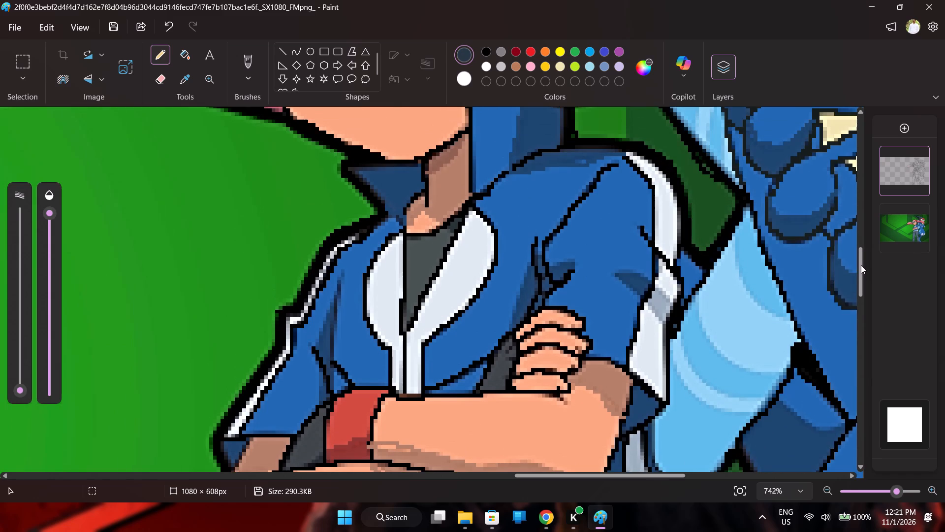
pyautogui.moveTo(861, 265); pyautogui.dragTo(861, 227)
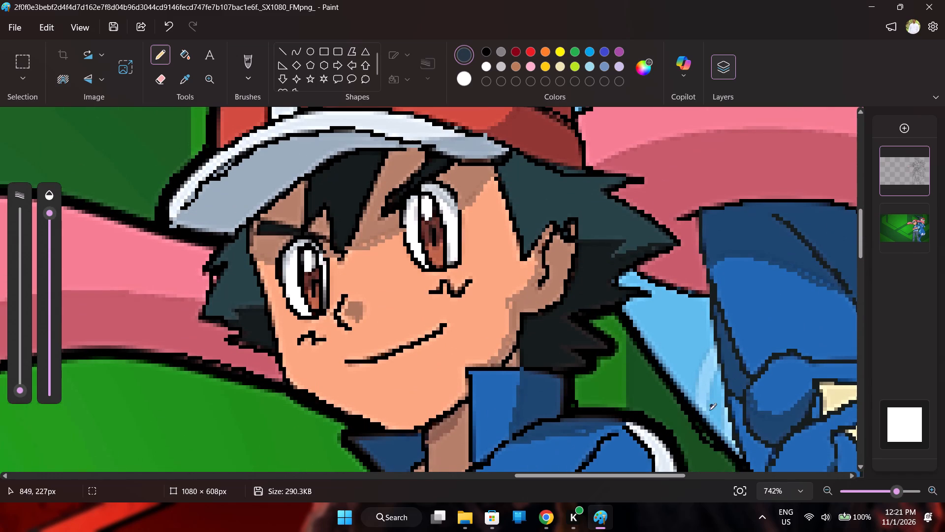
pyautogui.moveTo(894, 489); pyautogui.dragTo(857, 487)
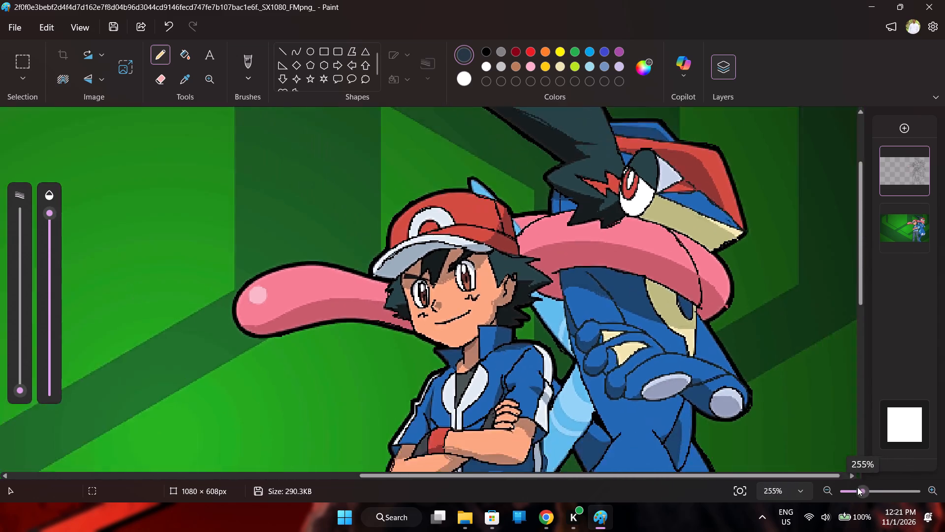
pyautogui.moveTo(857, 487); pyautogui.dragTo(849, 487)
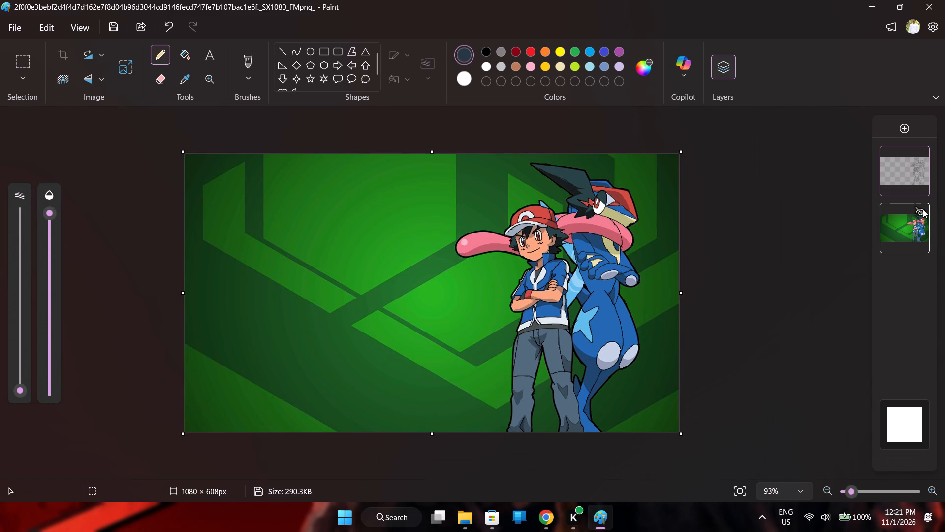
pyautogui.tripleClick(923, 209)
pyautogui.tripleClick(923, 209)
pyautogui.tripleClick(923, 209)
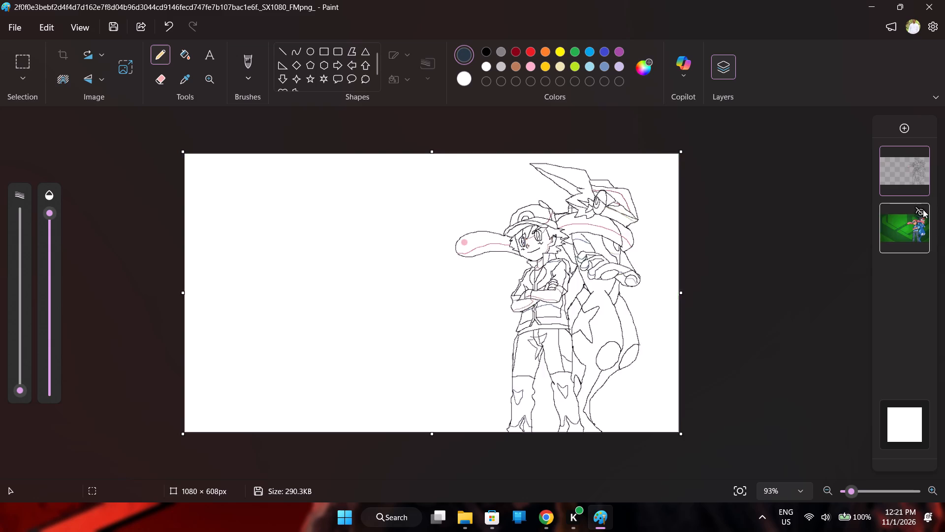
pyautogui.tripleClick(923, 209)
pyautogui.tripleClick(923, 209)
pyautogui.tripleClick(923, 209)
pyautogui.tripleClick(923, 209)
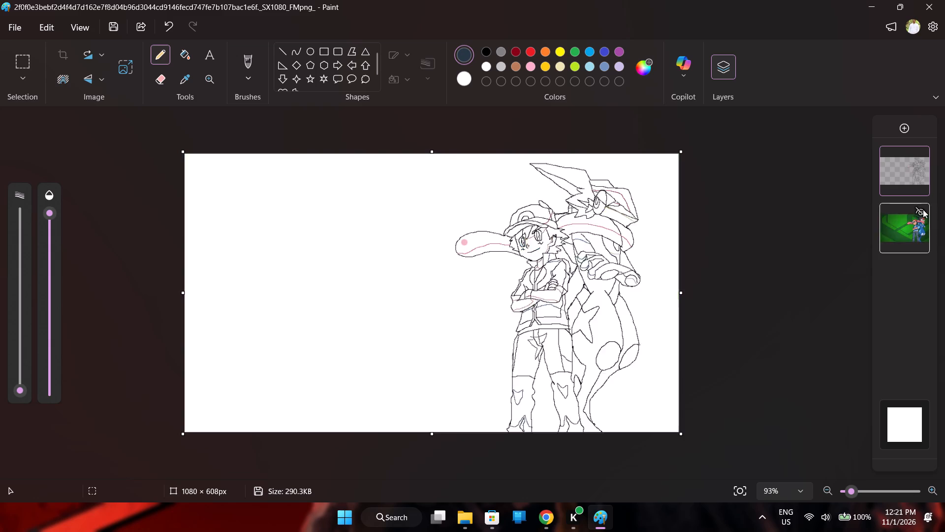
pyautogui.doubleClick(923, 209)
pyautogui.click(923, 209)
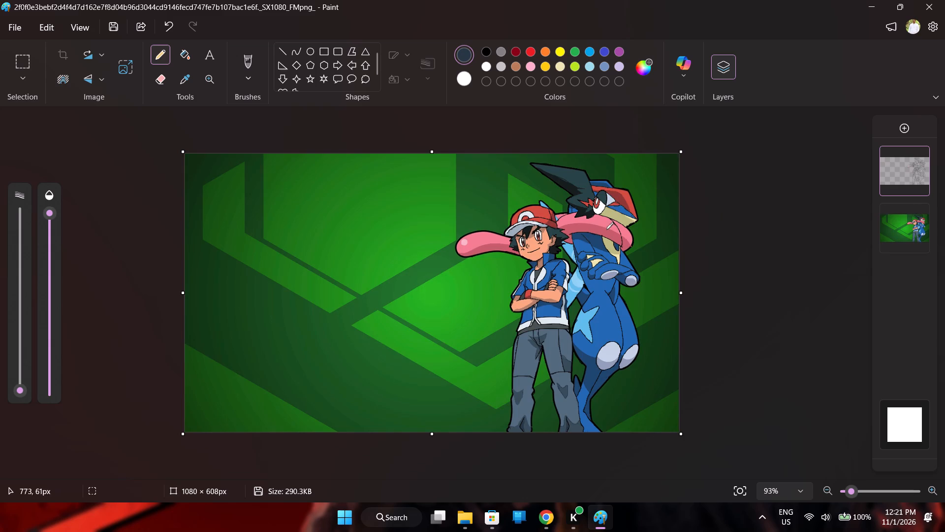
# Sample the dark blue from the frog's shaded chest and trace the shadow's lower edge across to the cream patch.
pyautogui.moveTo(851, 491); pyautogui.dragTo(873, 489)
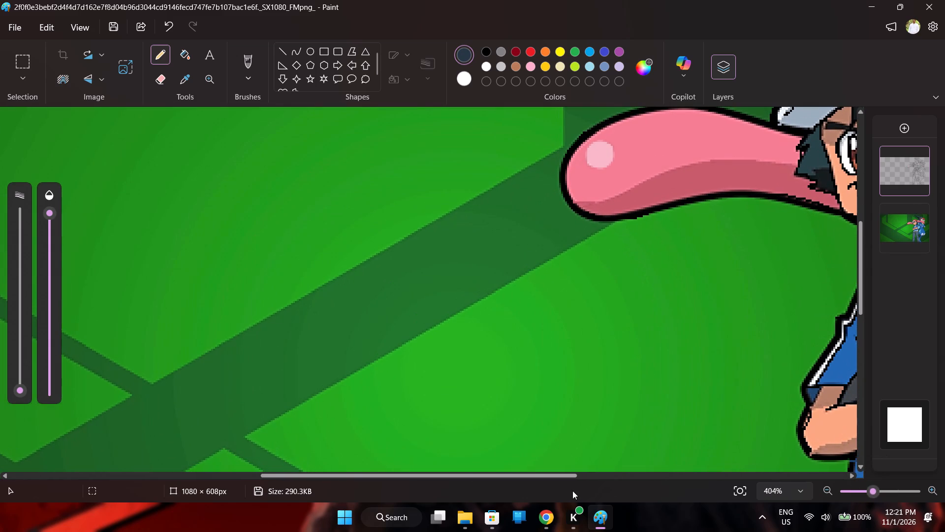
pyautogui.moveTo(558, 479); pyautogui.dragTo(622, 479)
pyautogui.moveTo(561, 476); pyautogui.dragTo(794, 476)
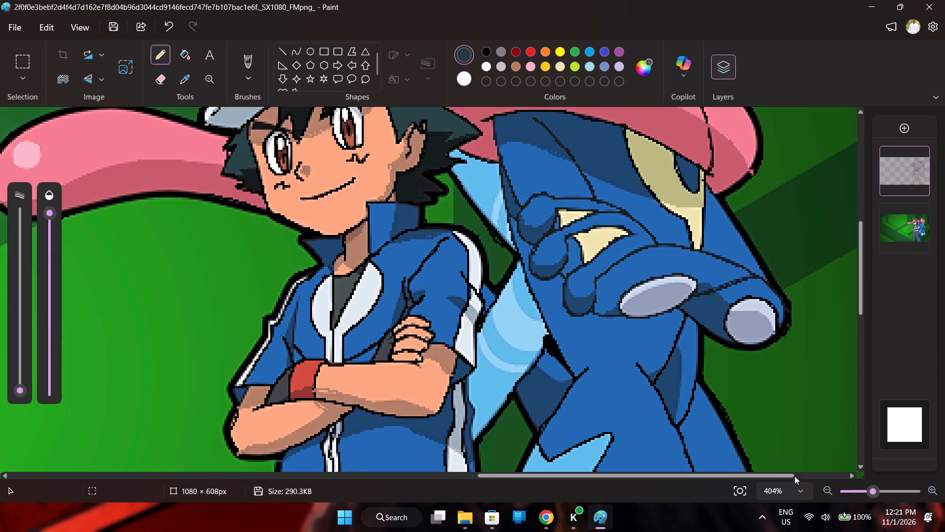
pyautogui.moveTo(794, 476); pyautogui.dragTo(887, 475)
pyautogui.scroll(3, 606, 342)
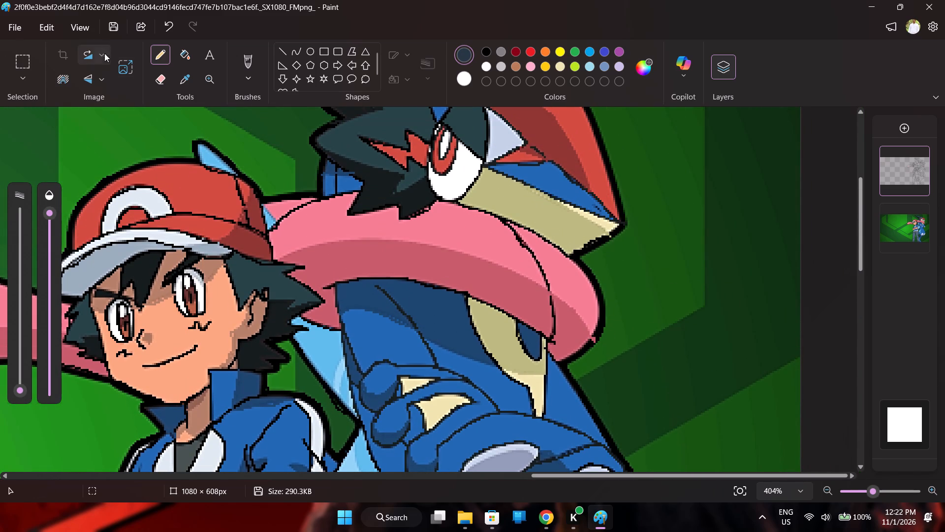
pyautogui.click(184, 78)
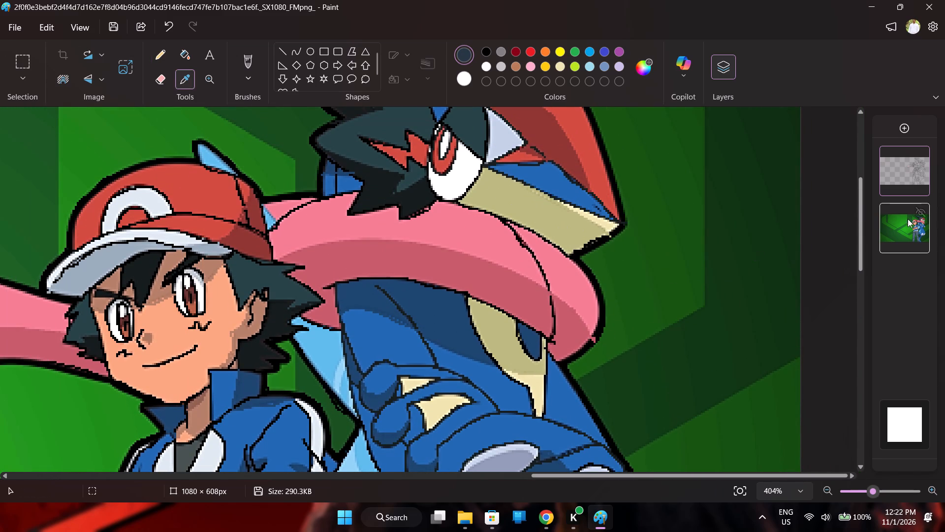
pyautogui.click(921, 211)
pyautogui.click(921, 211)
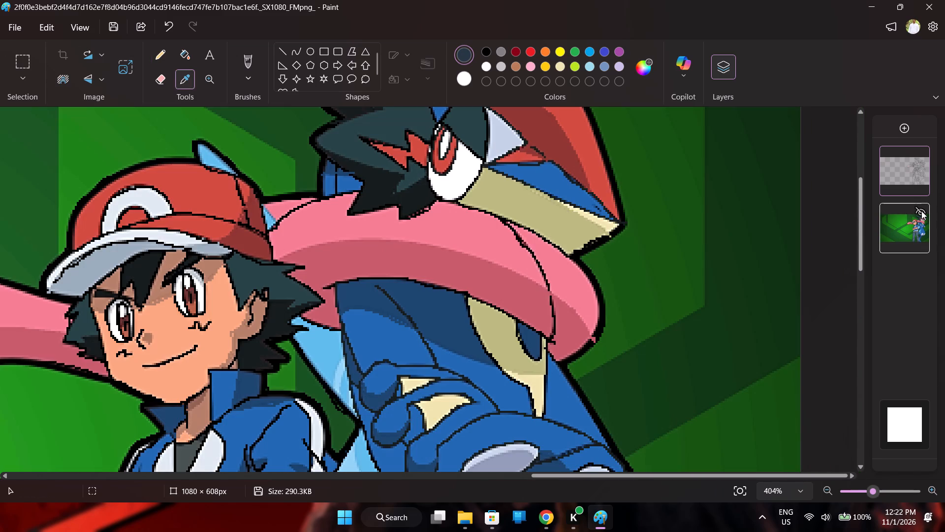
pyautogui.click(921, 211)
pyautogui.click(921, 211)
pyautogui.click(921, 211)
pyautogui.click(921, 211)
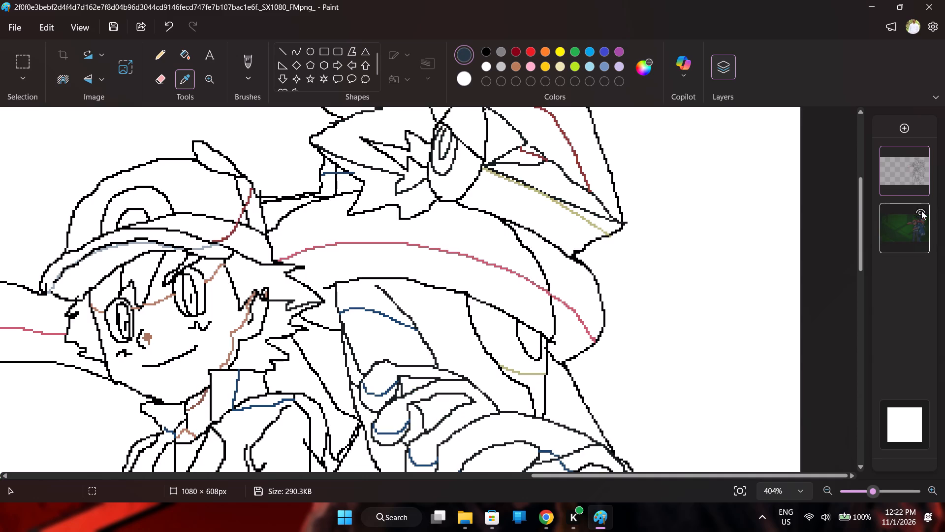
pyautogui.click(452, 329)
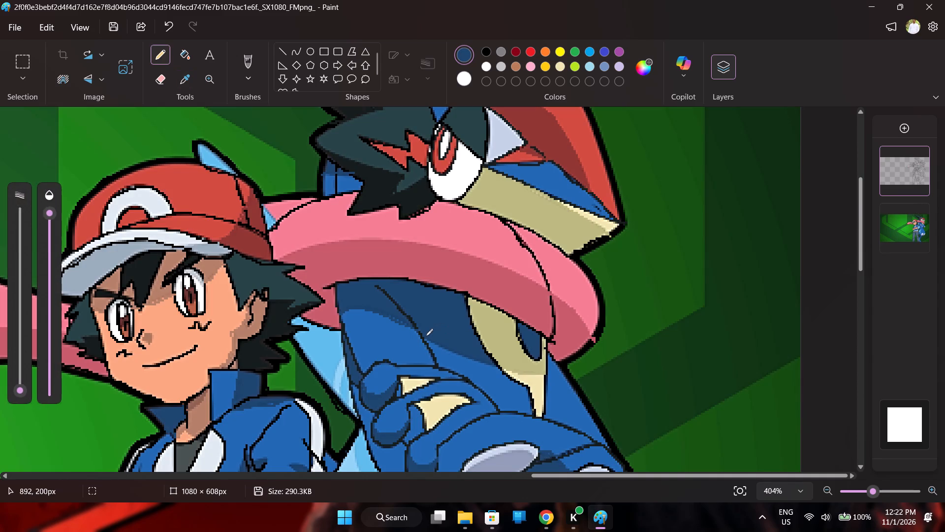
pyautogui.moveTo(421, 336); pyautogui.dragTo(444, 350)
pyautogui.moveTo(444, 350); pyautogui.dragTo(499, 367)
# Trace the shadow edges on the frog's side below its outstretched hand and along the far finger in the same dark blue.
pyautogui.scroll(-3, 486, 354)
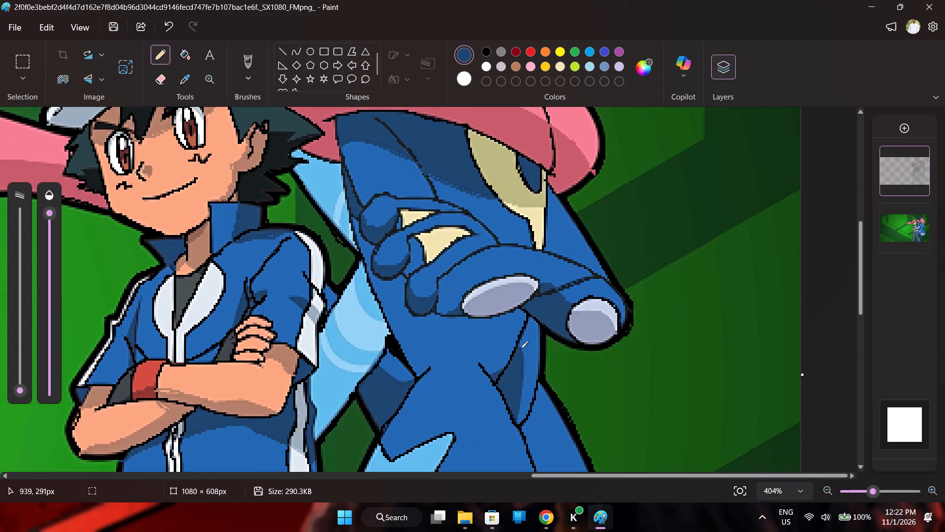
pyautogui.moveTo(517, 347); pyautogui.dragTo(524, 368)
pyautogui.moveTo(524, 368); pyautogui.dragTo(515, 421)
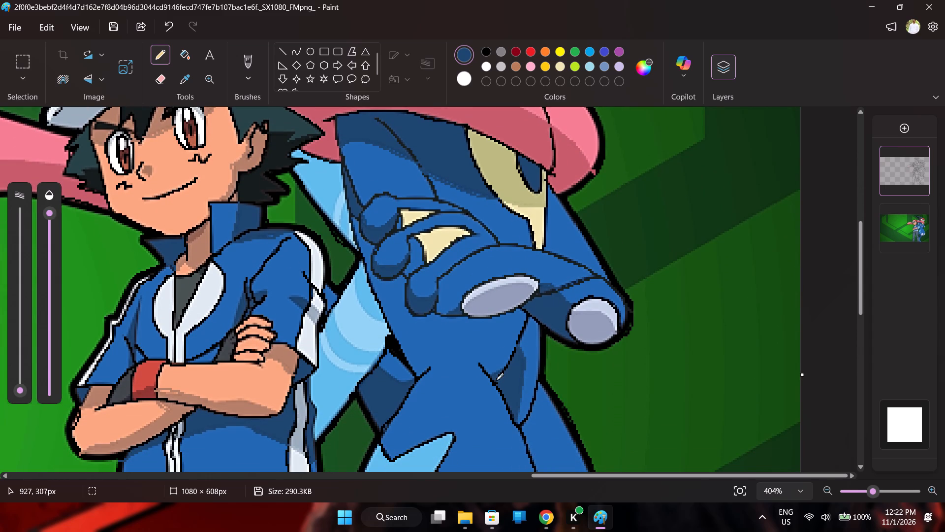
pyautogui.moveTo(488, 375); pyautogui.dragTo(506, 367)
pyautogui.moveTo(540, 282); pyautogui.dragTo(548, 282)
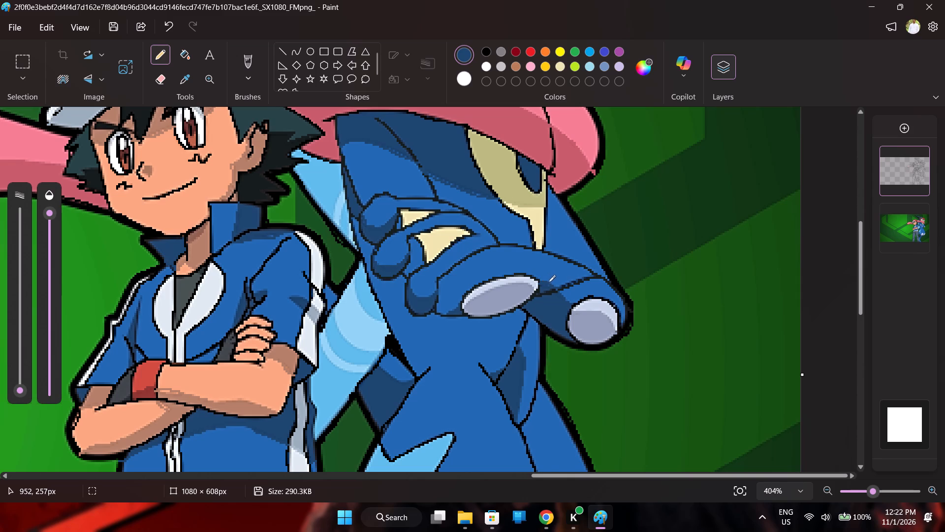
pyautogui.moveTo(548, 282); pyautogui.dragTo(576, 306)
# Sample the greyish lavender from the frog's fingertip and trace the shadow edges on both large round fingertips.
pyautogui.click(190, 83)
pyautogui.scroll(-1, 630, 368)
pyautogui.click(520, 247)
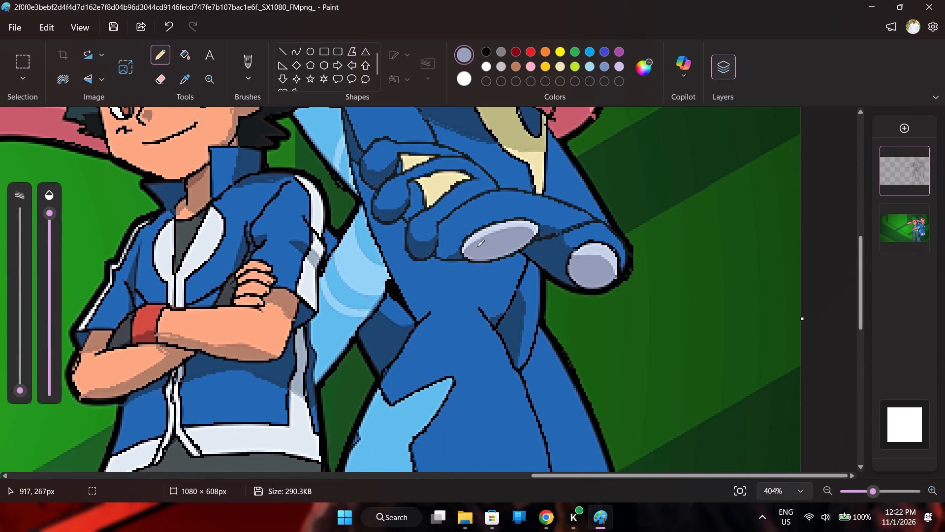
pyautogui.moveTo(463, 254); pyautogui.dragTo(466, 254)
pyautogui.moveTo(466, 254); pyautogui.dragTo(525, 229)
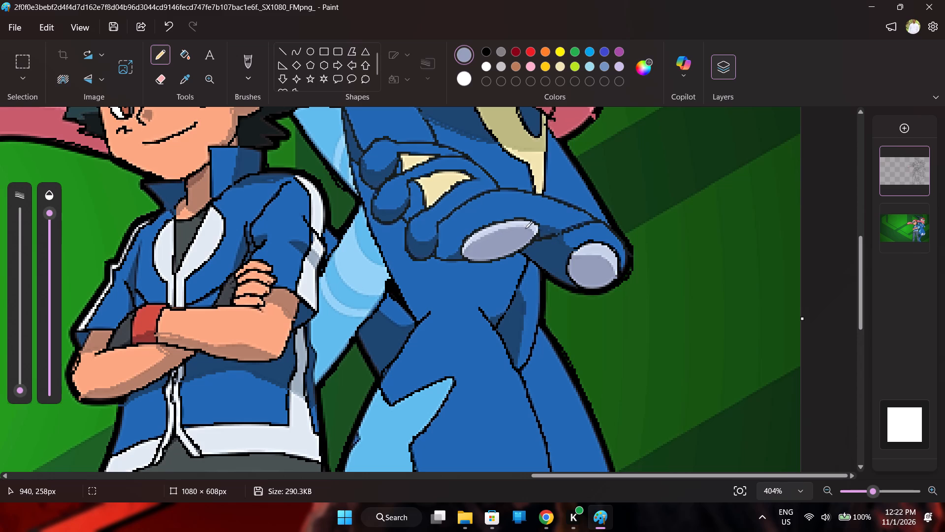
pyautogui.moveTo(525, 229); pyautogui.dragTo(535, 236)
pyautogui.moveTo(570, 255); pyautogui.dragTo(589, 255)
pyautogui.moveTo(589, 255); pyautogui.dragTo(617, 278)
# Sample the light blue between the boy and the frog and trace the upper and lower curved edges of its wide pale band.
pyautogui.scroll(-2, 526, 278)
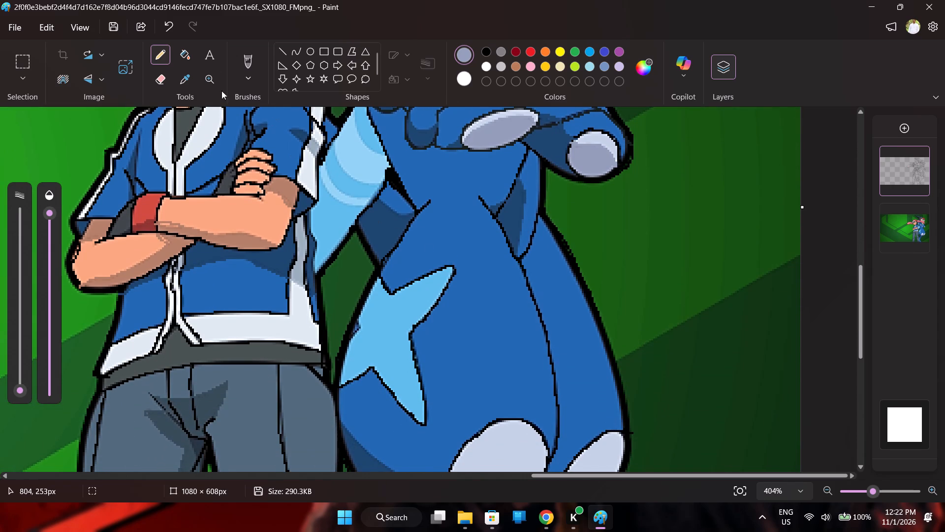
pyautogui.click(186, 80)
pyautogui.scroll(2, 362, 159)
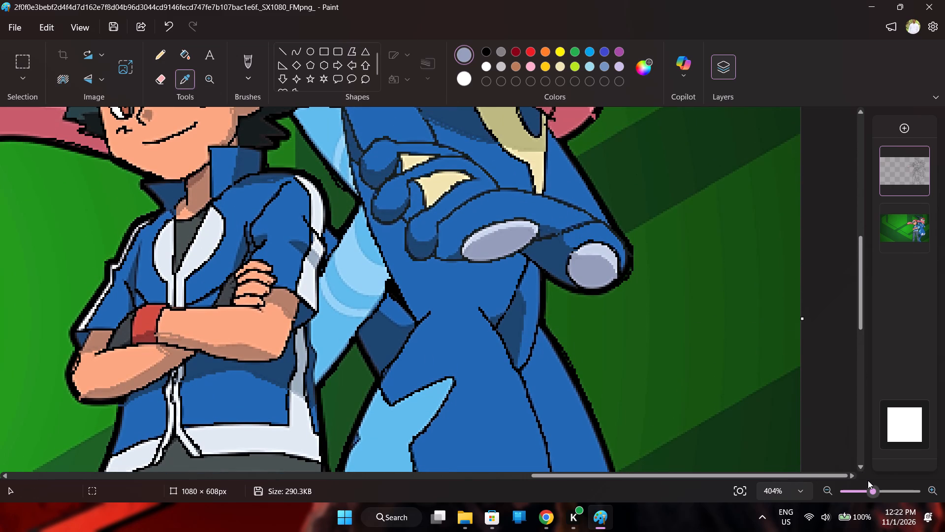
pyautogui.moveTo(875, 492); pyautogui.dragTo(900, 491)
pyautogui.scroll(2, 331, 268)
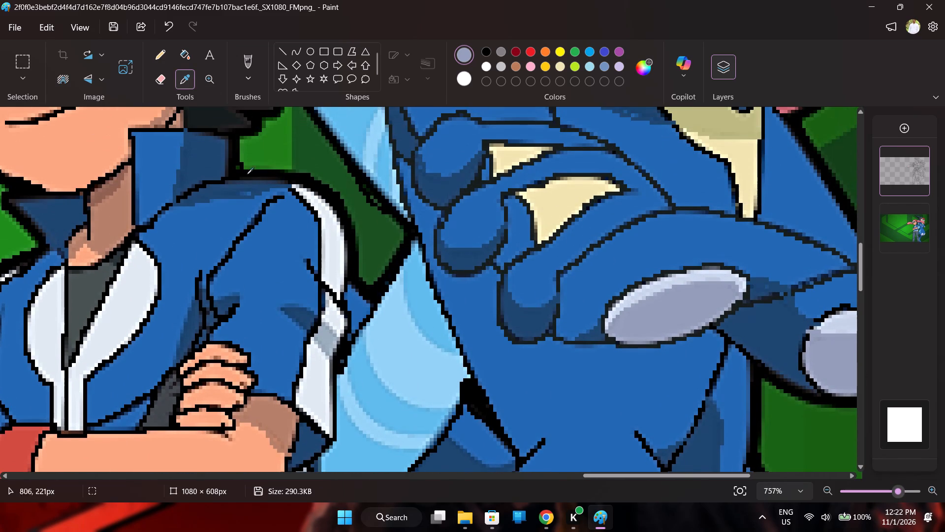
pyautogui.click(413, 280)
pyautogui.moveTo(405, 257); pyautogui.dragTo(406, 268)
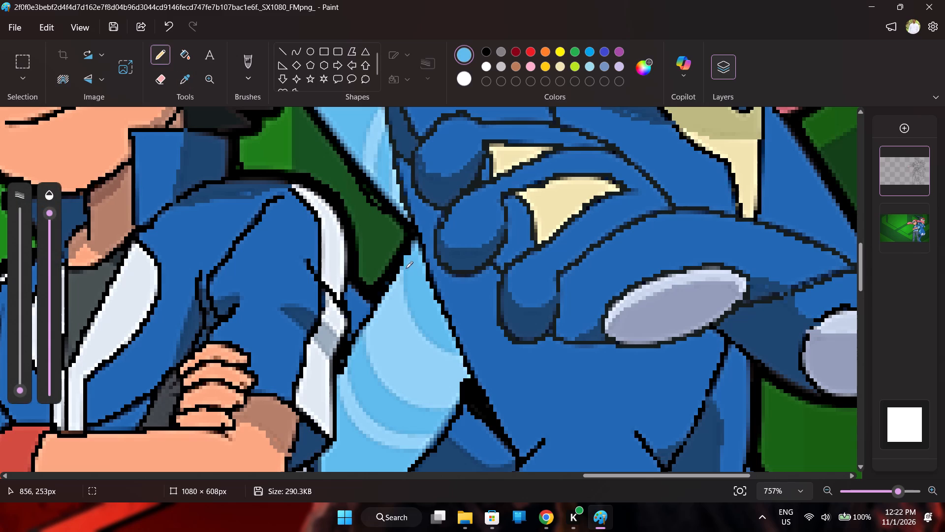
pyautogui.moveTo(406, 268); pyautogui.dragTo(458, 353)
pyautogui.moveTo(458, 353); pyautogui.dragTo(466, 355)
pyautogui.moveTo(369, 317); pyautogui.dragTo(370, 343)
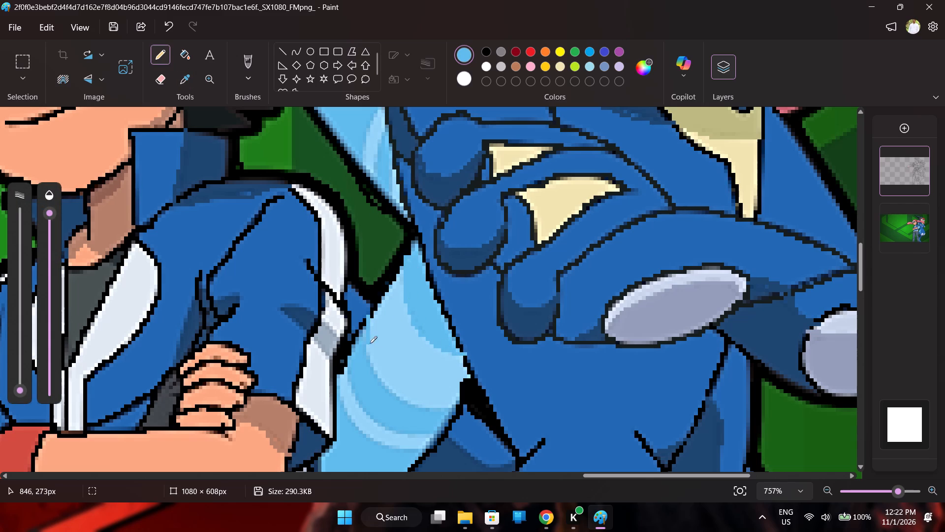
pyautogui.moveTo(370, 343); pyautogui.dragTo(451, 409)
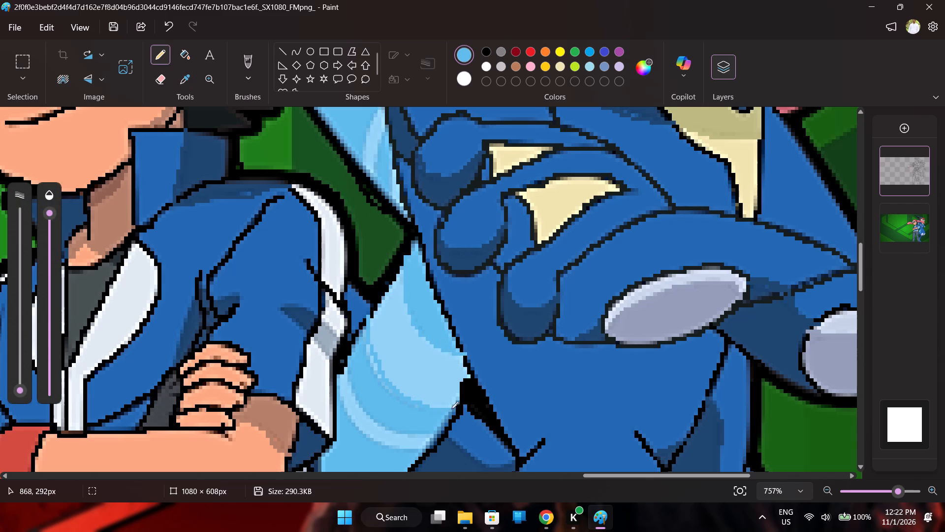
pyautogui.moveTo(451, 409); pyautogui.dragTo(448, 406)
# Trace the upper edge of the narrow lower pale band between the boy and the frog in the same light blue.
pyautogui.moveTo(347, 365); pyautogui.dragTo(367, 413)
pyautogui.moveTo(367, 413); pyautogui.dragTo(442, 436)
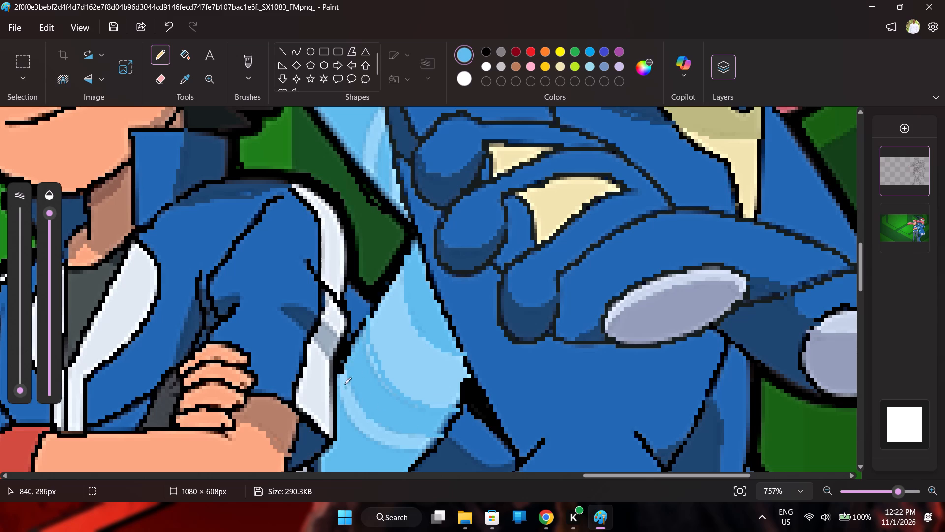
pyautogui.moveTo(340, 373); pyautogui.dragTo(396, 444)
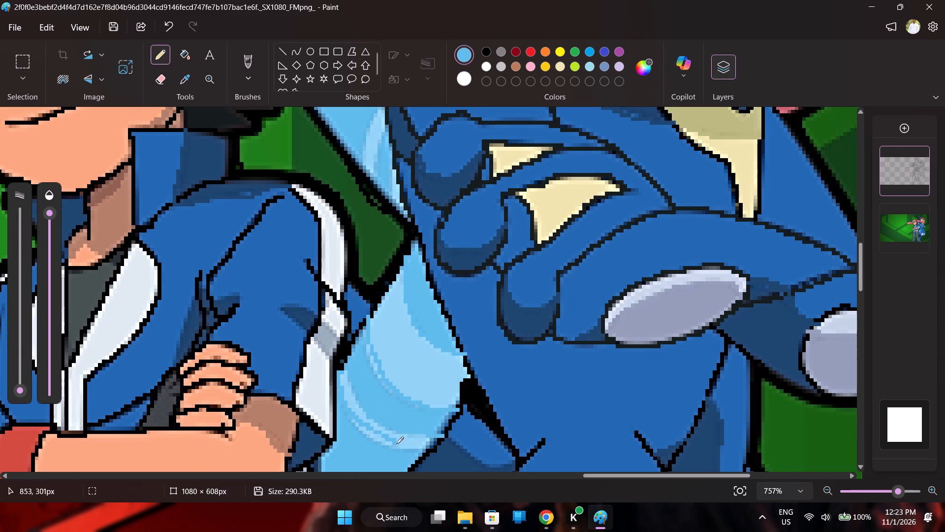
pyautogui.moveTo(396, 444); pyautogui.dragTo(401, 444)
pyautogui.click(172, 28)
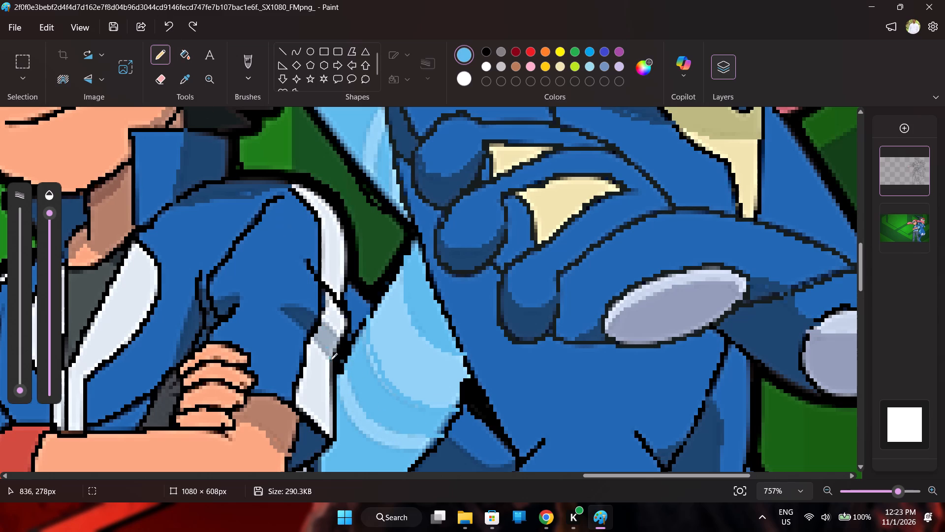
# Trace the lower curved edge of the narrow lower pale band in the same light blue.
pyautogui.moveTo(340, 371); pyautogui.dragTo(366, 433)
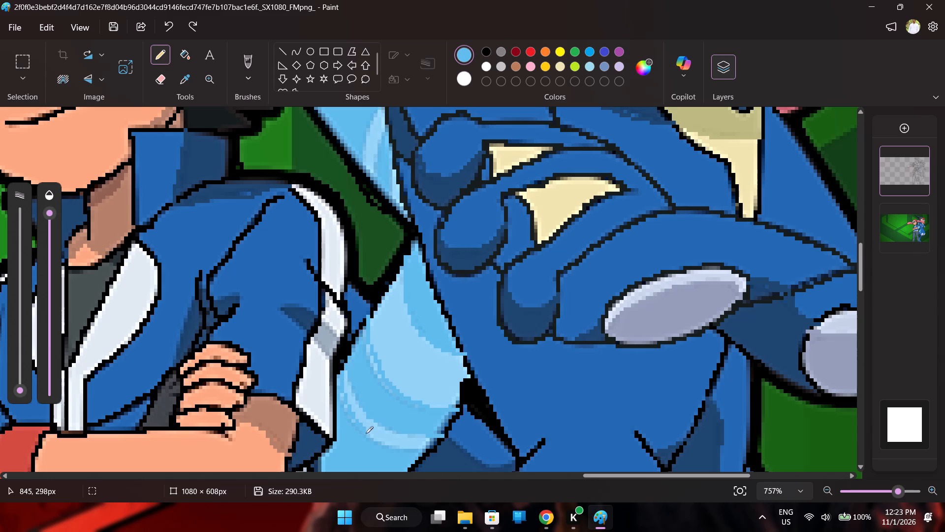
pyautogui.moveTo(366, 433); pyautogui.dragTo(430, 455)
# Sample the dark green behind the boy's shoulder and trace the vertical boundary between the bright and dark green background up toward his hair.
pyautogui.click(185, 72)
pyautogui.click(314, 162)
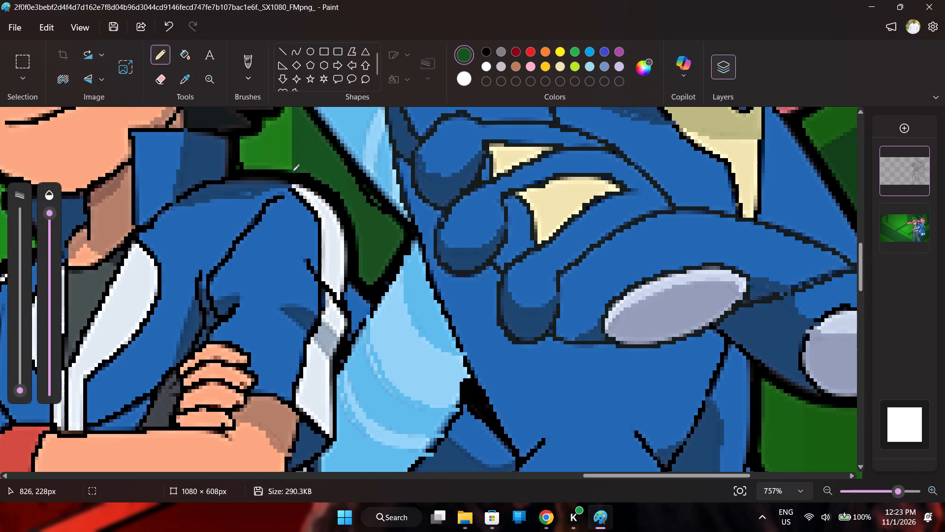
pyautogui.moveTo(292, 171); pyautogui.dragTo(293, 105)
pyautogui.scroll(2, 293, 105)
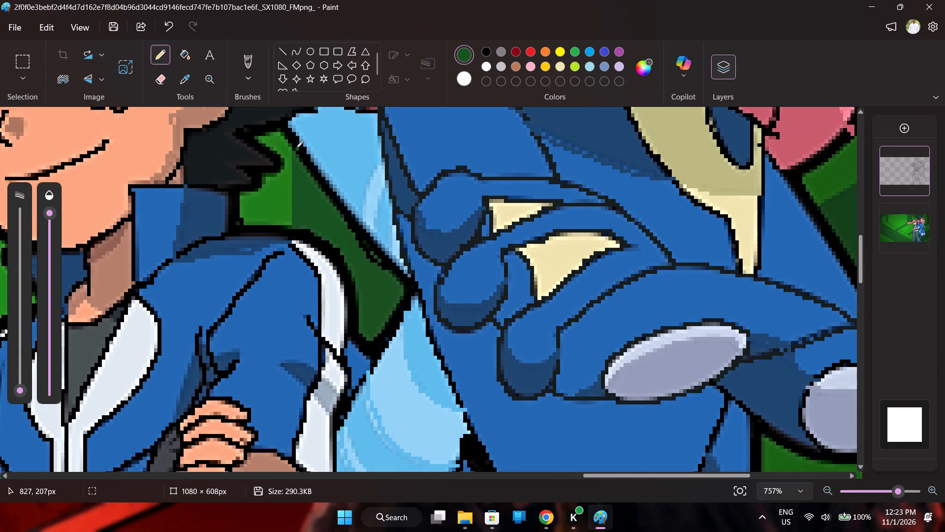
pyautogui.moveTo(296, 148); pyautogui.dragTo(295, 181)
pyautogui.scroll(-2, 285, 201)
pyautogui.scroll(1, 291, 200)
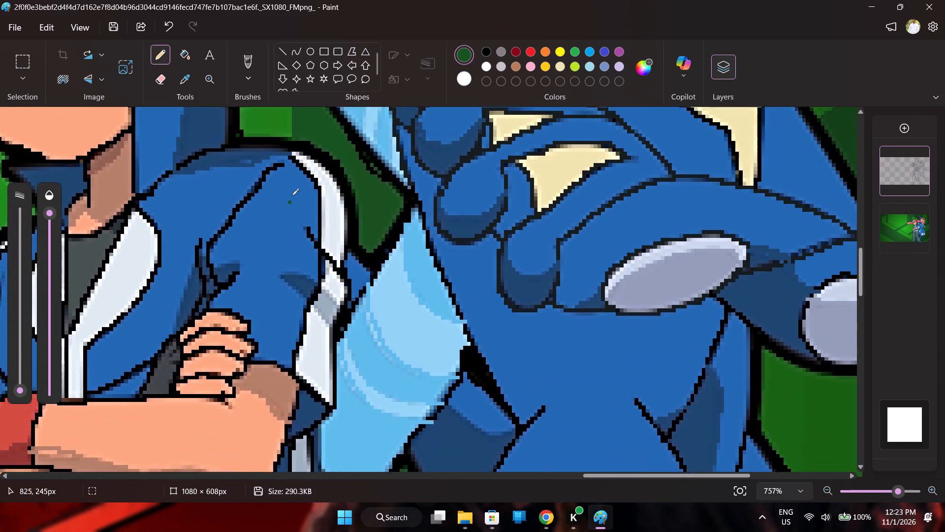
pyautogui.scroll(1, 292, 196)
# Sample the light blue of the shape beside the frog's upper fingers and trace the curved edges of its pale highlights.
pyautogui.click(186, 77)
pyautogui.click(321, 143)
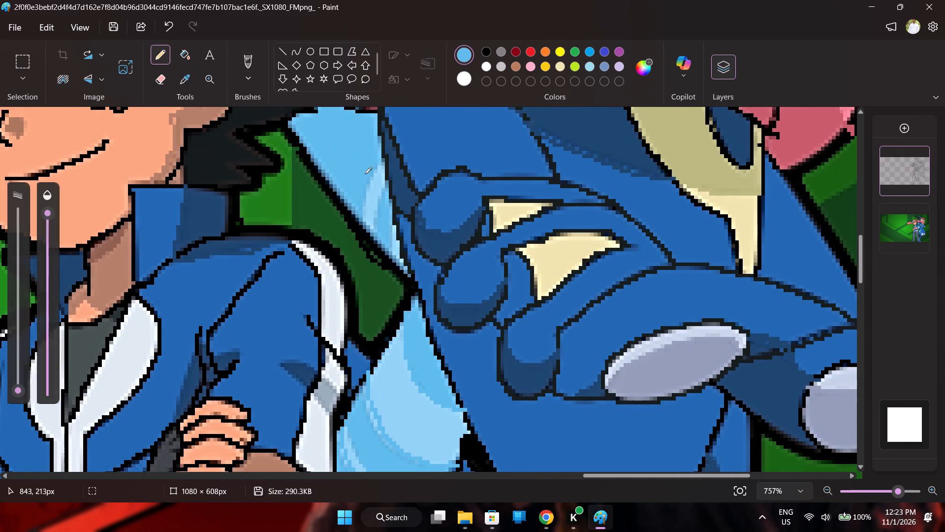
pyautogui.moveTo(386, 162); pyautogui.dragTo(356, 233)
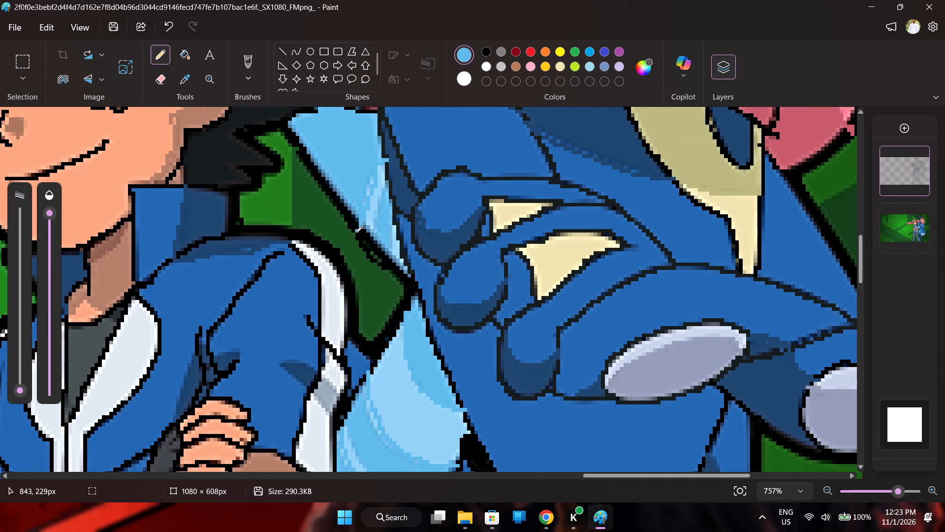
pyautogui.moveTo(356, 233); pyautogui.dragTo(356, 233)
pyautogui.moveTo(388, 184); pyautogui.dragTo(376, 230)
pyautogui.moveTo(376, 230); pyautogui.dragTo(372, 251)
pyautogui.moveTo(390, 215); pyautogui.dragTo(390, 246)
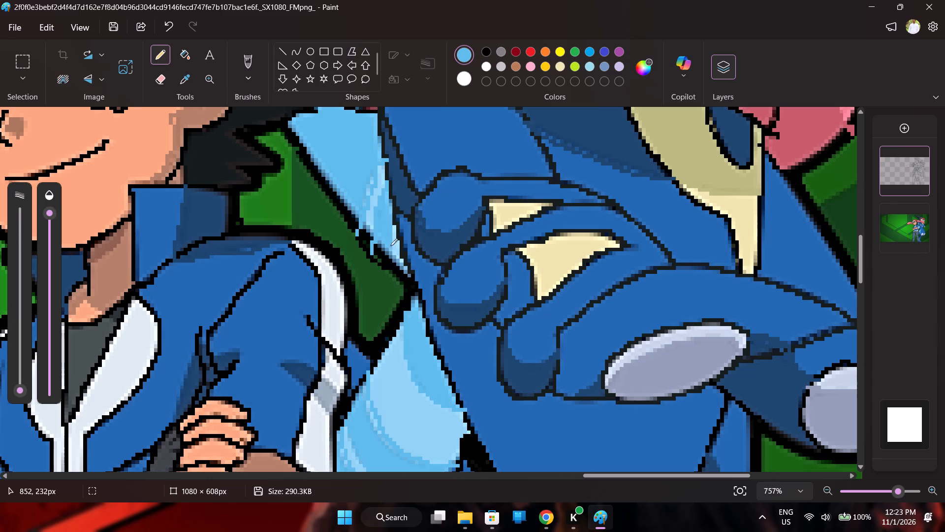
pyautogui.moveTo(390, 246); pyautogui.dragTo(386, 266)
# Hide the original picture layer briefly to check the traced lines, and show it again.
pyautogui.scroll(-4, 488, 234)
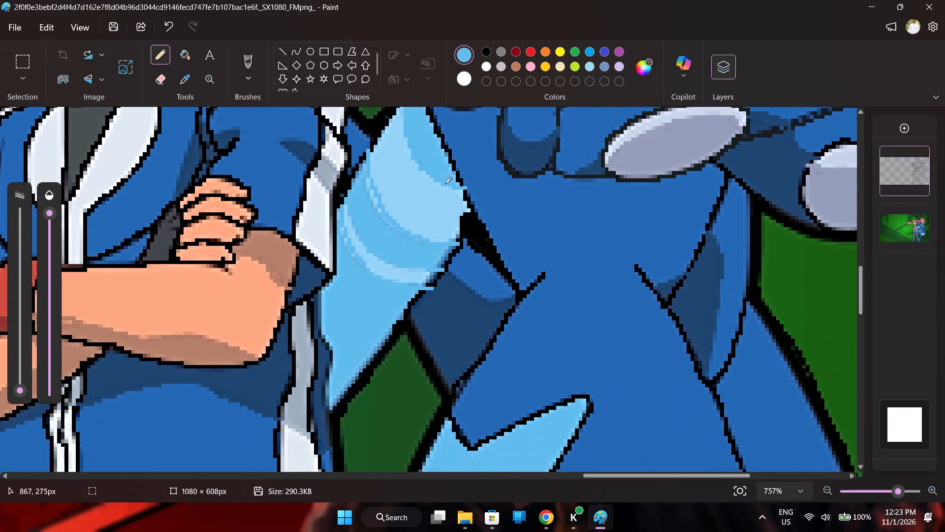
pyautogui.scroll(-4, 448, 171)
pyautogui.scroll(2, 449, 171)
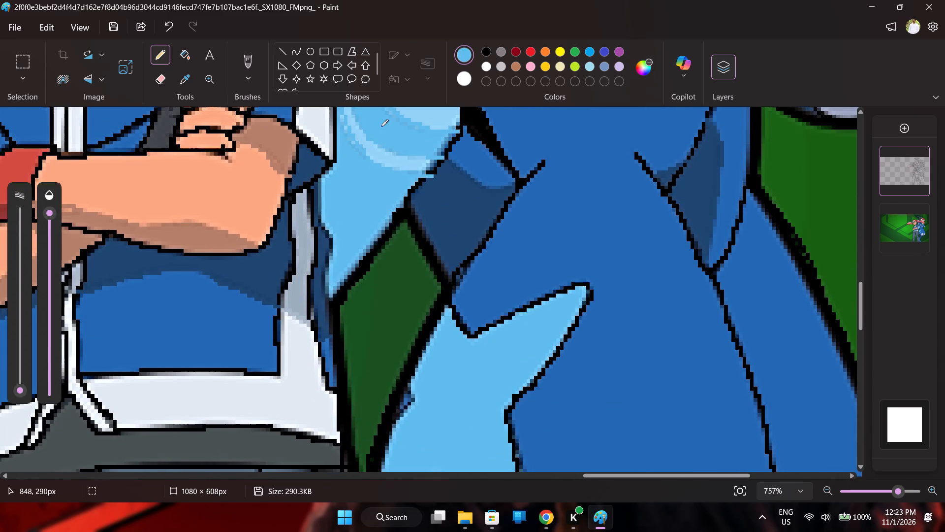
pyautogui.click(924, 208)
pyautogui.click(923, 208)
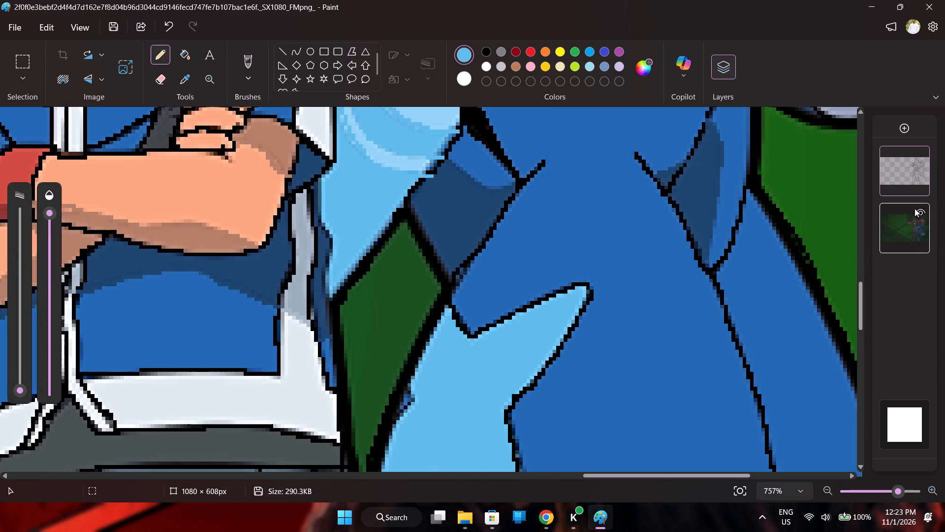
# Sample the dark blue beside the frog's waist and trace the shadow edge on the small blue area below the pale bands.
pyautogui.click(176, 78)
pyautogui.click(459, 204)
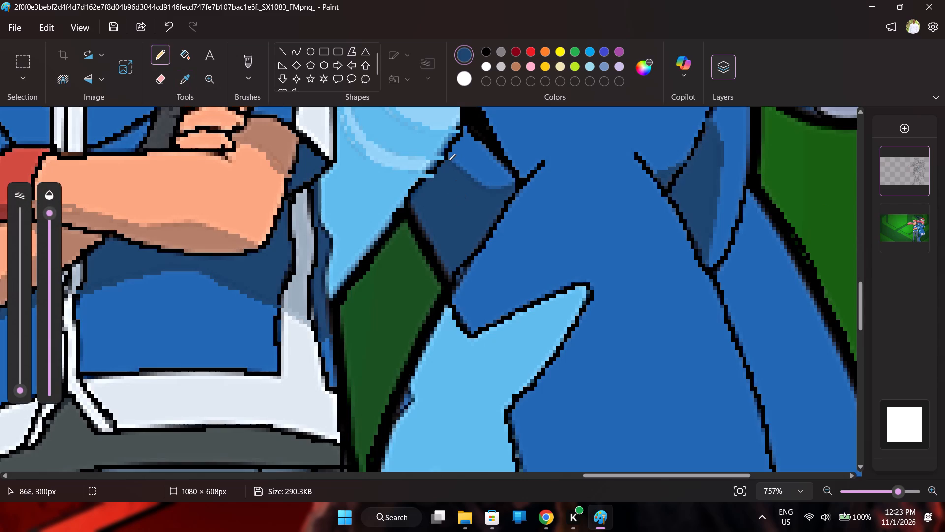
pyautogui.moveTo(448, 161); pyautogui.dragTo(516, 182)
pyautogui.moveTo(453, 161); pyautogui.dragTo(446, 158)
# Sample the dark blue from the frog's thigh and trace its shadow edge to the large pale oval and across the gap between both ovals.
pyautogui.scroll(-2, 457, 185)
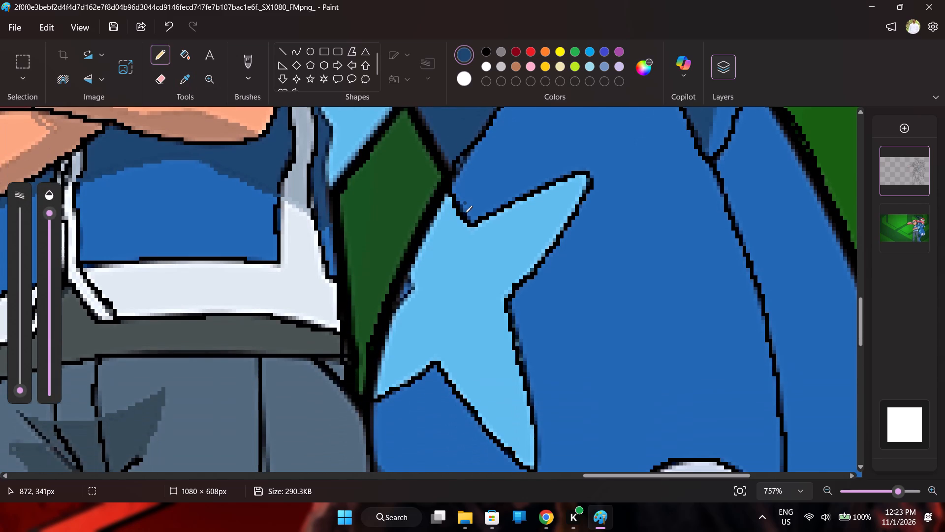
pyautogui.scroll(-6, 465, 213)
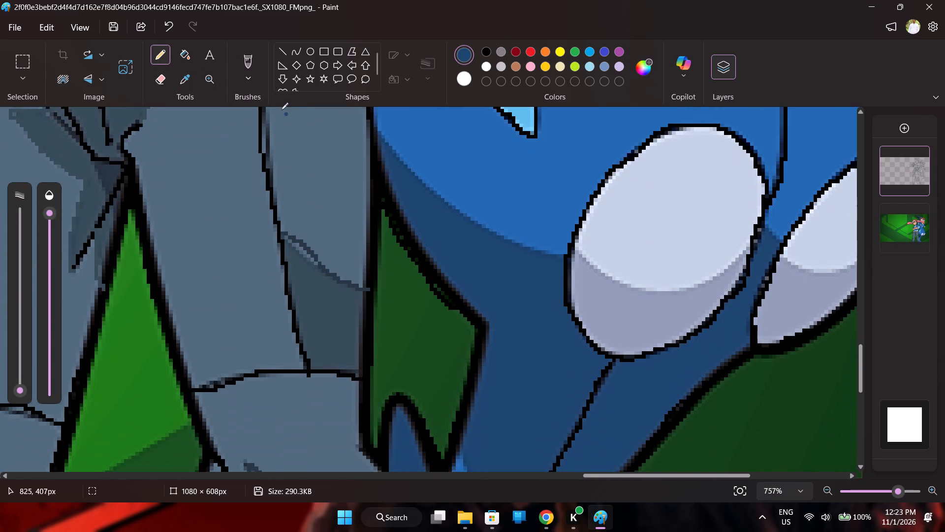
pyautogui.click(189, 75)
pyautogui.click(441, 213)
pyautogui.moveTo(373, 121); pyautogui.dragTo(523, 247)
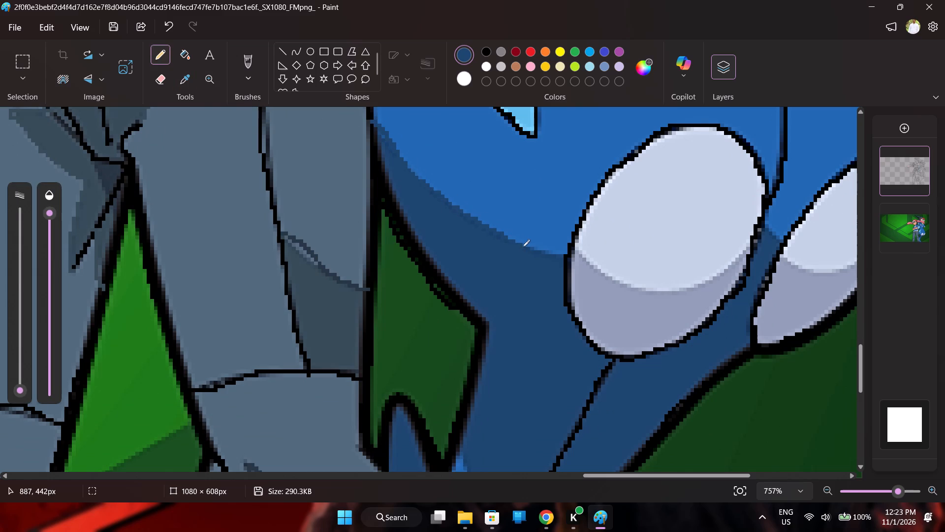
pyautogui.moveTo(523, 247); pyautogui.dragTo(568, 259)
pyautogui.moveTo(761, 223); pyautogui.dragTo(786, 241)
# Trace the curved shadow edge on the frog's lower leg, above its brighter blue area, in the same dark blue.
pyautogui.scroll(-3, 611, 300)
pyautogui.scroll(-1, 545, 310)
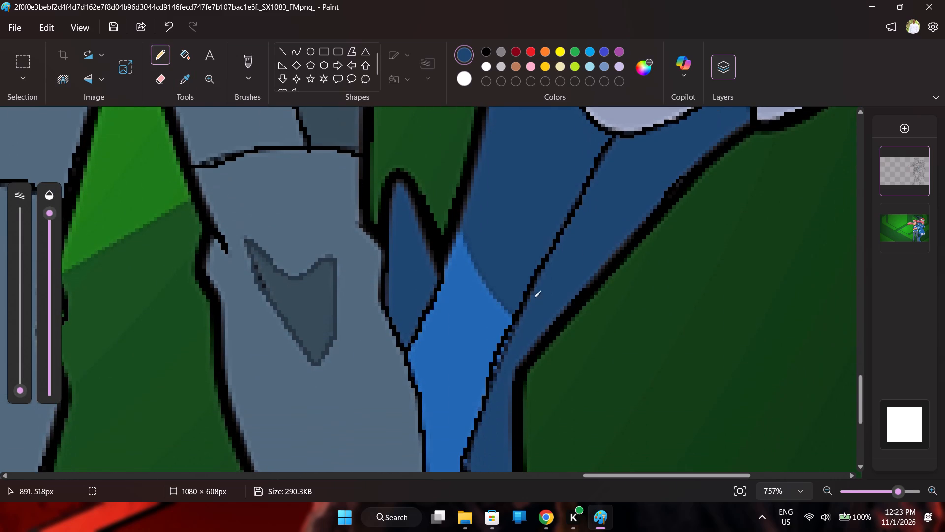
pyautogui.moveTo(463, 214); pyautogui.dragTo(513, 318)
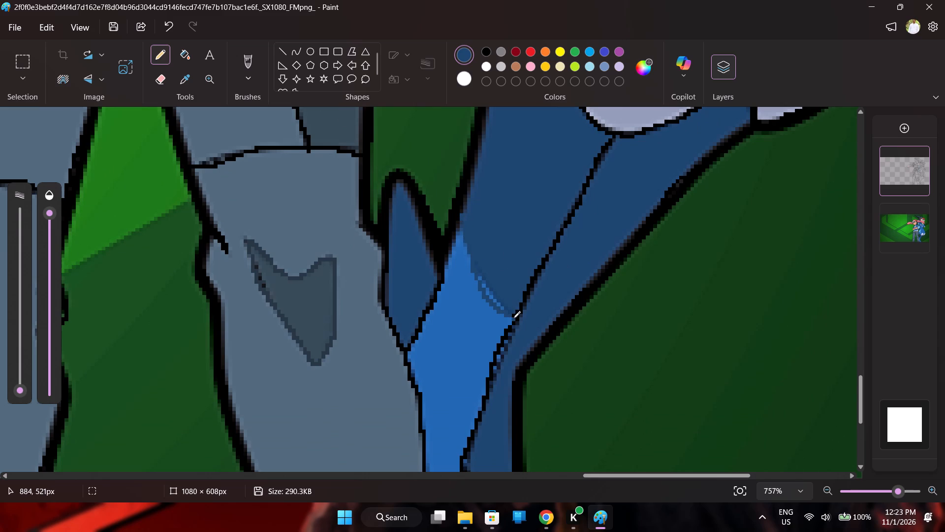
pyautogui.moveTo(513, 318); pyautogui.dragTo(517, 319)
# Sample the greyish lavender from the smaller pale oval on the frog's leg, check the tracing without the picture, and trace the oval's shadow edge.
pyautogui.scroll(-5, 517, 319)
pyautogui.scroll(5, 517, 319)
pyautogui.moveTo(685, 474); pyautogui.dragTo(749, 475)
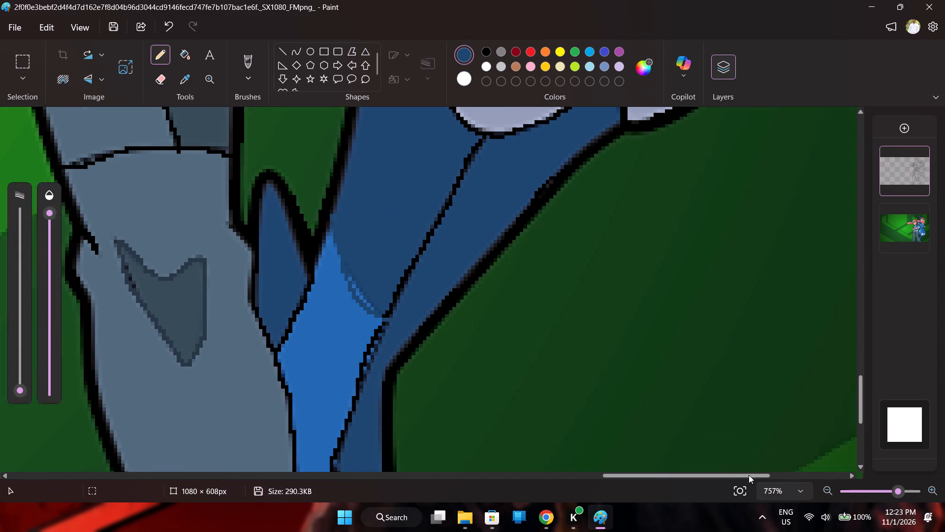
pyautogui.moveTo(749, 475); pyautogui.dragTo(755, 479)
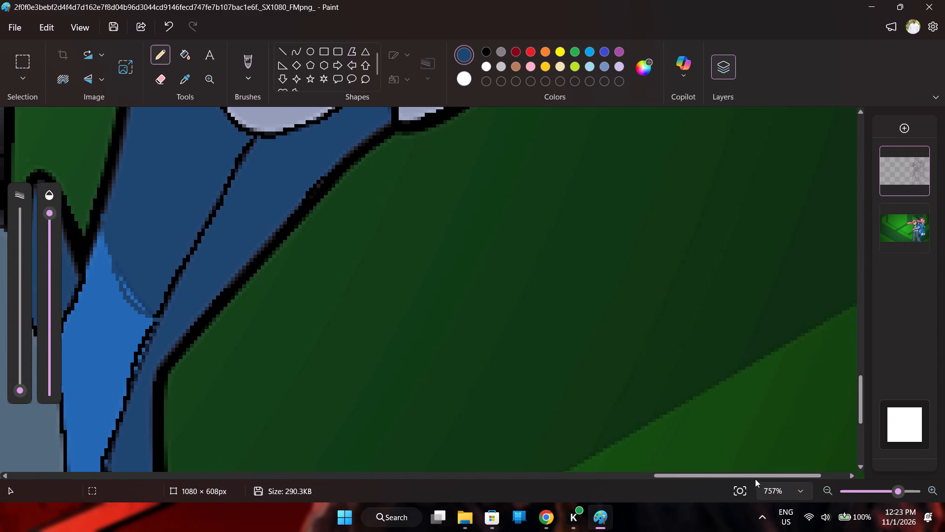
pyautogui.moveTo(755, 479); pyautogui.dragTo(761, 479)
pyautogui.scroll(3, 753, 419)
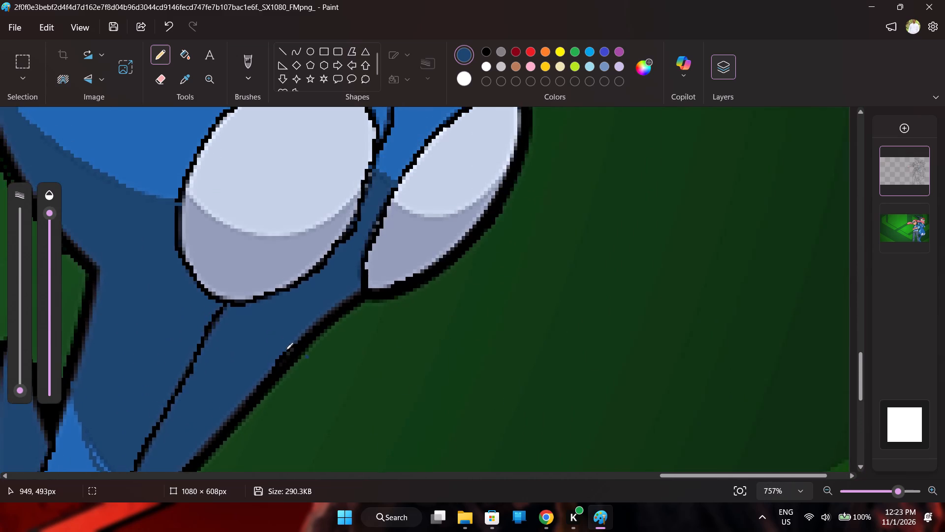
pyautogui.scroll(2, 286, 347)
pyautogui.click(184, 75)
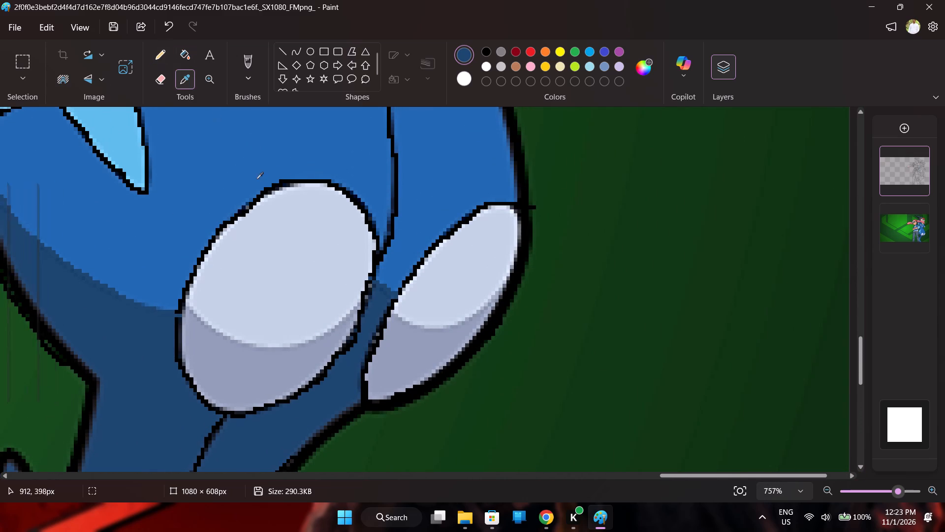
pyautogui.click(406, 355)
pyautogui.doubleClick(922, 212)
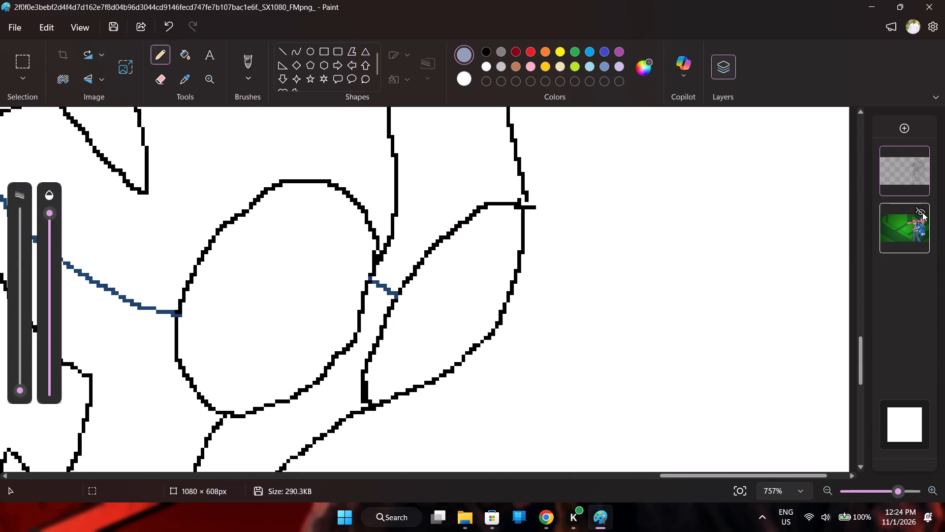
pyautogui.moveTo(392, 311); pyautogui.dragTo(420, 324)
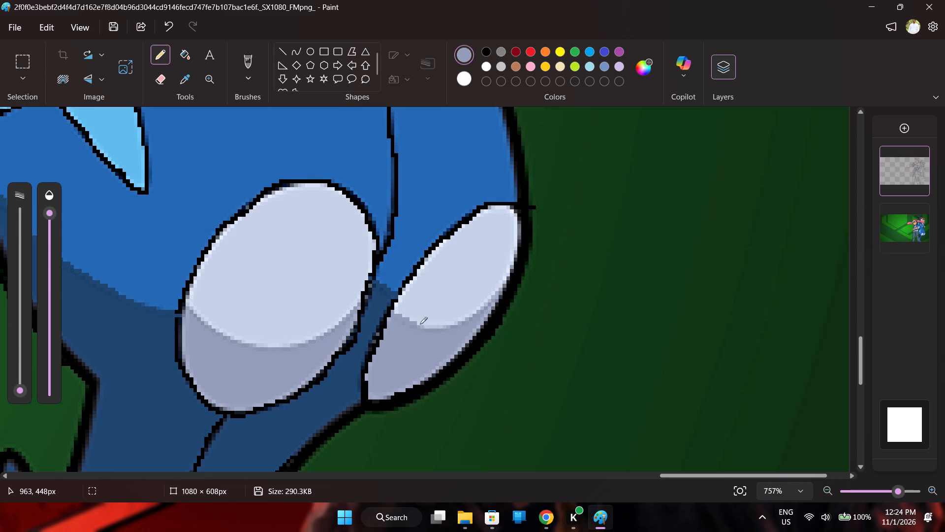
pyautogui.moveTo(420, 324); pyautogui.dragTo(524, 260)
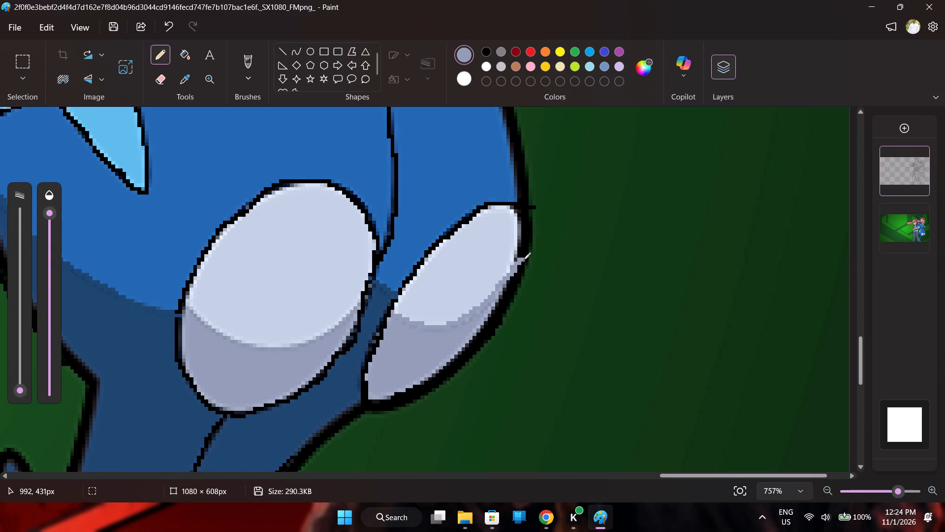
pyautogui.moveTo(524, 260); pyautogui.dragTo(525, 259)
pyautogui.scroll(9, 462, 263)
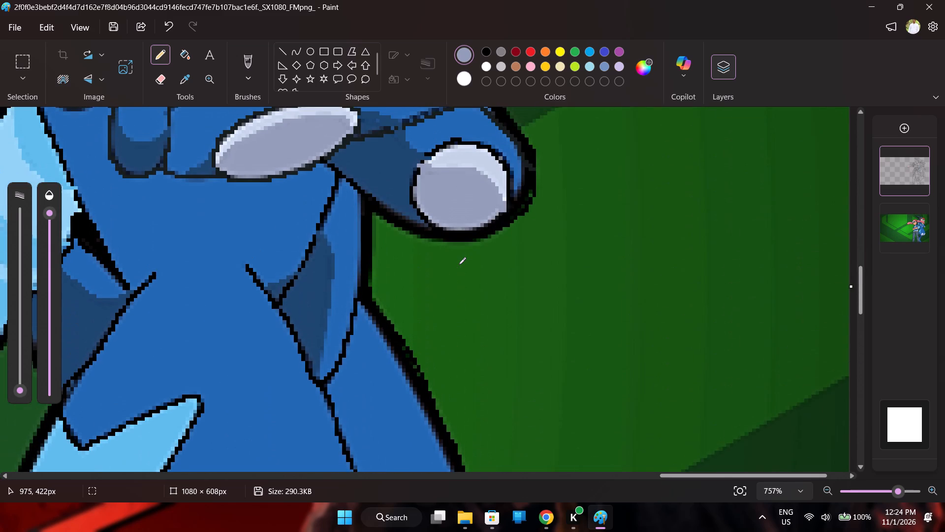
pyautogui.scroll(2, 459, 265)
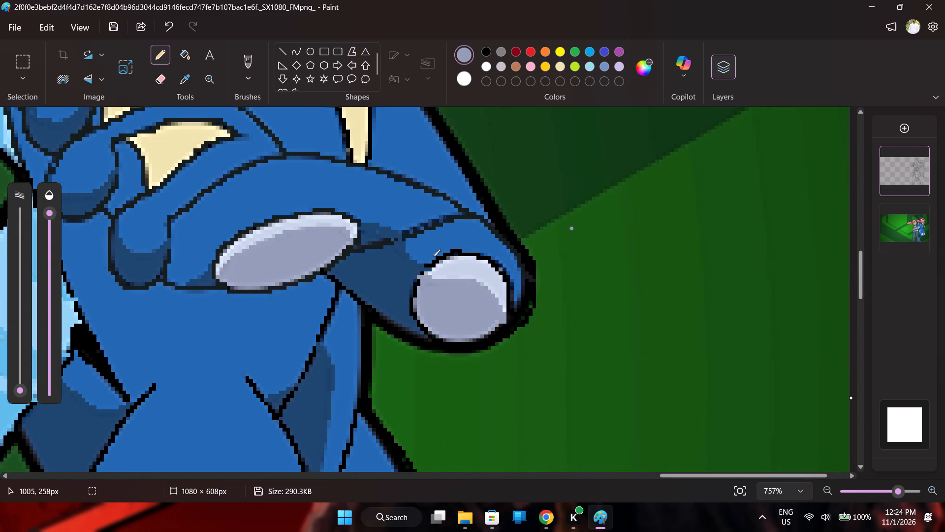
# Sample the dark green below the upper-left background band and draw a straight line about 95 px long down the band's outer vertical edge.
pyautogui.scroll(4, 339, 288)
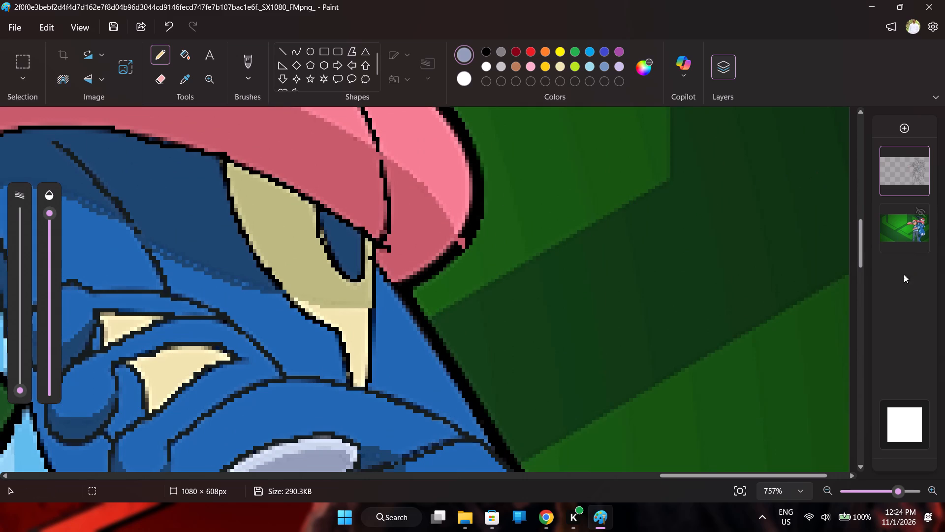
pyautogui.moveTo(906, 492); pyautogui.dragTo(837, 496)
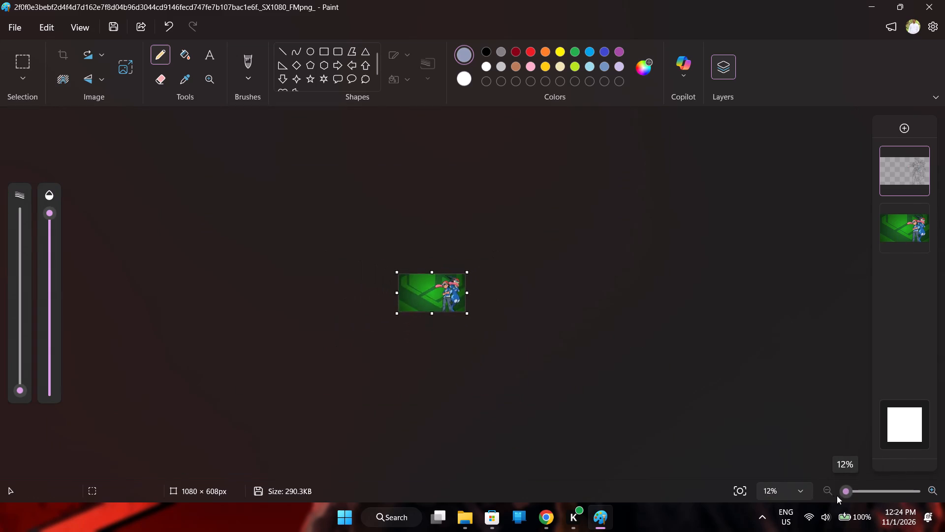
pyautogui.moveTo(837, 496); pyautogui.dragTo(857, 496)
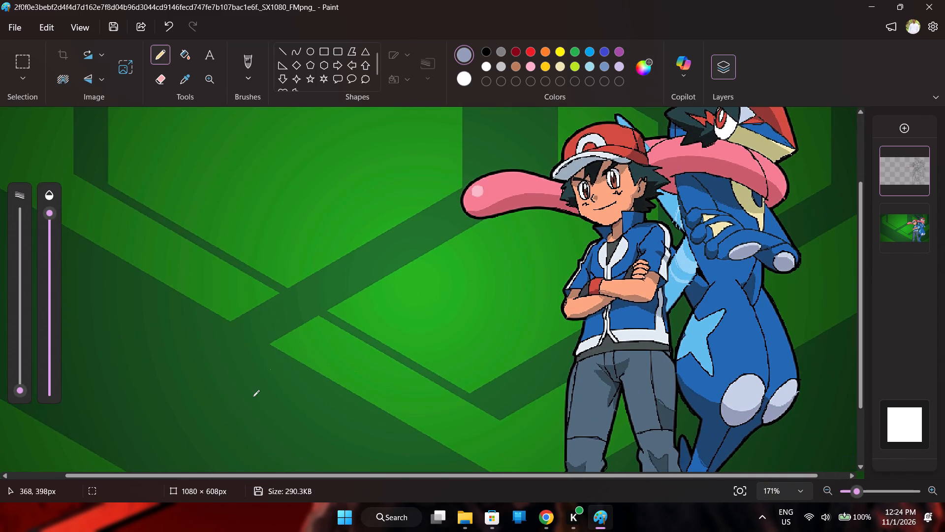
pyautogui.moveTo(214, 477); pyautogui.dragTo(60, 470)
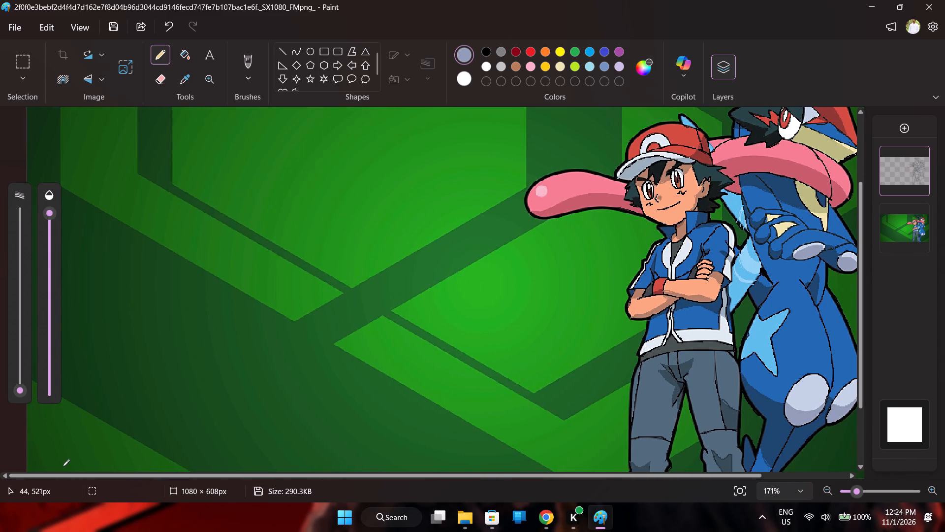
pyautogui.click(280, 54)
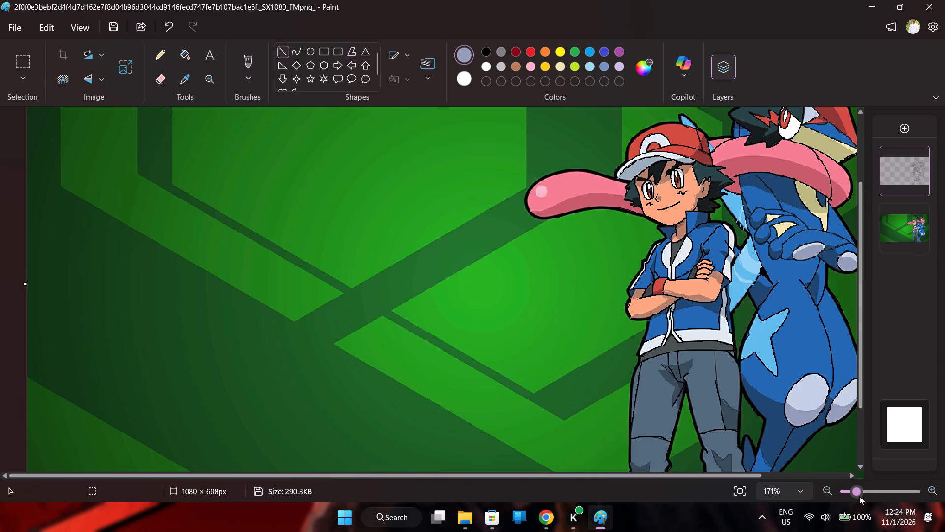
pyautogui.click(186, 80)
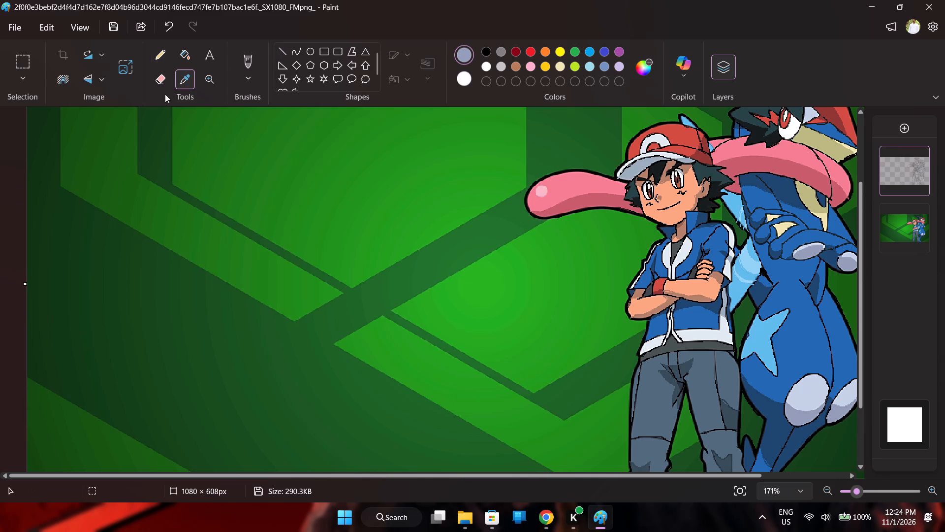
pyautogui.click(75, 205)
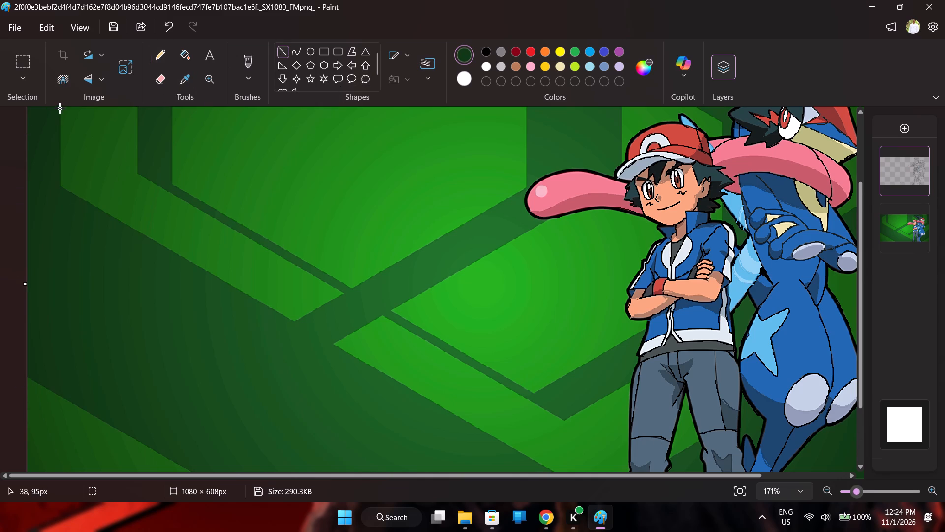
pyautogui.moveTo(60, 106); pyautogui.dragTo(61, 116)
pyautogui.moveTo(61, 116); pyautogui.dragTo(57, 185)
pyautogui.moveTo(57, 185); pyautogui.dragTo(61, 185)
pyautogui.moveTo(59, 185); pyautogui.dragTo(59, 168)
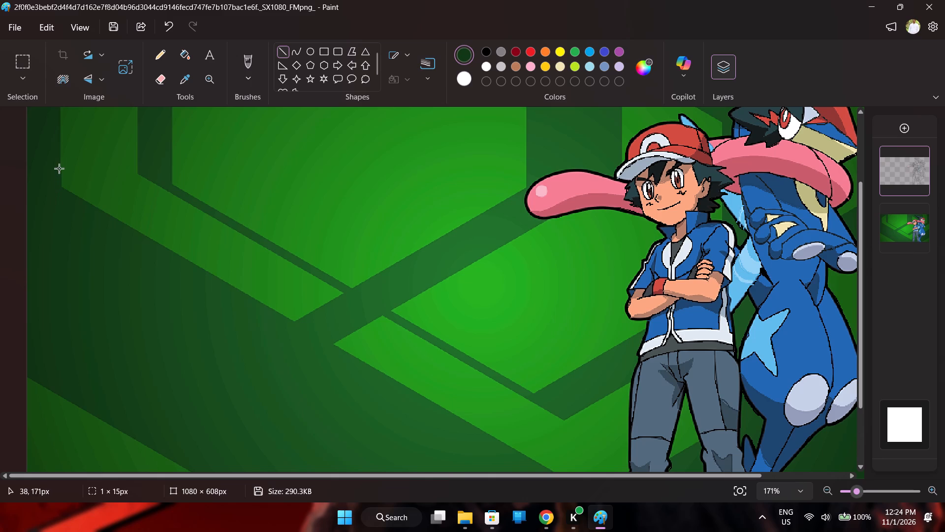
pyautogui.moveTo(59, 168); pyautogui.dragTo(60, 108)
pyautogui.moveTo(60, 108); pyautogui.dragTo(60, 105)
pyautogui.moveTo(60, 105); pyautogui.dragTo(59, 105)
pyautogui.moveTo(59, 105); pyautogui.dragTo(60, 105)
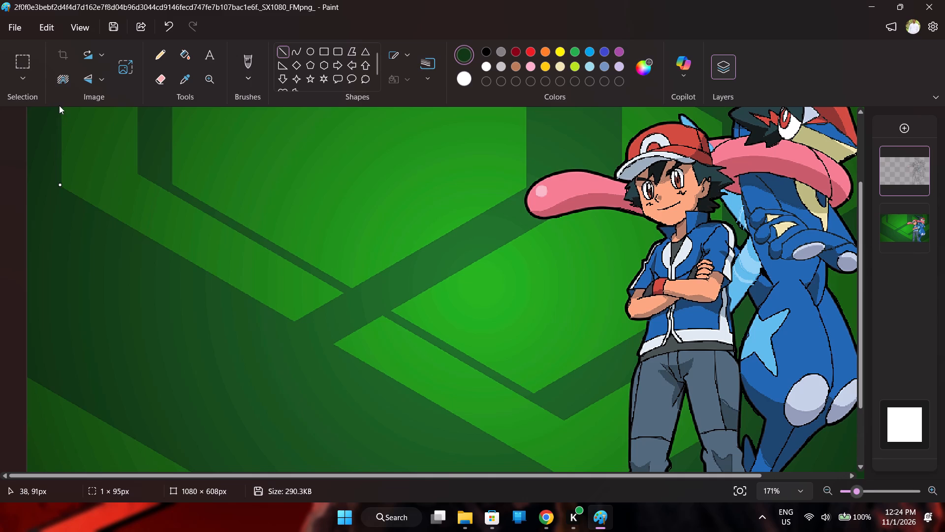
pyautogui.click(920, 209)
pyautogui.click(920, 209)
# Draw straight dark green lines, each about 280 × 160 px, along the V-shaped edge from the vertical line to its point and up to the tongue.
pyautogui.moveTo(293, 322); pyautogui.dragTo(66, 189)
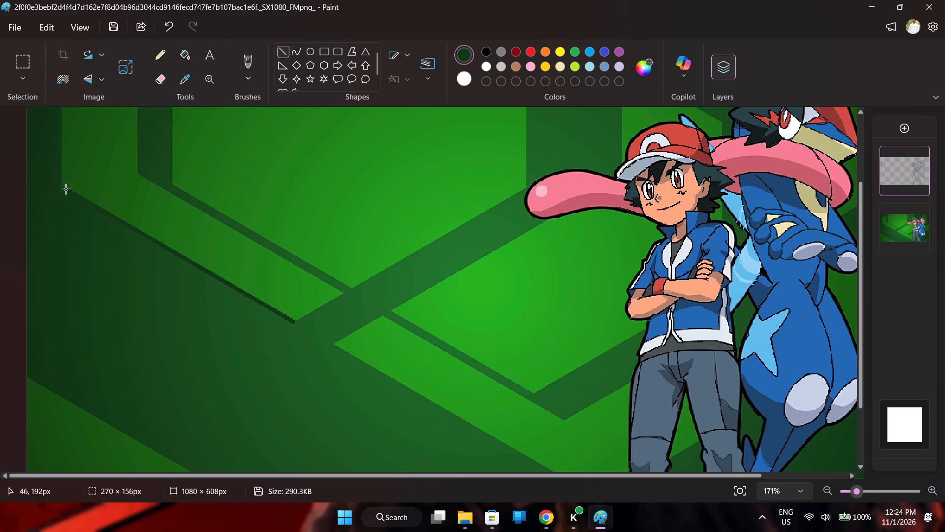
pyautogui.moveTo(66, 189); pyautogui.dragTo(58, 187)
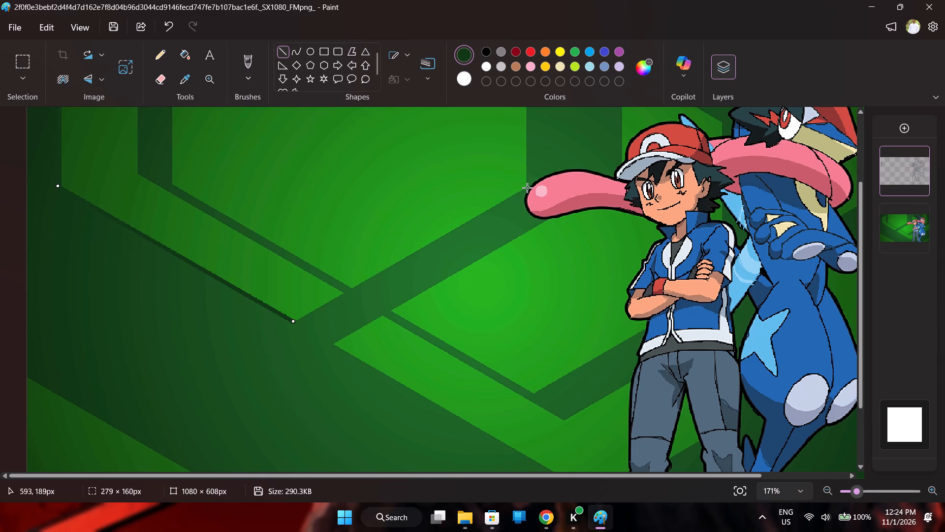
pyautogui.moveTo(527, 187); pyautogui.dragTo(304, 317)
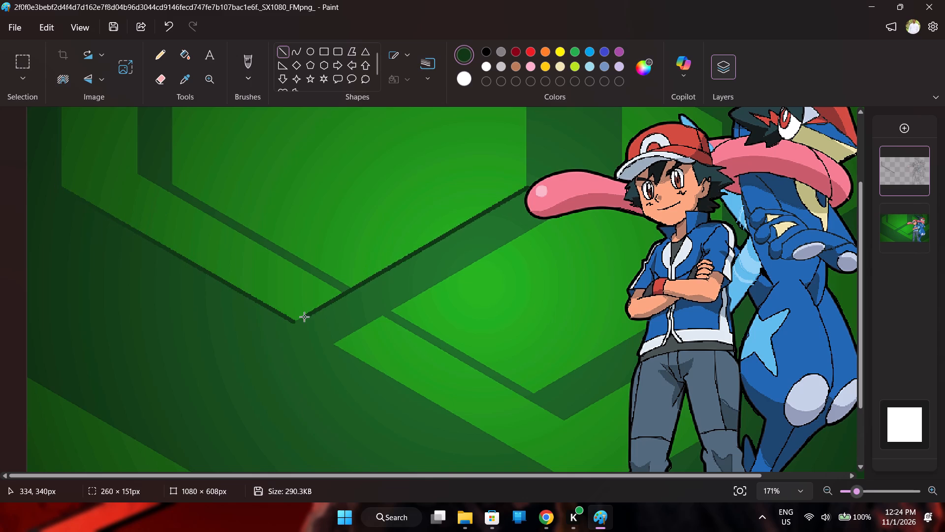
pyautogui.moveTo(304, 317); pyautogui.dragTo(291, 323)
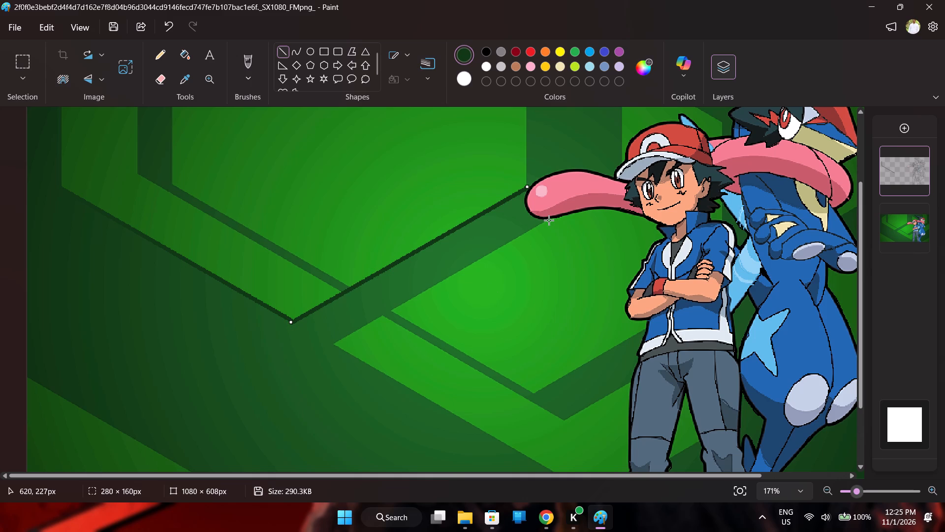
# Outline the lower bright green shape with lines of about 257 × 152 px and 320 × 181 px, from the tongue through its corner to the boy's leg.
pyautogui.moveTo(548, 218); pyautogui.dragTo(385, 310)
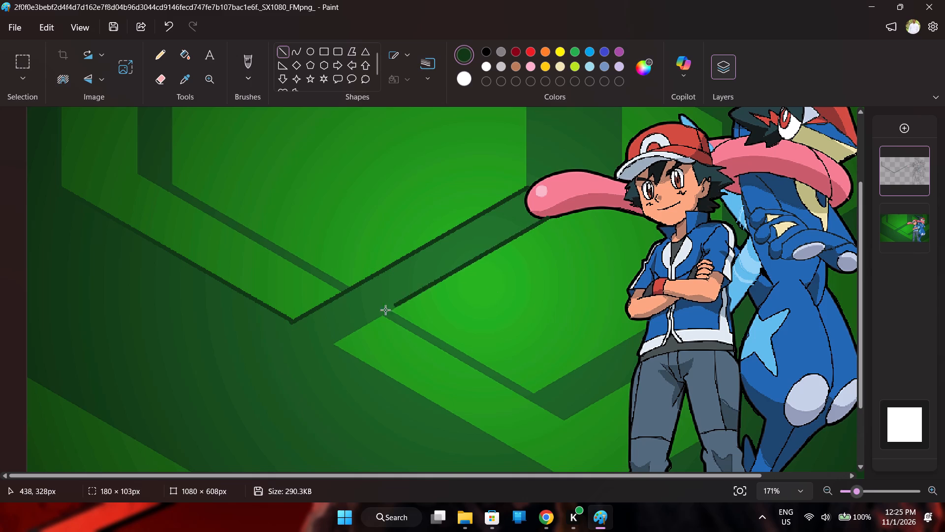
pyautogui.moveTo(385, 310); pyautogui.dragTo(331, 346)
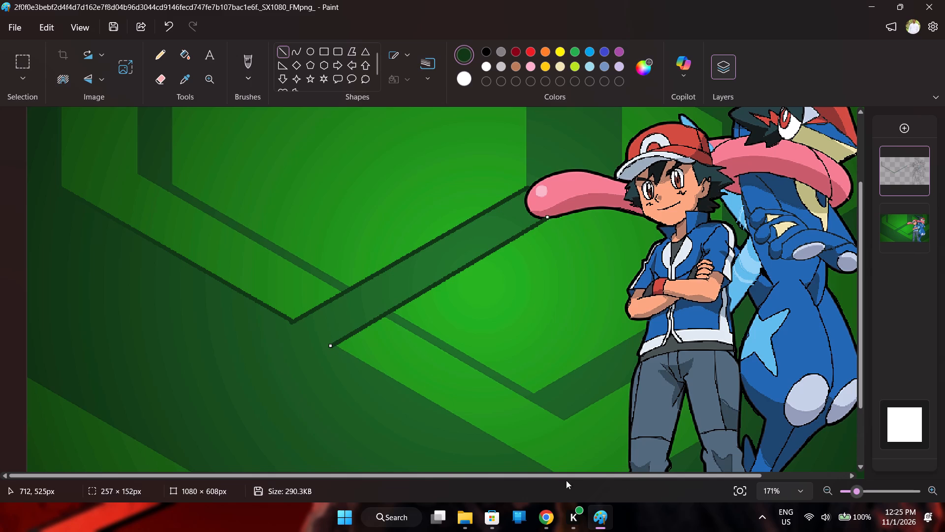
pyautogui.scroll(-4, 557, 449)
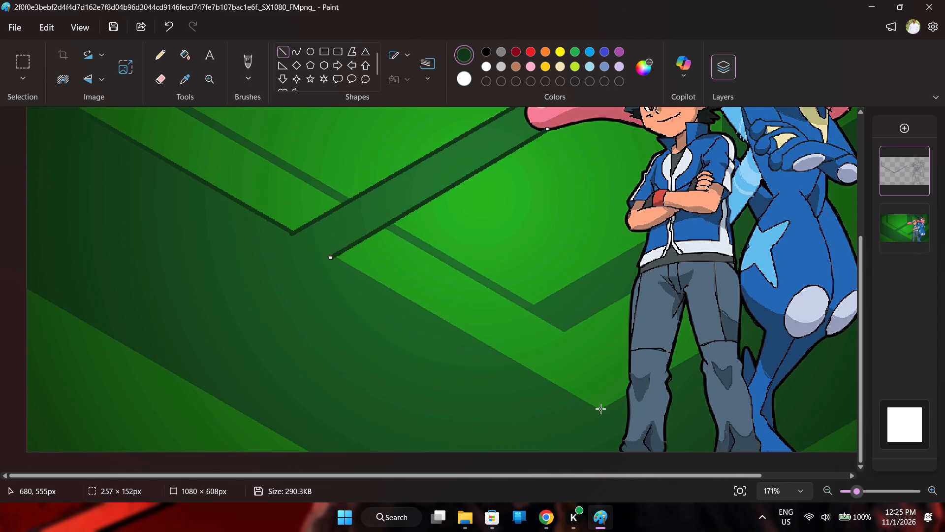
pyautogui.click(600, 410)
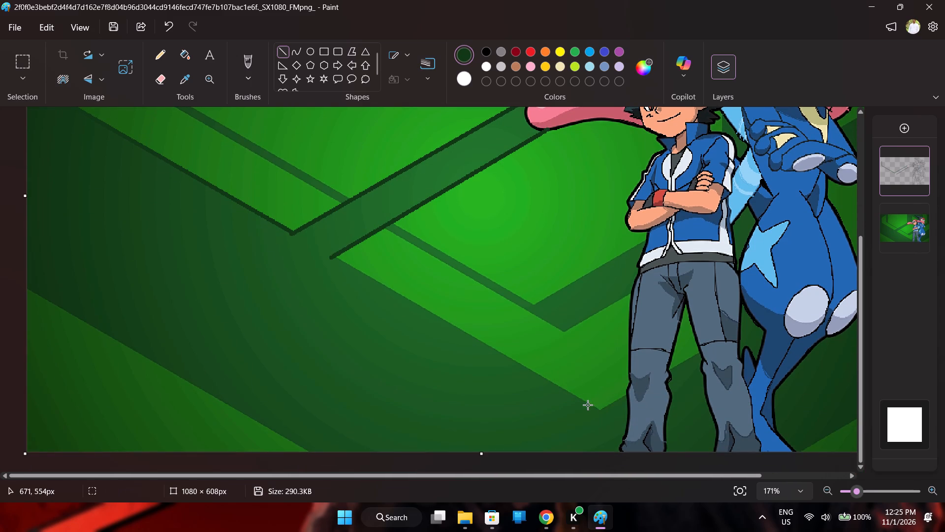
pyautogui.moveTo(601, 409); pyautogui.dragTo(515, 365)
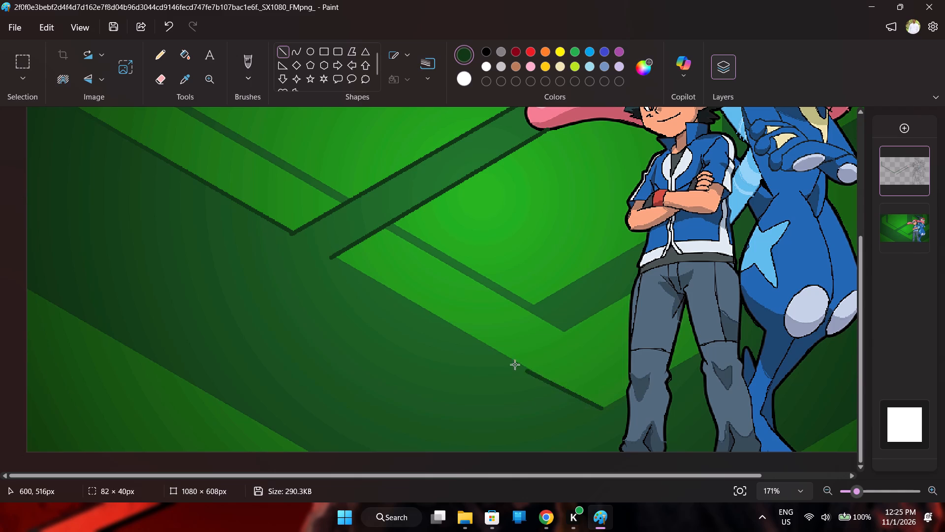
pyautogui.moveTo(515, 365); pyautogui.dragTo(332, 257)
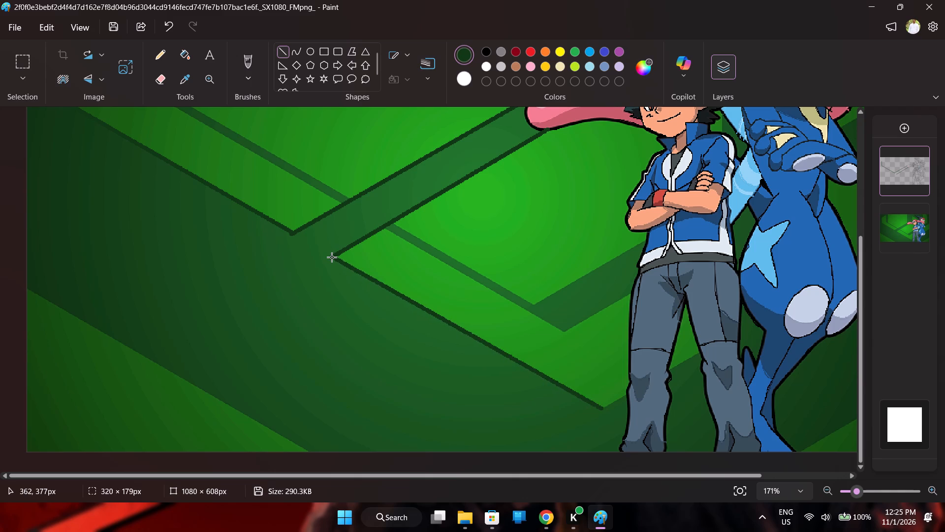
pyautogui.moveTo(332, 257); pyautogui.dragTo(332, 256)
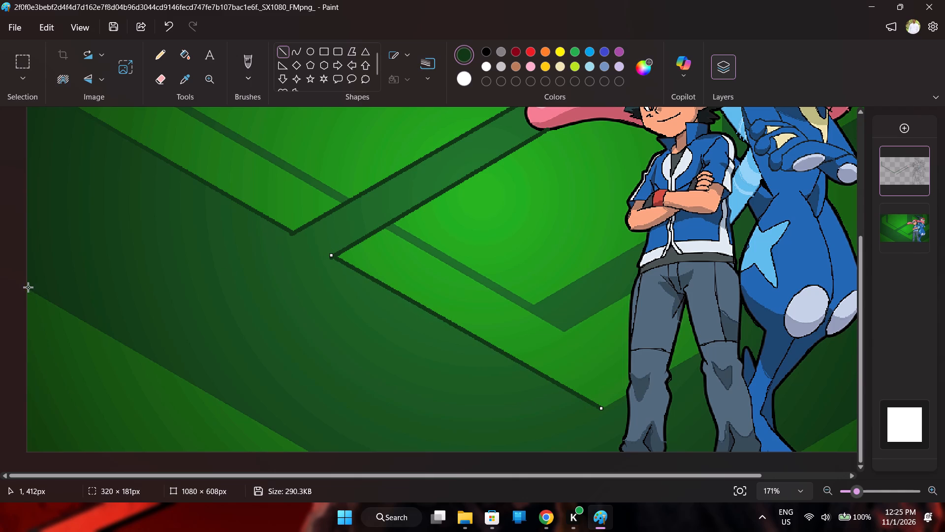
# Draw dark green lines along the diagonals in the background's two bottom corners, about 340 × 202 px beside the band and 67 × 39 px beyond the frog.
pyautogui.moveTo(28, 287); pyautogui.dragTo(315, 457)
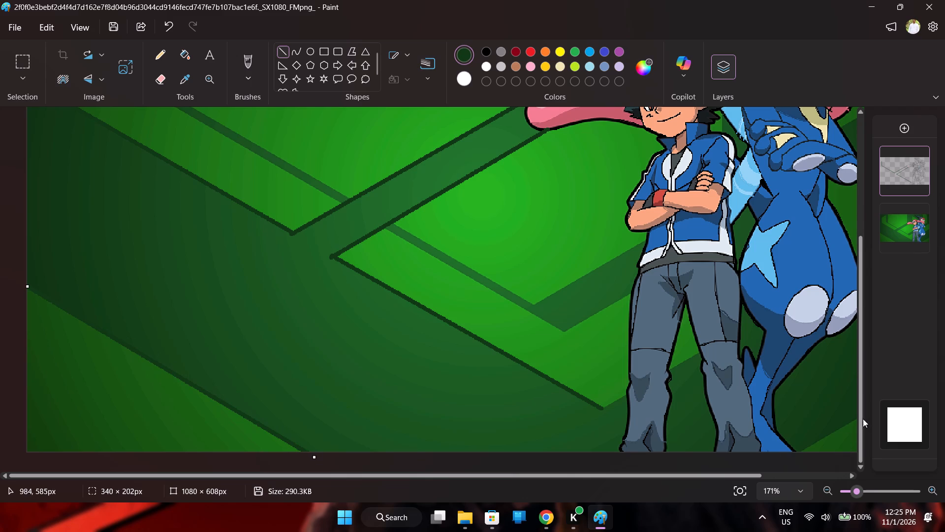
pyautogui.moveTo(857, 419); pyautogui.dragTo(802, 455)
pyautogui.moveTo(802, 450); pyautogui.dragTo(859, 417)
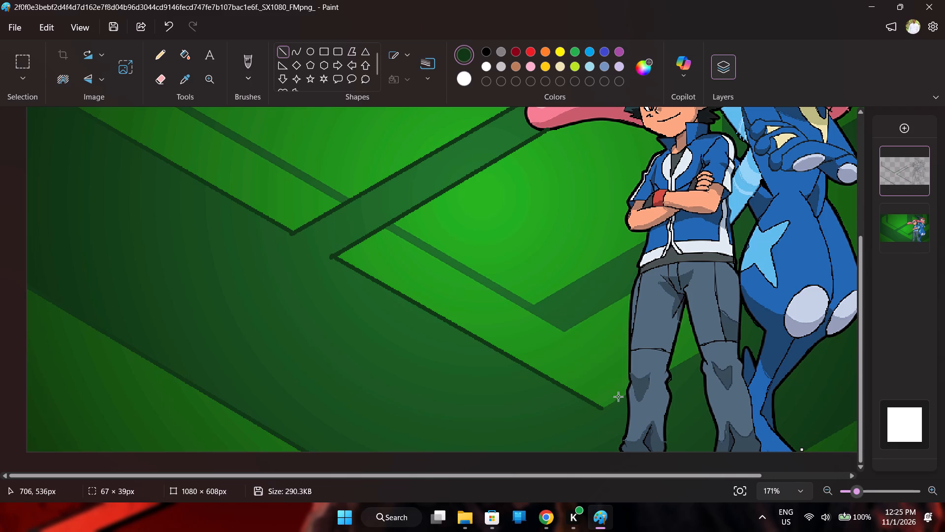
# Continue the lower bright shape's edge with short dark green lines, about 31 × 15 px beside the boy's leg and 36 × 19 px between his legs.
pyautogui.moveTo(602, 407); pyautogui.dragTo(621, 396)
pyautogui.moveTo(621, 396); pyautogui.dragTo(628, 395)
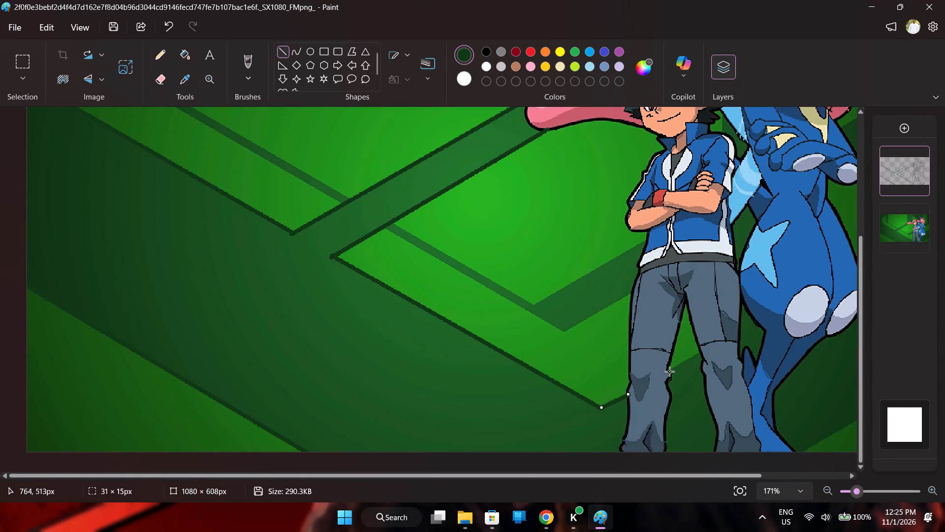
pyautogui.moveTo(669, 371); pyautogui.dragTo(699, 354)
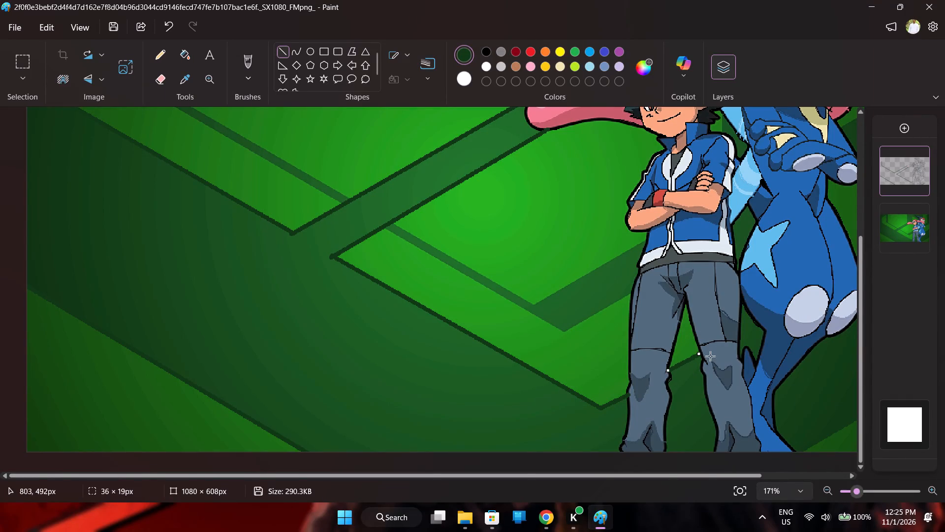
pyautogui.click(922, 366)
# Adjust the end of the short dark green line between the boy's legs so it spans about 37 × 19 px.
pyautogui.moveTo(856, 488); pyautogui.dragTo(906, 488)
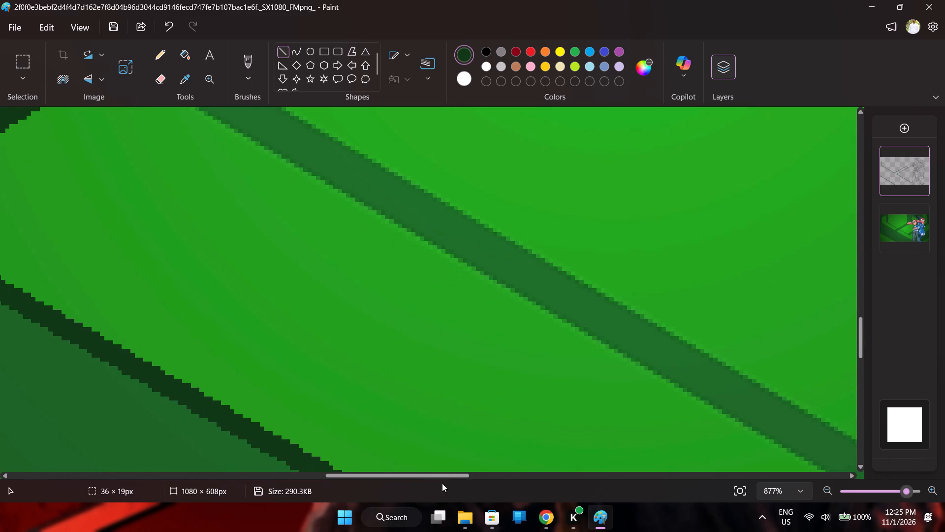
pyautogui.moveTo(423, 474); pyautogui.dragTo(650, 472)
pyautogui.scroll(-5, 544, 299)
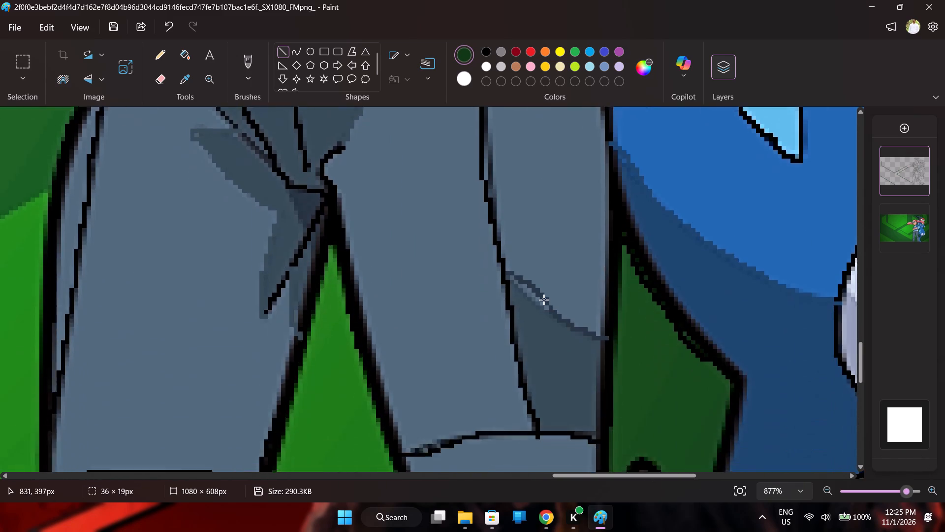
pyautogui.scroll(-3, 544, 299)
pyautogui.moveTo(397, 260); pyautogui.dragTo(398, 260)
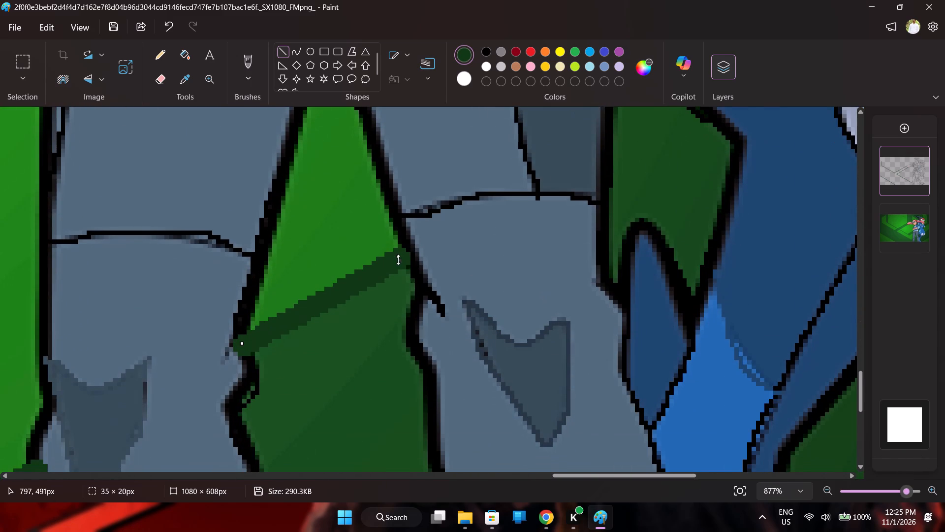
pyautogui.moveTo(398, 260); pyautogui.dragTo(398, 262)
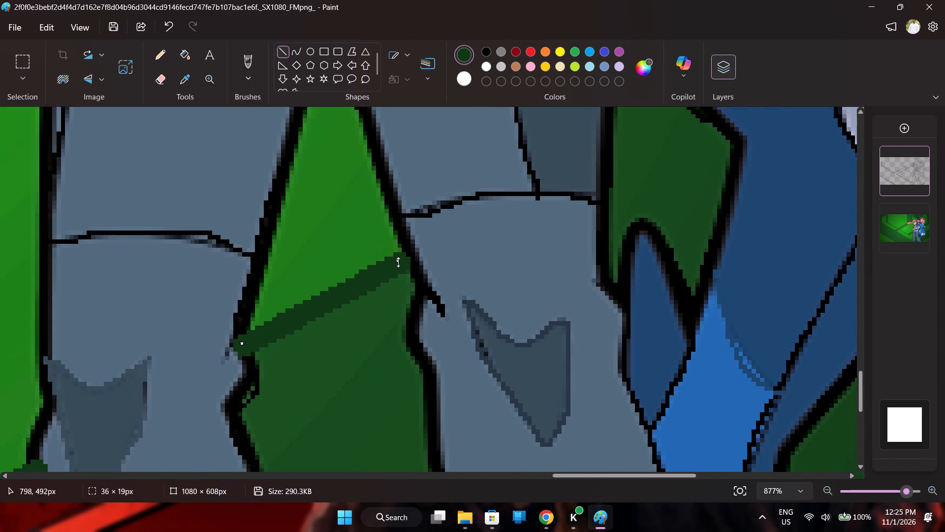
pyautogui.moveTo(398, 262); pyautogui.dragTo(405, 262)
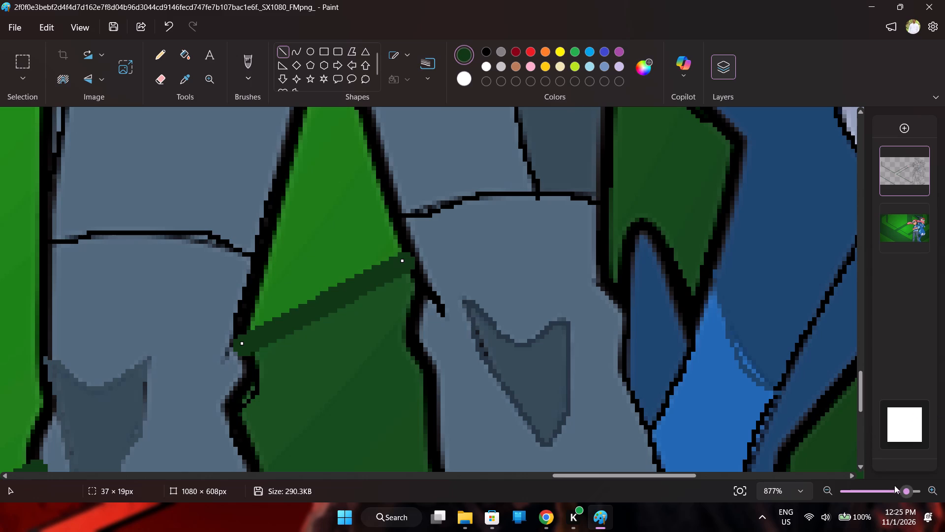
# Draw a vertical dark green line about 168 px long upward from the tongue's tip along the large bright shape's edge.
pyautogui.moveTo(900, 492); pyautogui.dragTo(850, 496)
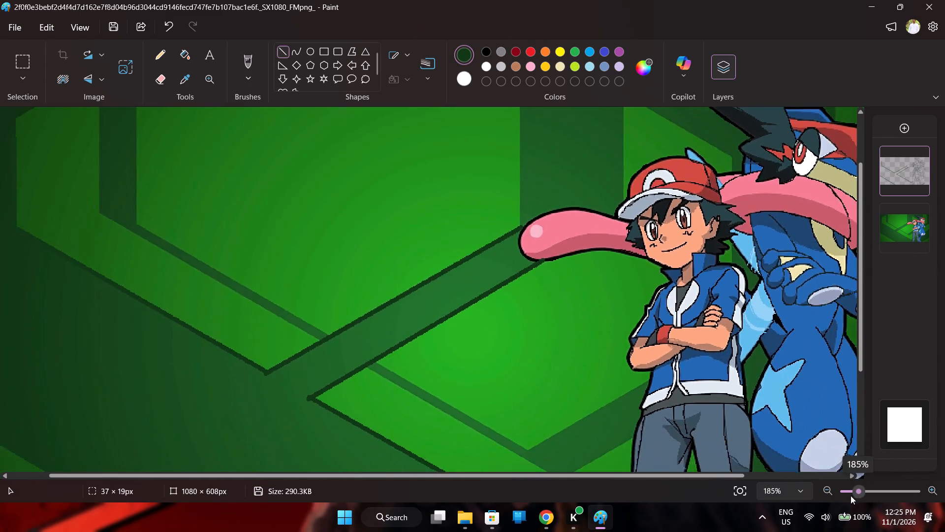
pyautogui.moveTo(850, 496); pyautogui.dragTo(848, 497)
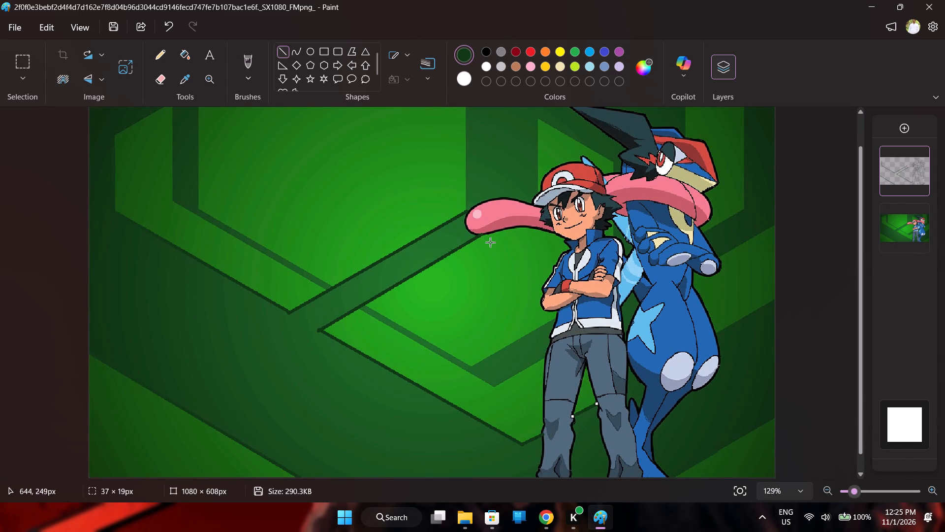
pyautogui.click(467, 212)
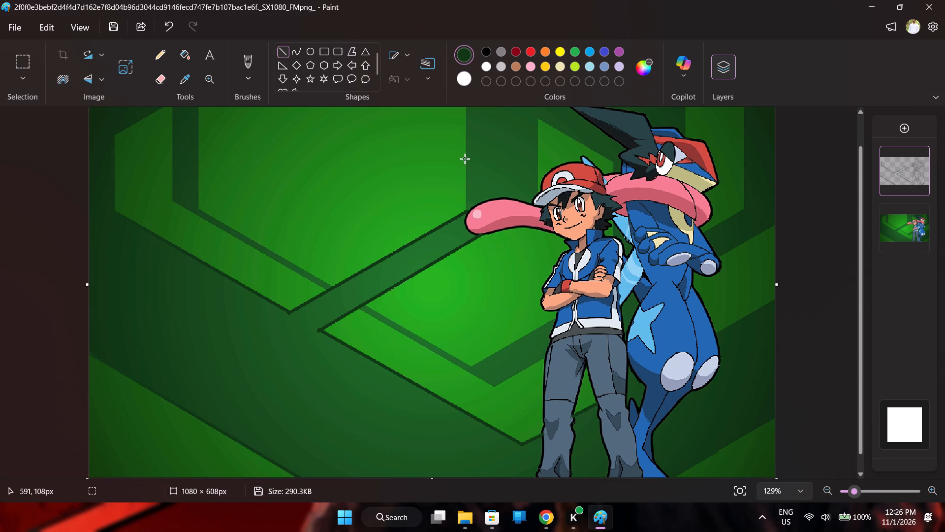
pyautogui.moveTo(467, 212); pyautogui.dragTo(467, 105)
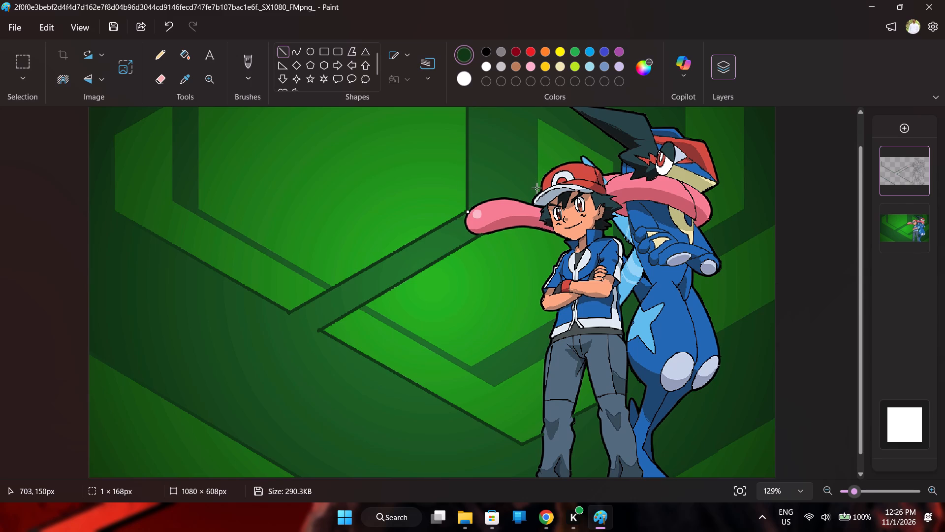
# Outline the small bright shape above the boy's cap with a 118 px vertical, a 116 × 66 px diagonal and a 24 px vertical line.
pyautogui.moveTo(539, 193); pyautogui.dragTo(535, 141)
pyautogui.moveTo(535, 141); pyautogui.dragTo(539, 118)
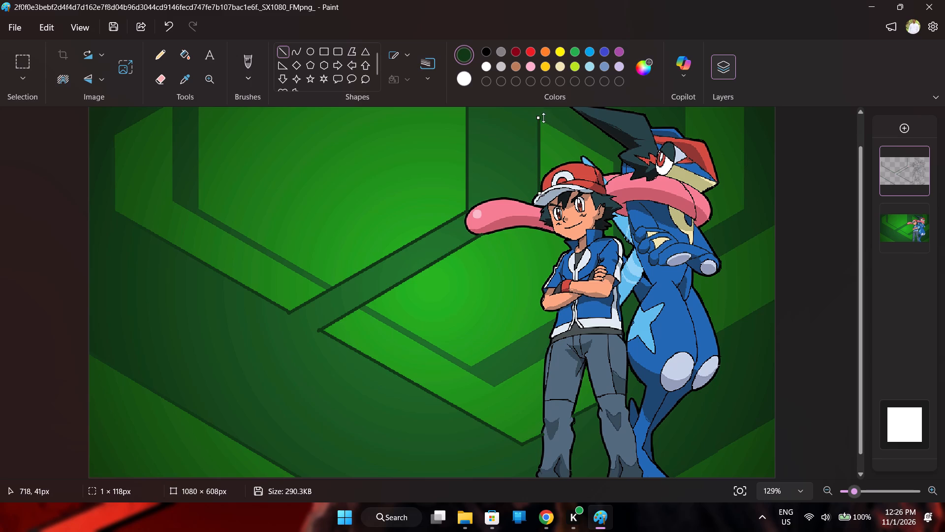
pyautogui.click(614, 162)
pyautogui.moveTo(613, 160); pyautogui.dragTo(551, 126)
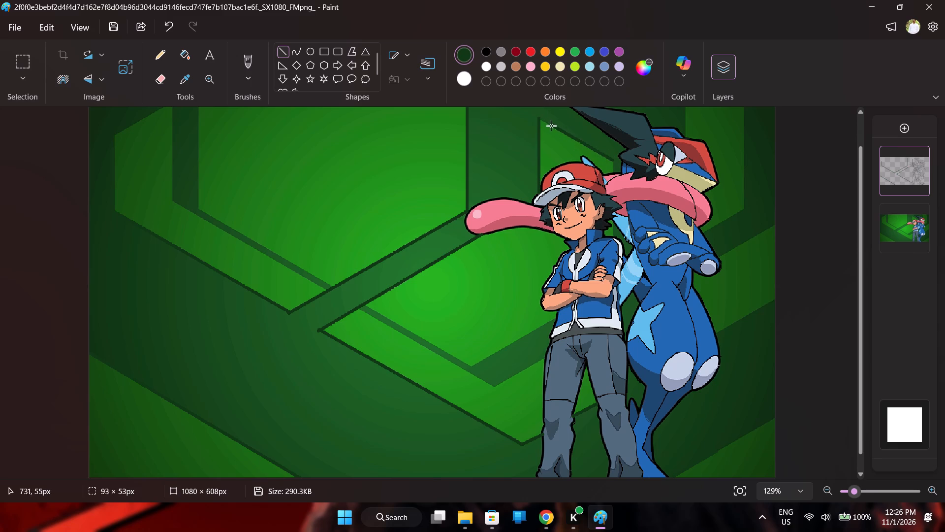
pyautogui.moveTo(551, 126); pyautogui.dragTo(539, 118)
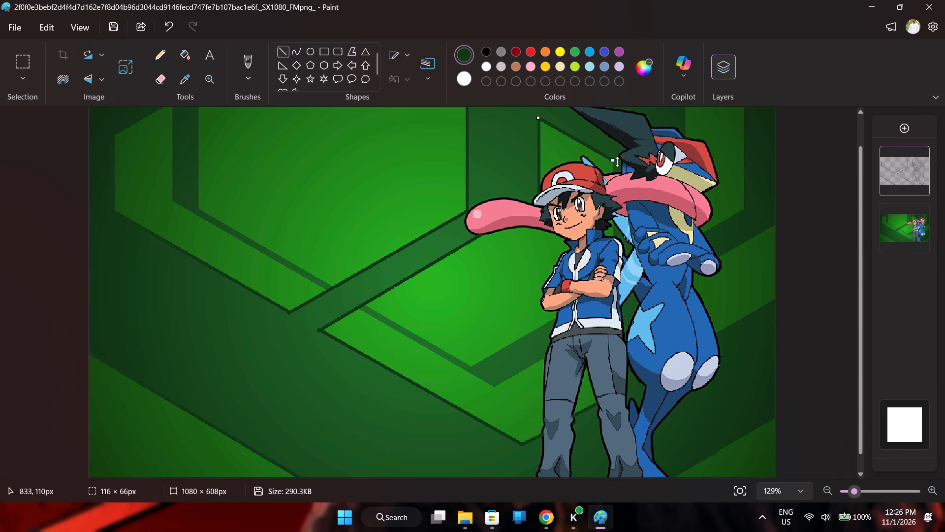
pyautogui.click(568, 149)
pyautogui.moveTo(614, 159); pyautogui.dragTo(613, 174)
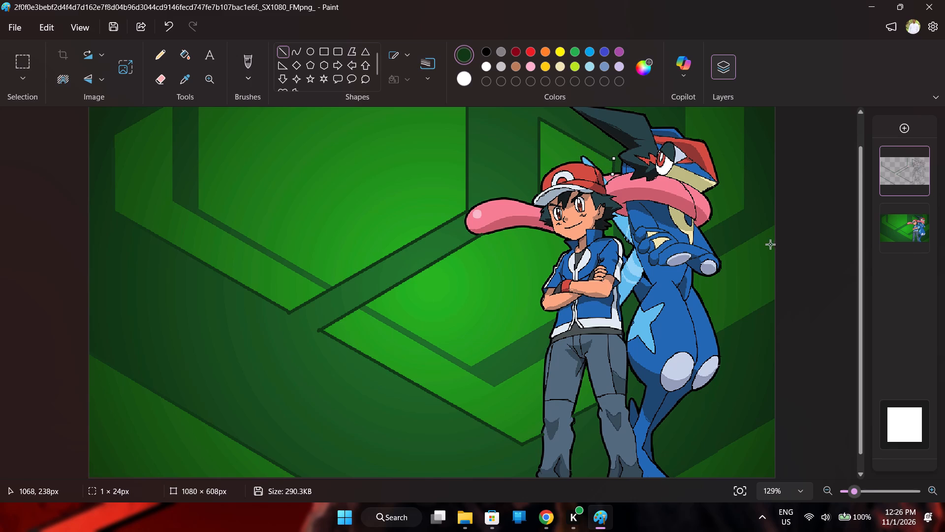
# Outline the green shape behind the frog's head with verticals about 50 and 159 px long and a diagonal of about 66 × 38 px.
pyautogui.click(816, 266)
pyautogui.click(686, 138)
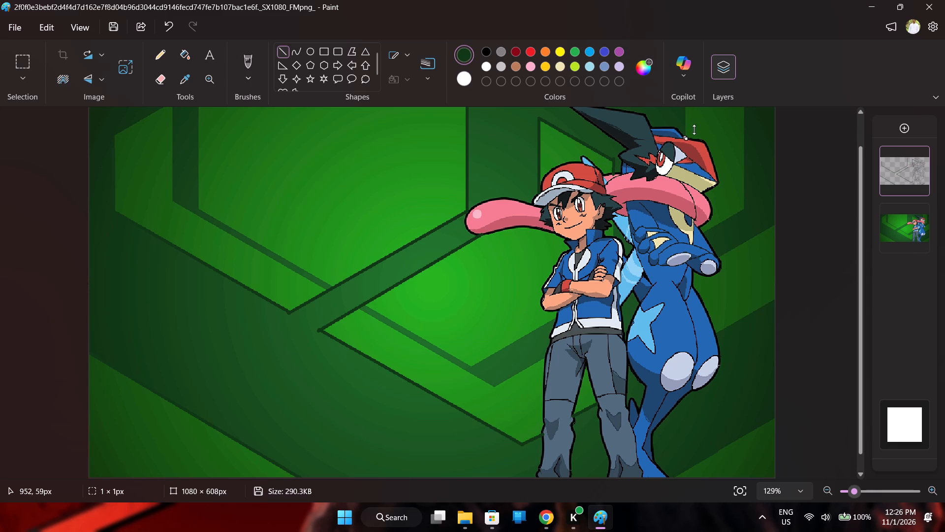
pyautogui.moveTo(685, 133); pyautogui.dragTo(686, 106)
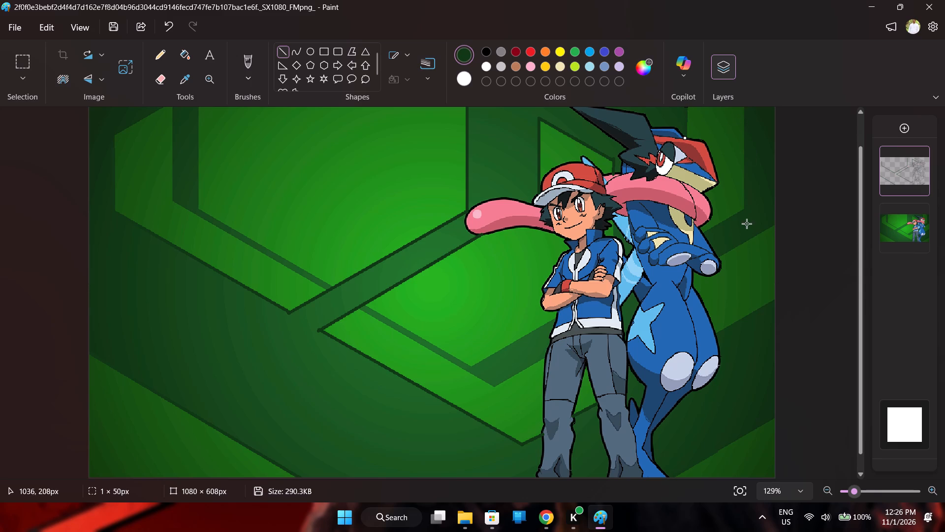
pyautogui.click(745, 207)
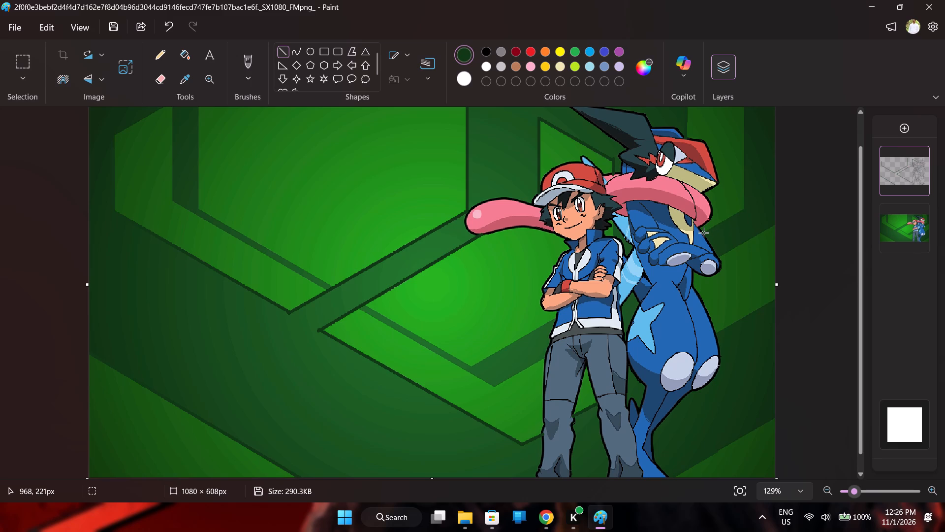
pyautogui.moveTo(703, 233); pyautogui.dragTo(745, 208)
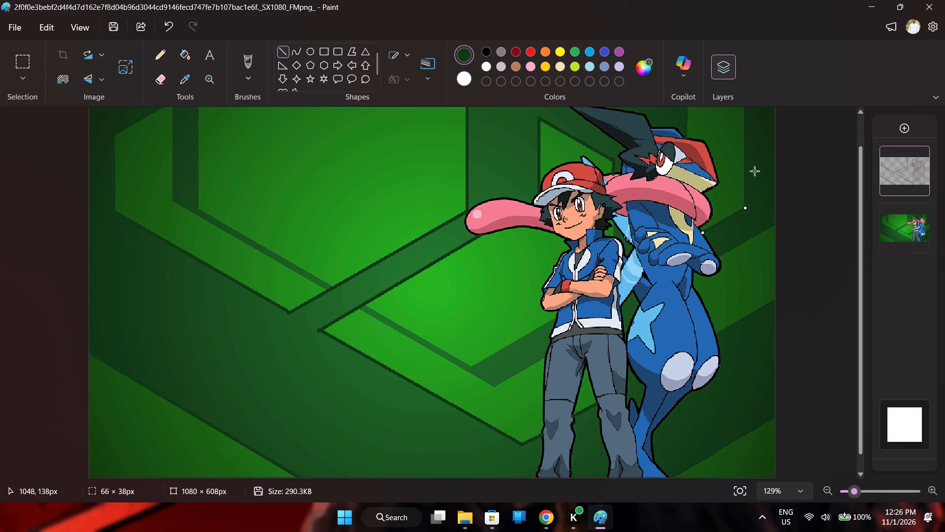
pyautogui.click(749, 166)
pyautogui.moveTo(744, 207); pyautogui.dragTo(745, 125)
pyautogui.moveTo(745, 125); pyautogui.dragTo(746, 106)
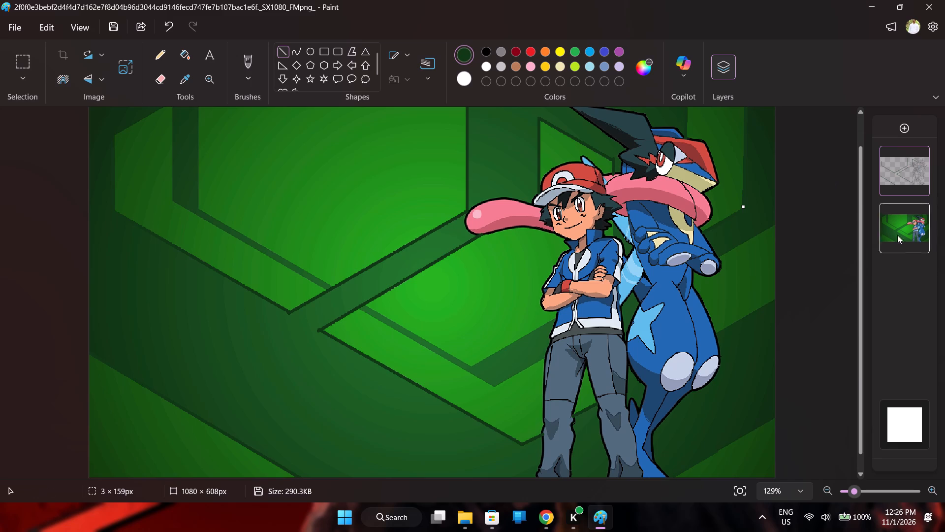
# Draw dark green diagonals from the frog's hand and hip to the picture's edge, about 91 × 53 px and 108 × 60 px.
pyautogui.click(805, 394)
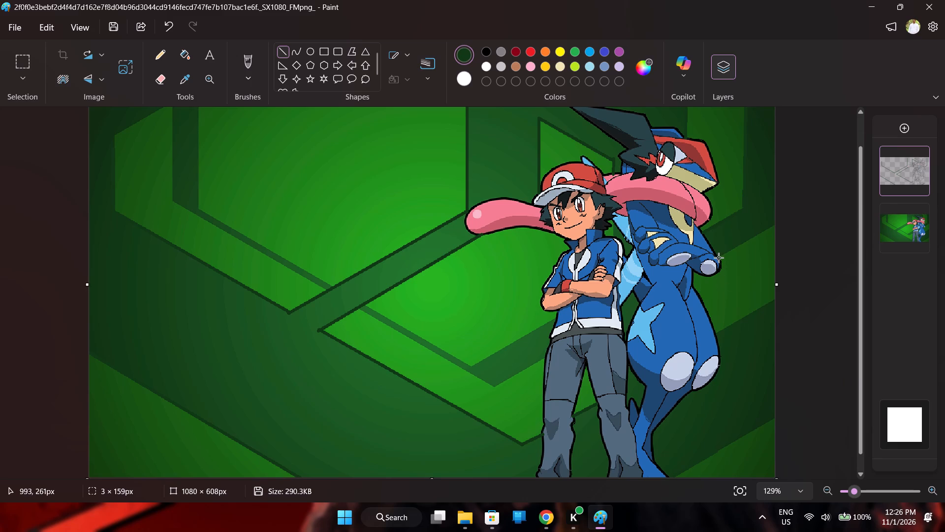
pyautogui.click(719, 258)
pyautogui.moveTo(724, 253); pyautogui.dragTo(760, 234)
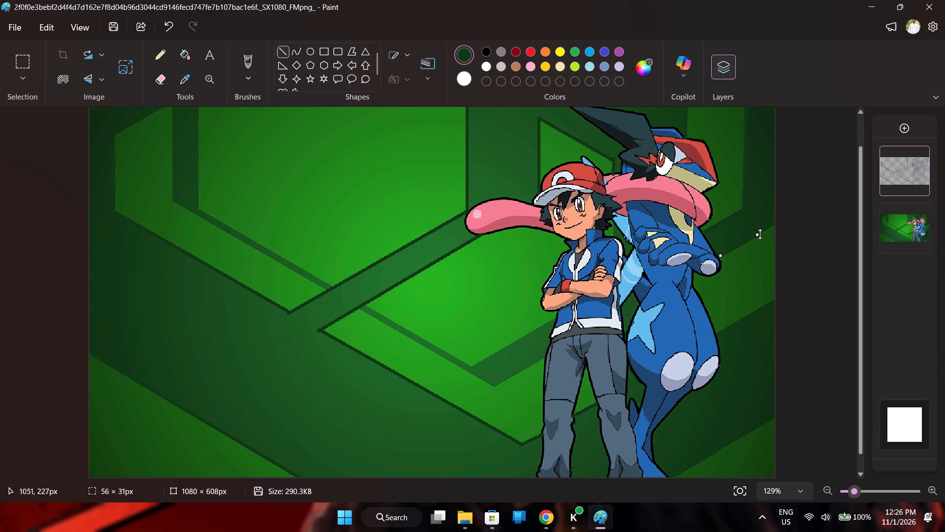
pyautogui.moveTo(760, 234); pyautogui.dragTo(777, 225)
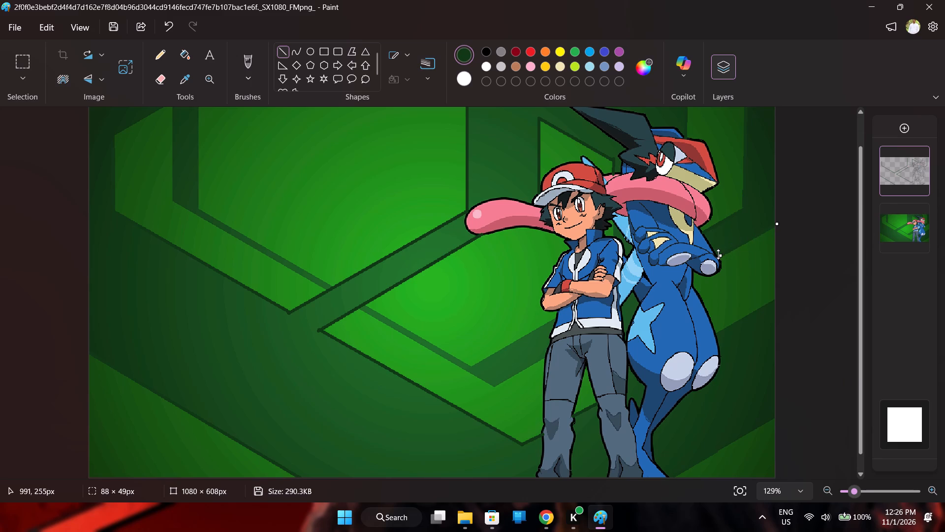
pyautogui.click(722, 254)
pyautogui.click(824, 282)
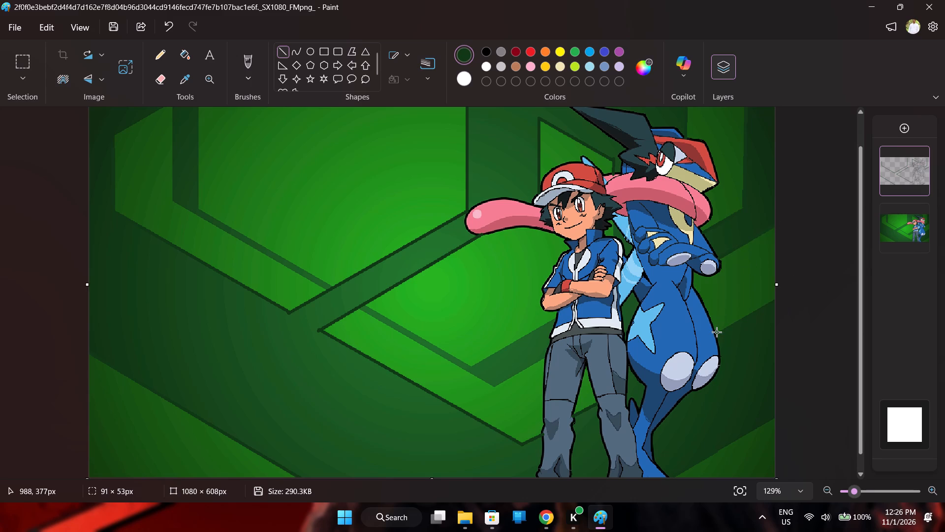
pyautogui.moveTo(716, 334); pyautogui.dragTo(776, 299)
pyautogui.moveTo(776, 299); pyautogui.dragTo(785, 296)
pyautogui.click(815, 367)
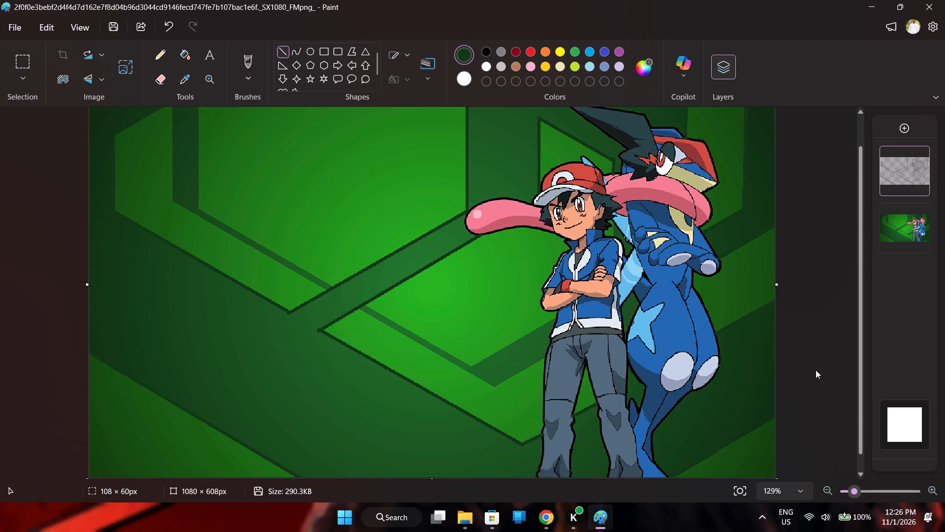
# Check the traced line art against transparent and white backgrounds by temporarily hiding the original picture layer, leaving the picture and white background shown.
pyautogui.click(915, 415)
pyautogui.click(919, 212)
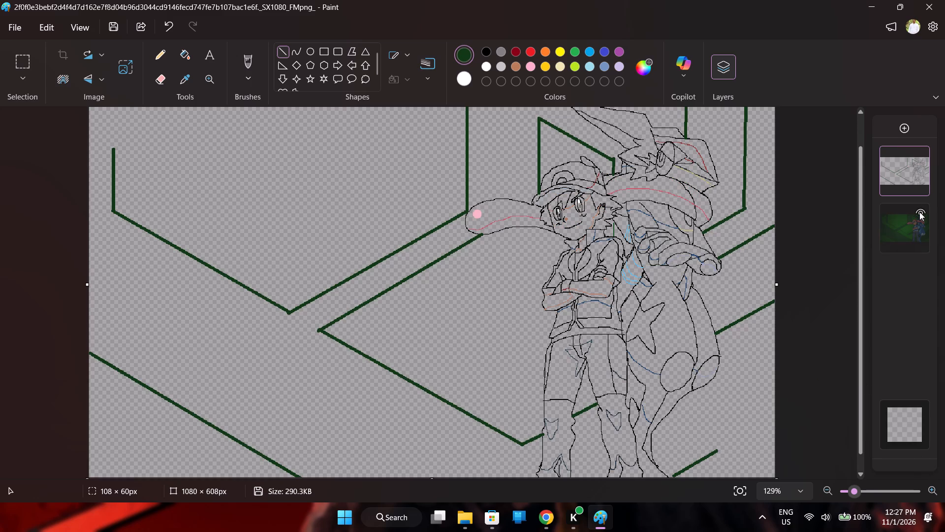
pyautogui.click(919, 212)
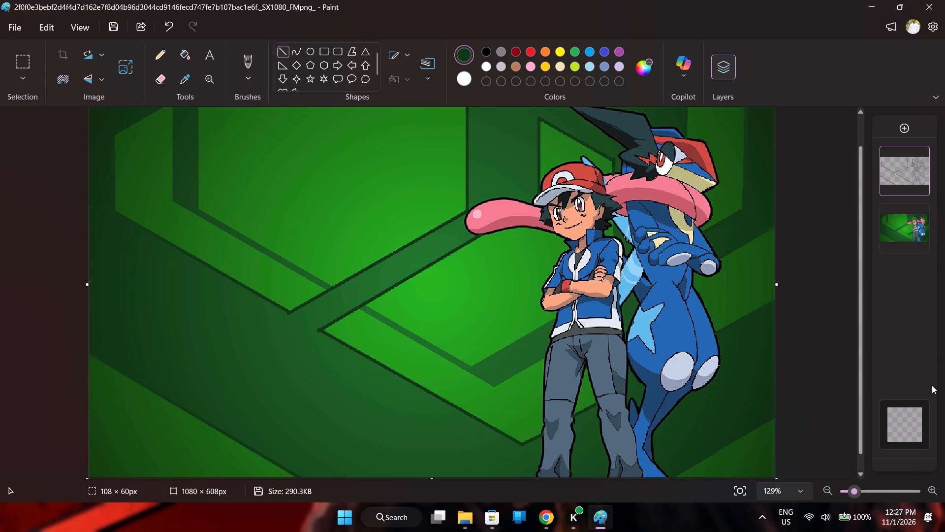
pyautogui.click(911, 414)
pyautogui.click(922, 210)
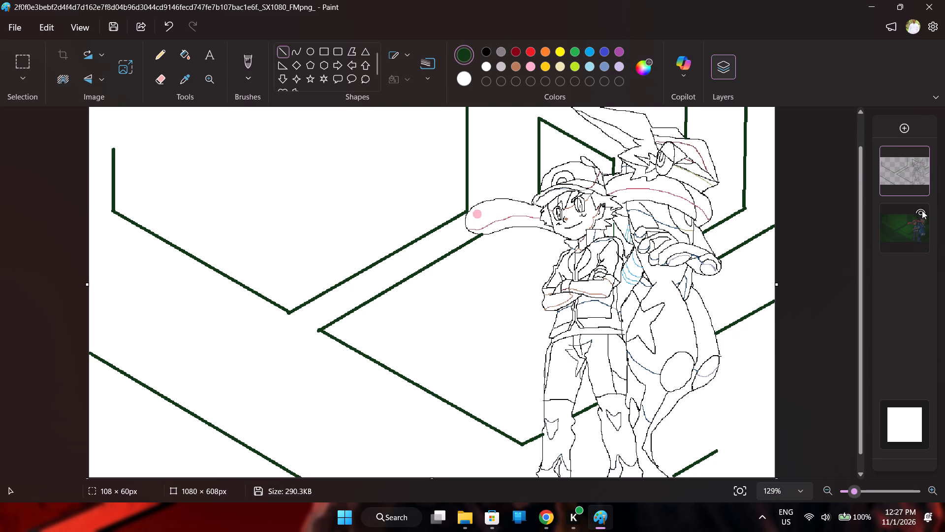
pyautogui.click(922, 210)
pyautogui.doubleClick(922, 210)
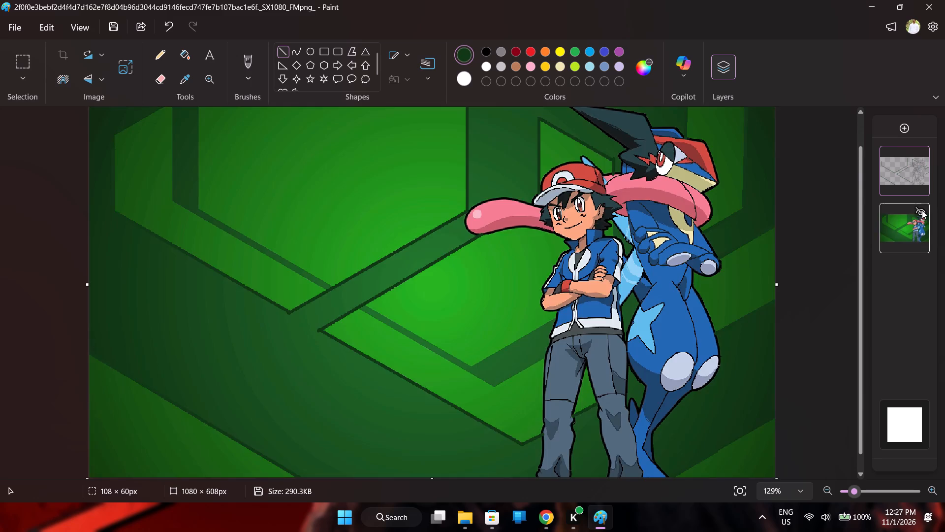
# Trace the dark green diagonal beside the frog's lower legs out to the picture's edge, about 95 × 55 px.
pyautogui.moveTo(717, 452); pyautogui.dragTo(732, 439)
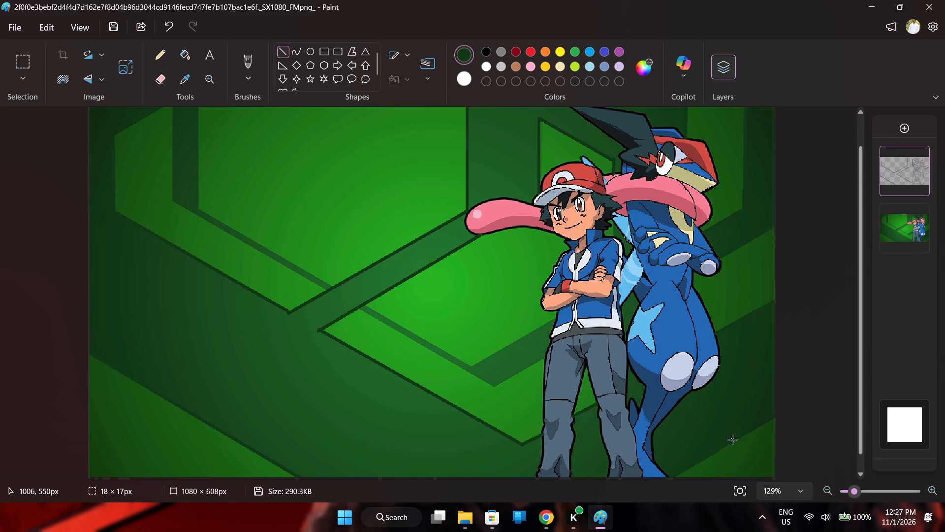
pyautogui.moveTo(732, 439); pyautogui.dragTo(777, 417)
pyautogui.click(846, 381)
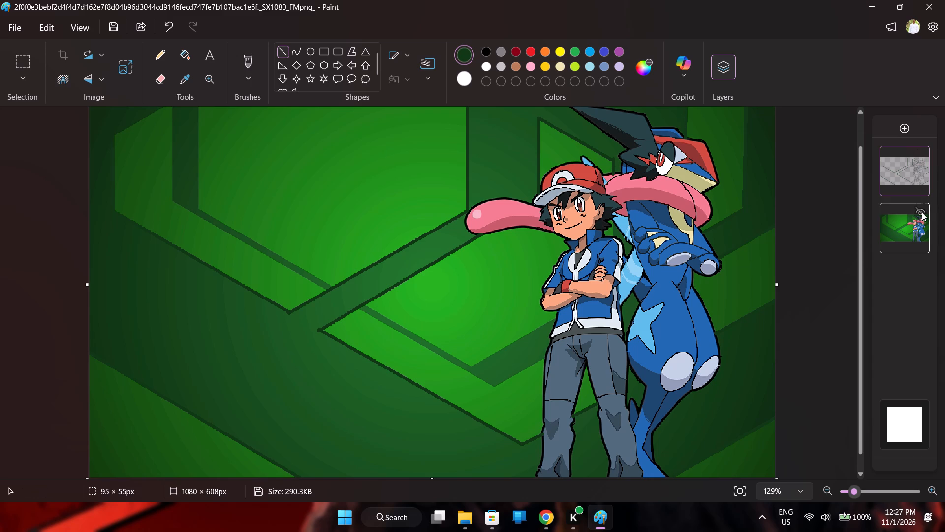
pyautogui.click(921, 212)
pyautogui.click(921, 212)
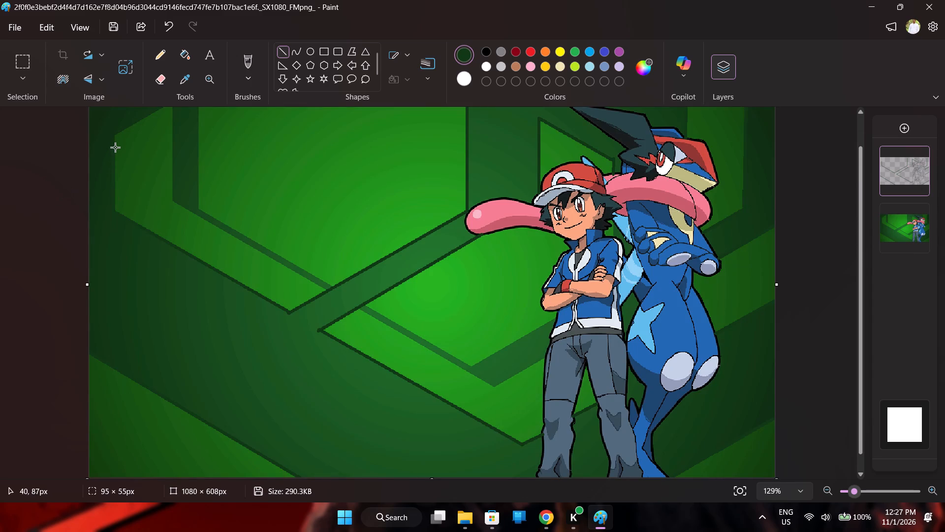
# Trace the leftmost green shape's outer vertical edge and its upper diagonal edge with dark green lines.
pyautogui.click(113, 148)
pyautogui.click(113, 134)
pyautogui.moveTo(113, 134); pyautogui.dragTo(113, 154)
pyautogui.moveTo(113, 154); pyautogui.dragTo(114, 161)
pyautogui.click(133, 143)
pyautogui.moveTo(113, 134); pyautogui.dragTo(121, 130)
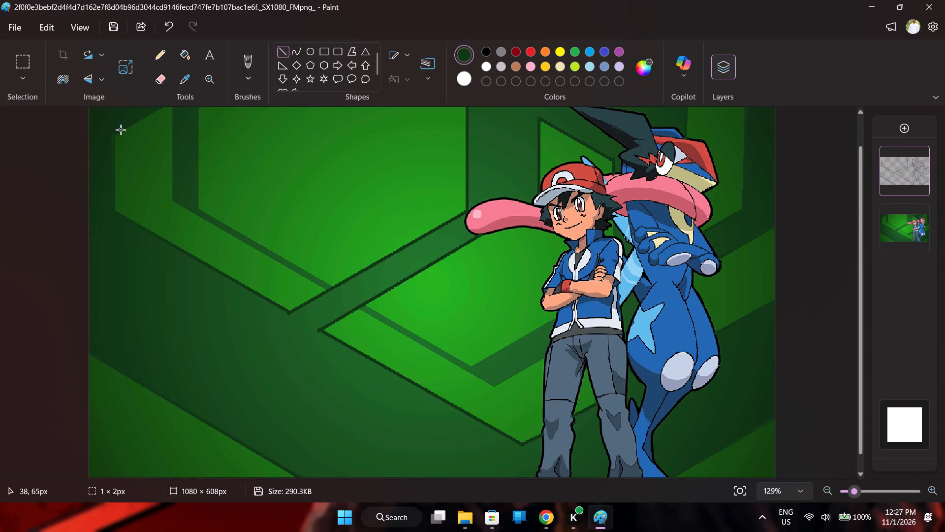
pyautogui.moveTo(121, 130); pyautogui.dragTo(166, 104)
pyautogui.click(224, 116)
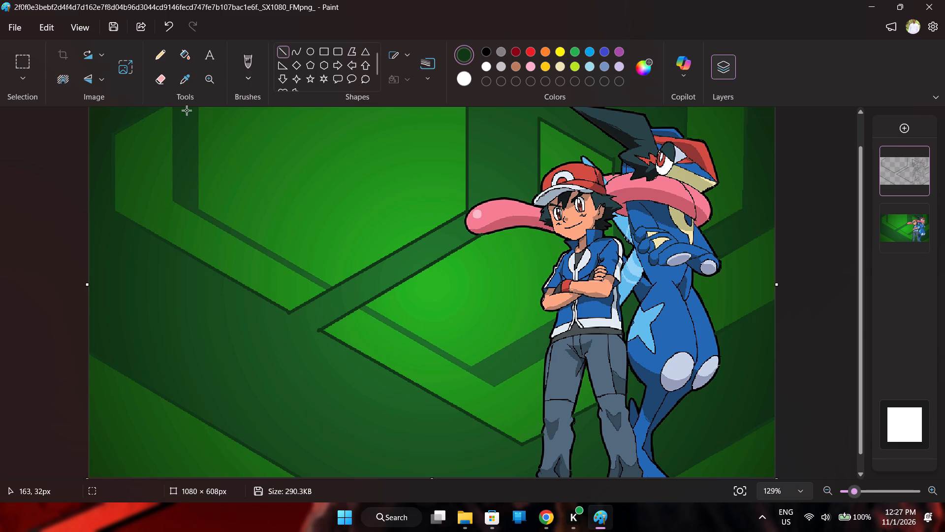
# Draw dark green verticals along both sides of the dark strip in the upper-left background, the inner one about 151 px long.
pyautogui.moveTo(173, 200); pyautogui.dragTo(172, 118)
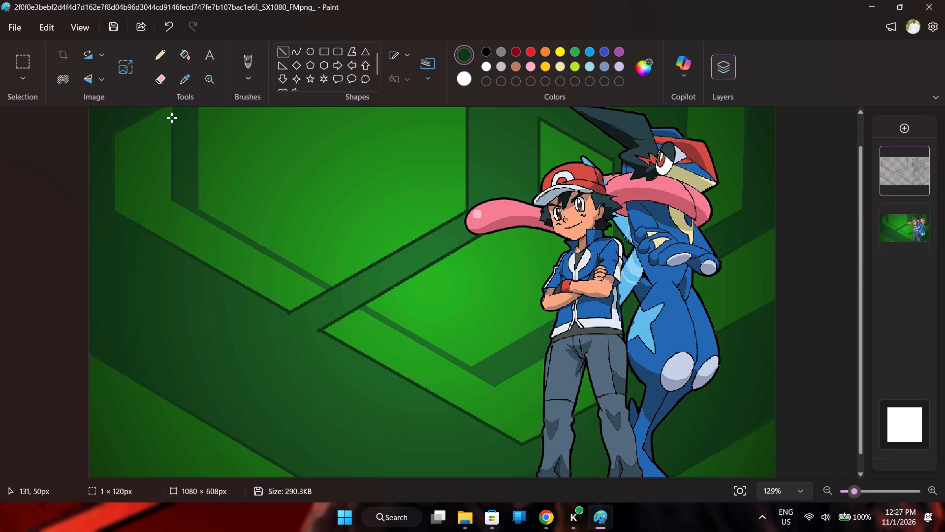
pyautogui.moveTo(172, 118); pyautogui.dragTo(173, 102)
pyautogui.click(222, 125)
pyautogui.moveTo(198, 206); pyautogui.dragTo(199, 109)
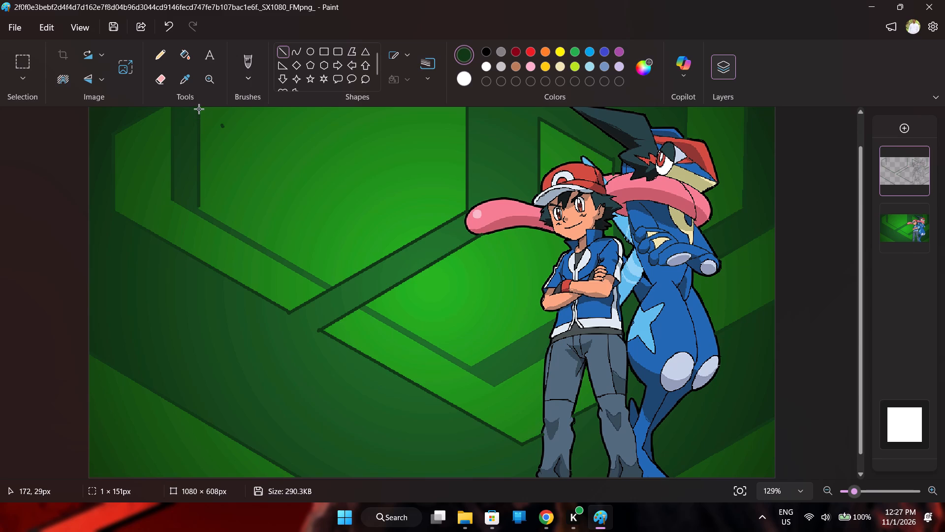
pyautogui.moveTo(199, 109); pyautogui.dragTo(198, 104)
pyautogui.click(225, 110)
# Continue the dark strip's two edges with parallel dark green diagonals from the verticals' lower ends to the wide diagonal band.
pyautogui.moveTo(173, 199); pyautogui.dragTo(328, 300)
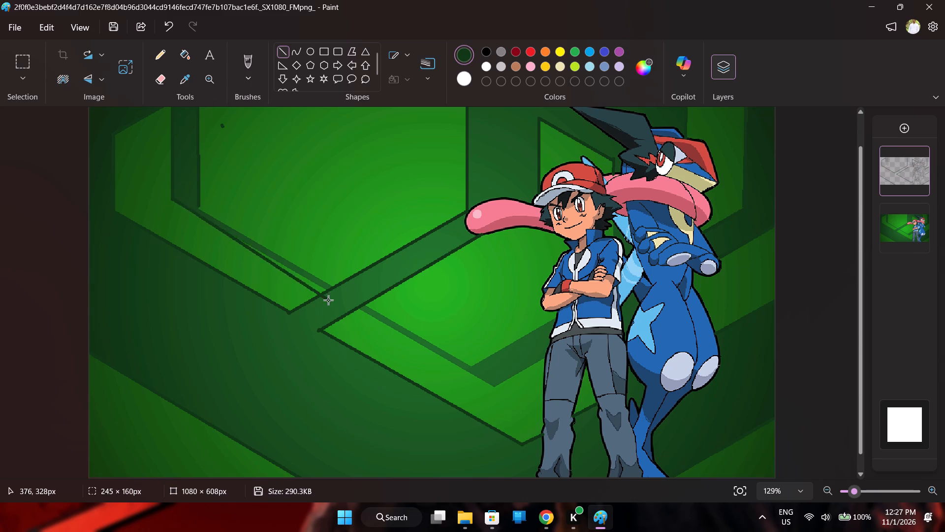
pyautogui.moveTo(328, 300); pyautogui.dragTo(327, 290)
pyautogui.click(238, 193)
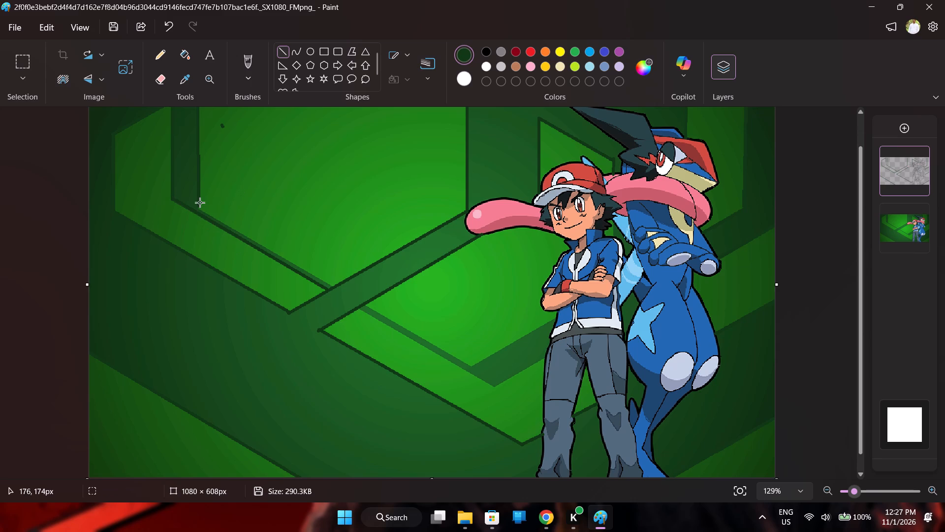
pyautogui.moveTo(199, 206); pyautogui.dragTo(336, 287)
pyautogui.click(337, 233)
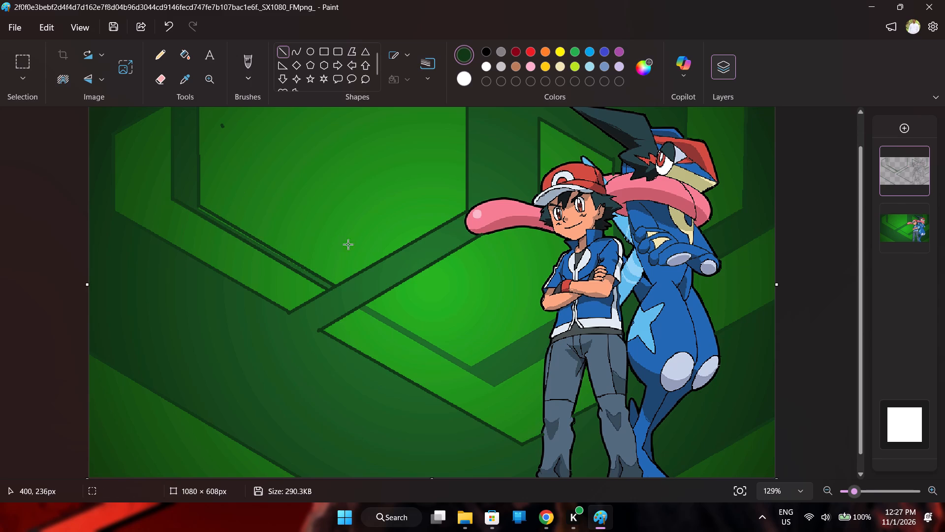
pyautogui.click(114, 444)
# Check the traced background lines against white by temporarily hiding the original picture layer.
pyautogui.click(918, 211)
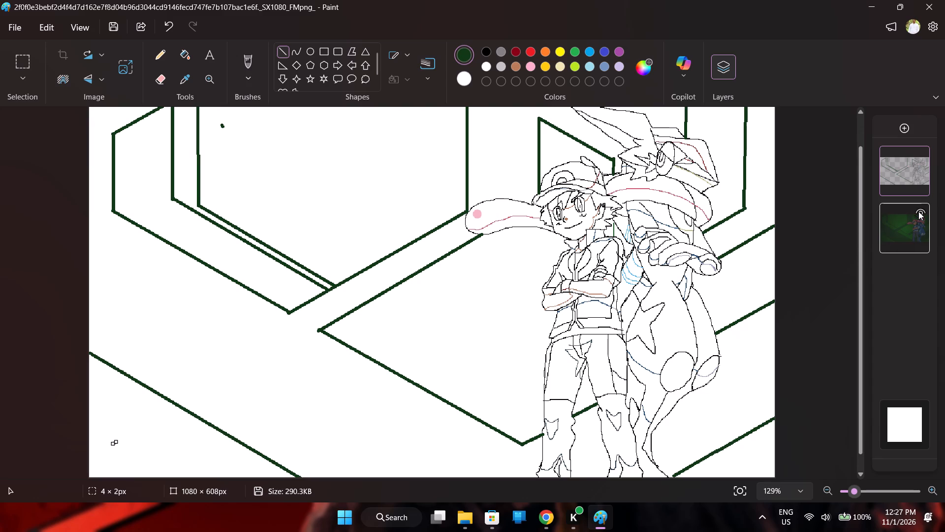
pyautogui.click(918, 211)
pyautogui.click(918, 211)
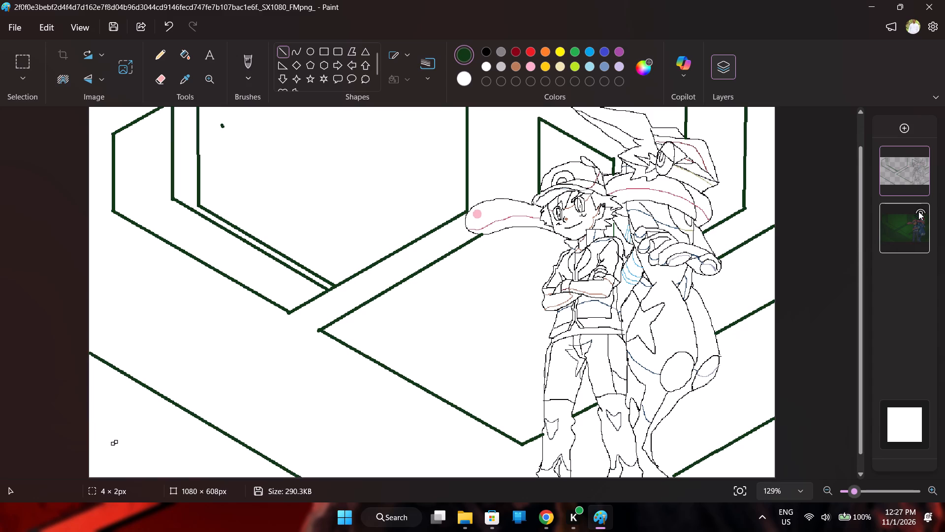
pyautogui.click(918, 211)
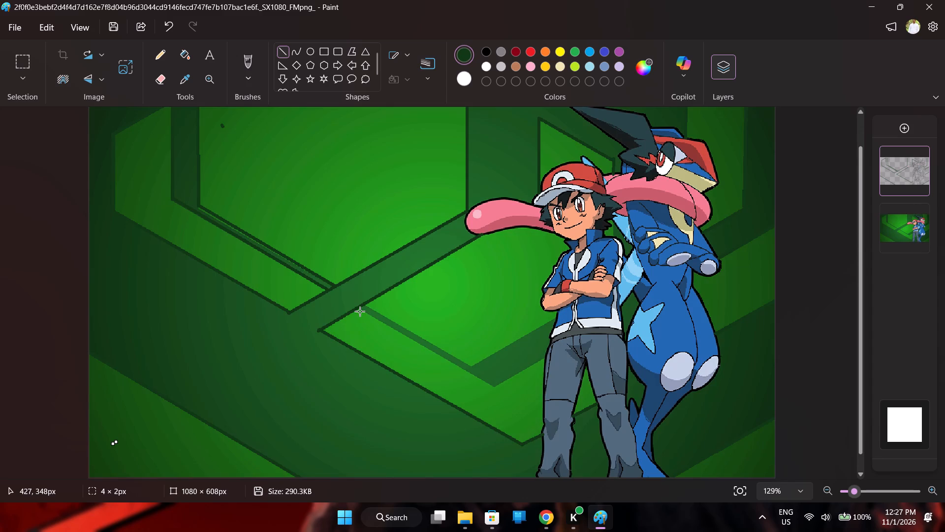
# Trace both edges of the thin dark strip descending through the central green shape with two parallel dark green diagonals.
pyautogui.moveTo(357, 308); pyautogui.dragTo(489, 383)
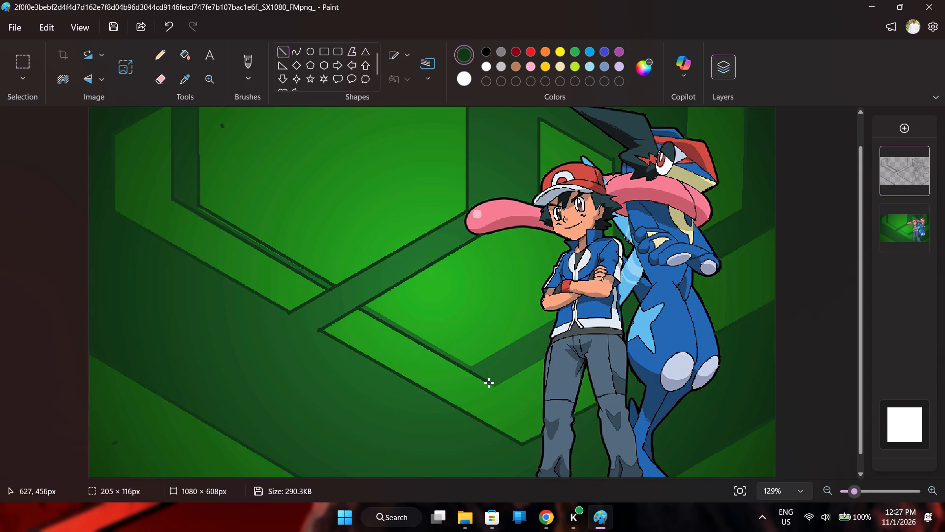
pyautogui.moveTo(489, 383); pyautogui.dragTo(496, 388)
pyautogui.click(430, 305)
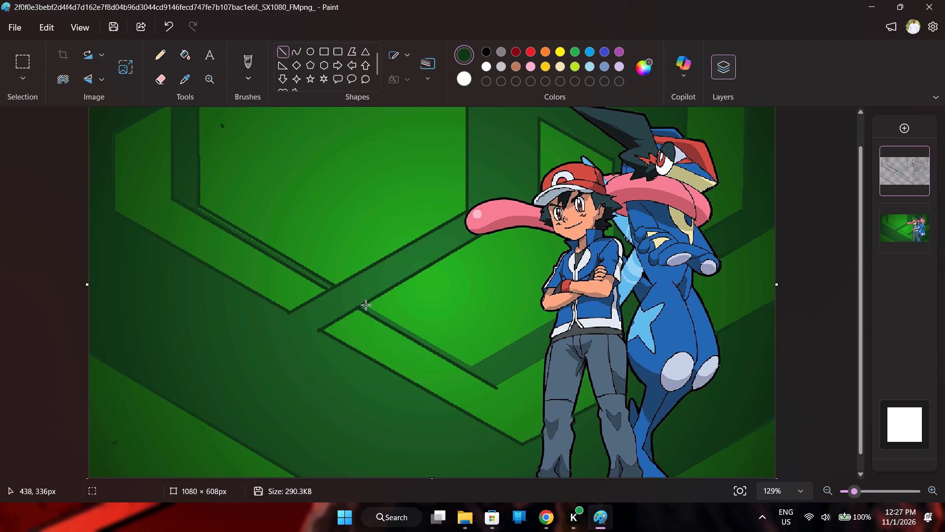
pyautogui.moveTo(363, 303); pyautogui.dragTo(473, 366)
pyautogui.click(499, 299)
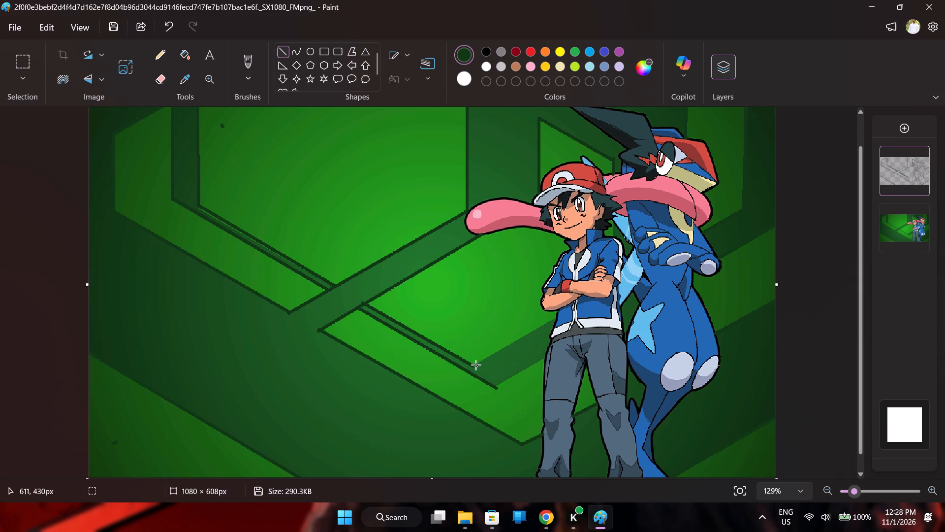
# Trace both edges of the central strip rising to the boy with two diagonals, the lower one about 79 × 44 px.
pyautogui.moveTo(474, 365); pyautogui.dragTo(557, 317)
pyautogui.click(478, 299)
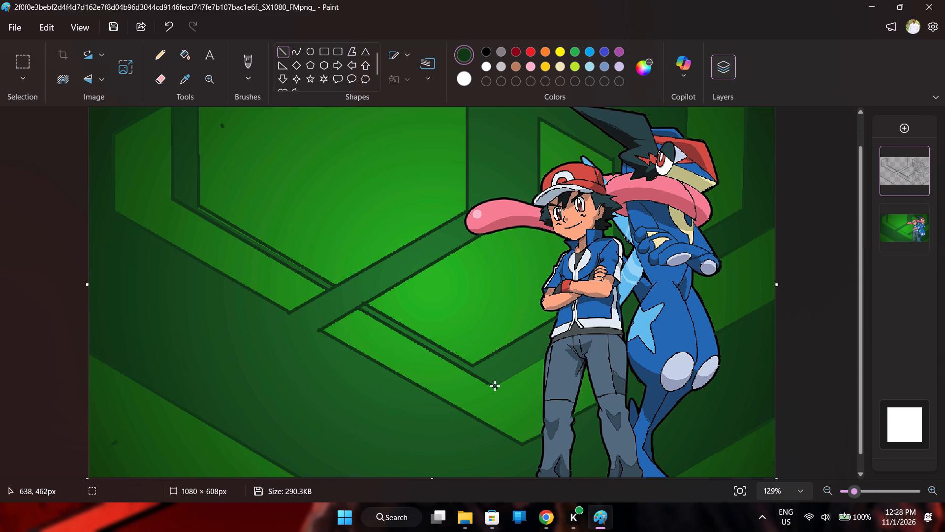
pyautogui.moveTo(495, 386); pyautogui.dragTo(544, 358)
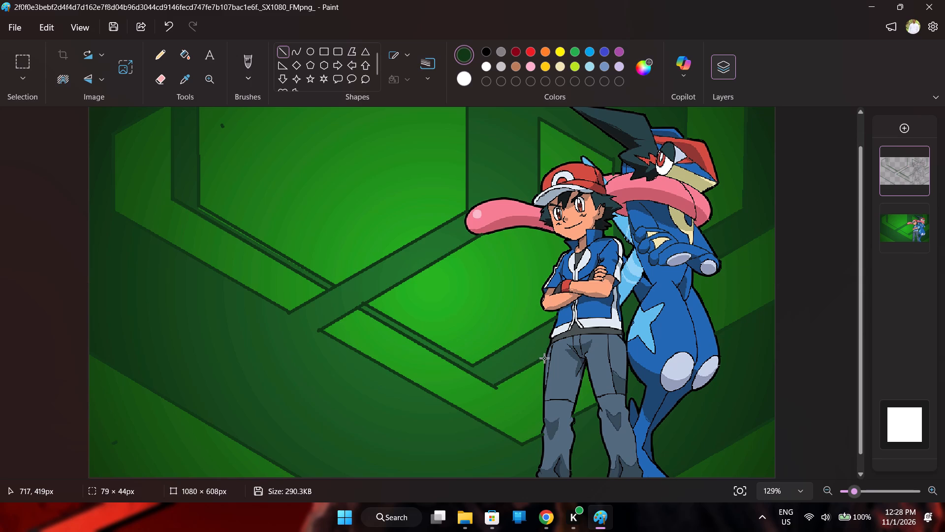
pyautogui.moveTo(544, 358); pyautogui.dragTo(545, 357)
pyautogui.click(478, 297)
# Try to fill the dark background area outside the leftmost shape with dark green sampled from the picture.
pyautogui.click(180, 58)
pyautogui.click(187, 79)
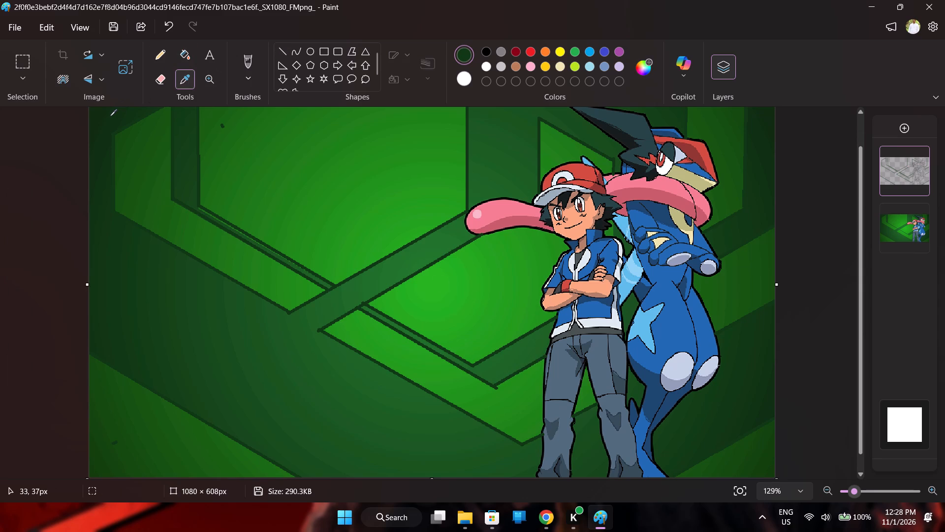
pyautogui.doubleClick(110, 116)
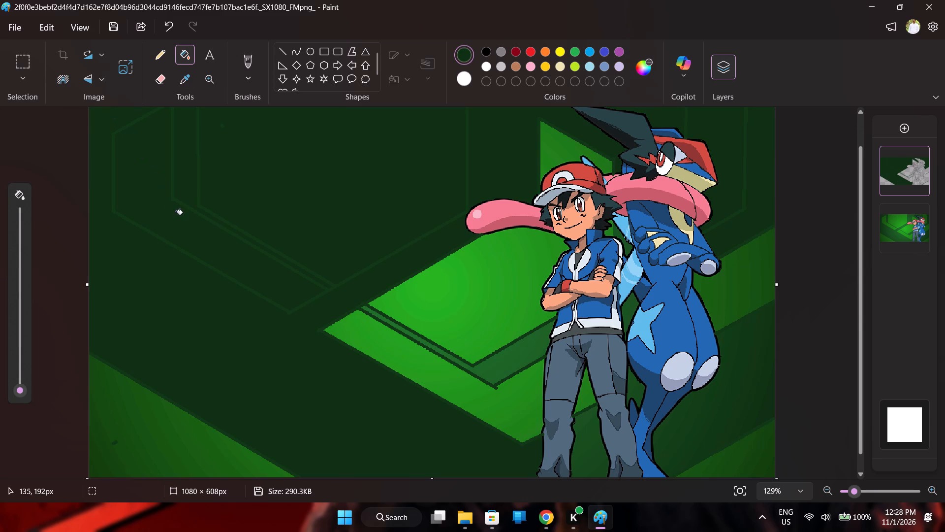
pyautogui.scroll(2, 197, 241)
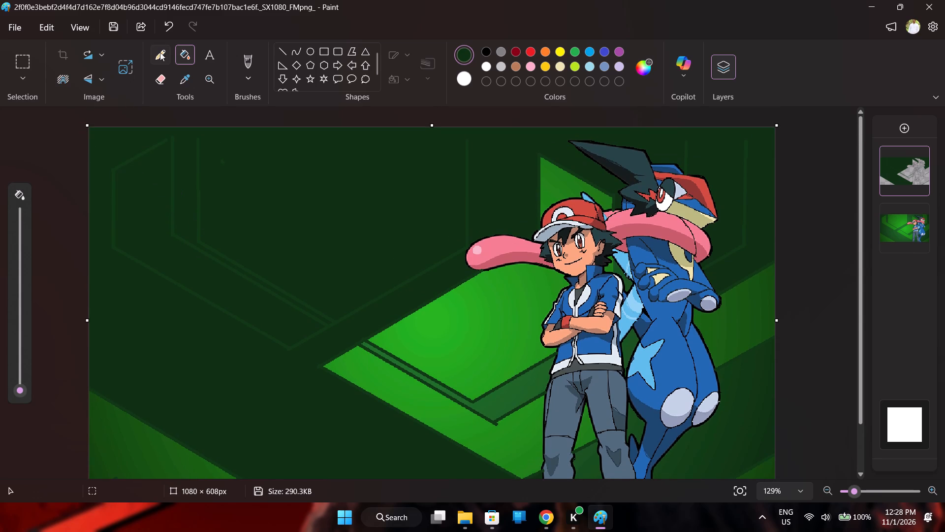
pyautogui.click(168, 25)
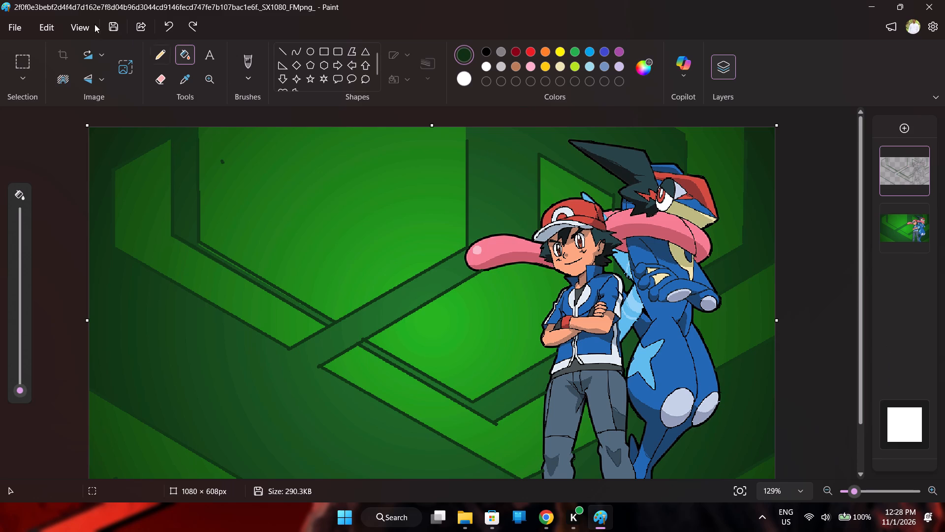
# Extend the outer vertical of the upper-left dark strip upward with a dark green line of about 3 × 29 px.
pyautogui.click(291, 52)
pyautogui.click(285, 54)
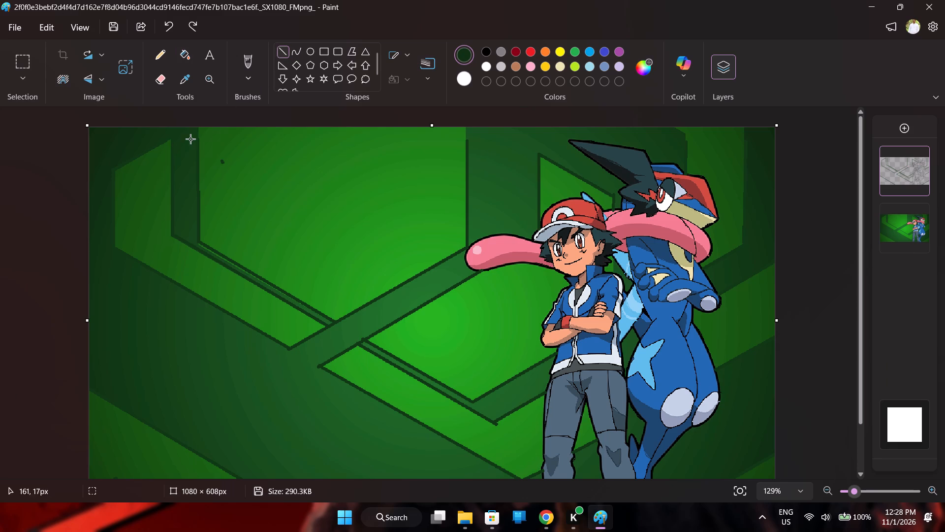
pyautogui.click(171, 144)
pyautogui.moveTo(172, 158); pyautogui.dragTo(174, 136)
pyautogui.moveTo(174, 136); pyautogui.dragTo(171, 136)
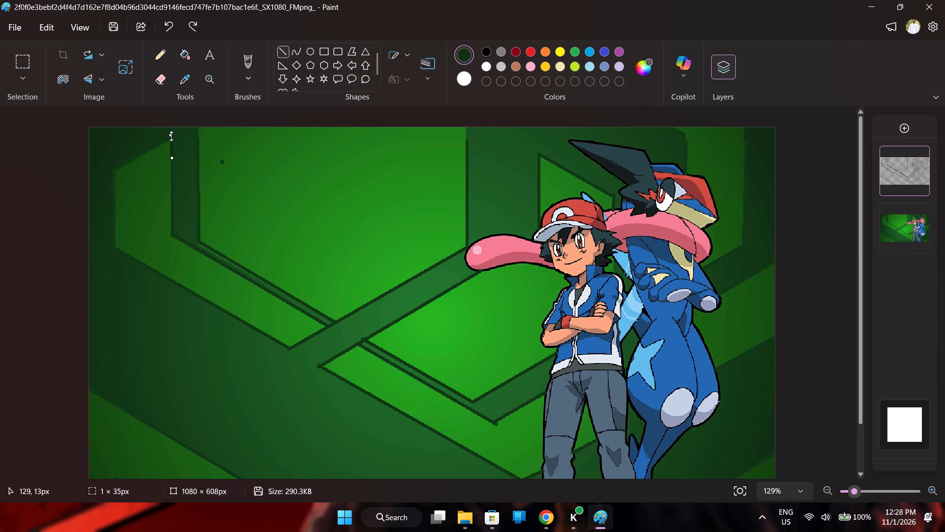
pyautogui.click(171, 136)
pyautogui.click(158, 159)
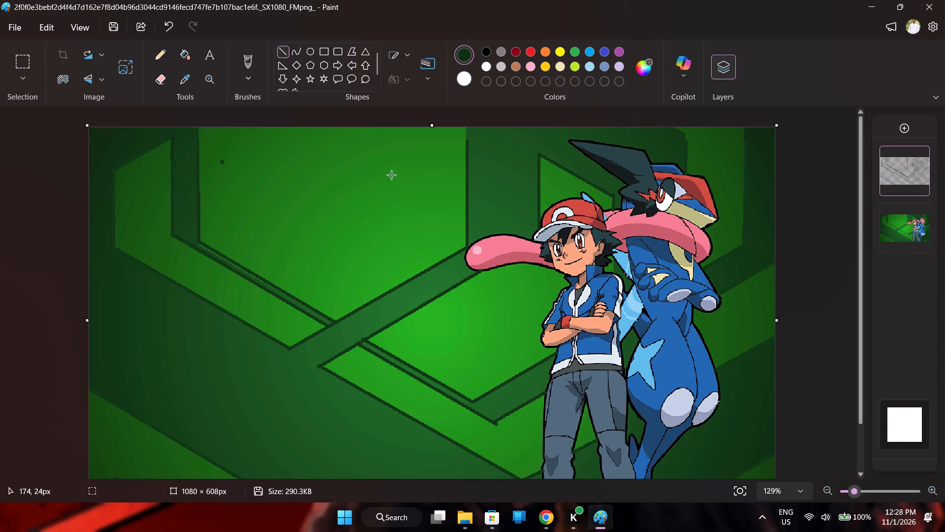
# Hide the reference picture and close the leftmost shape's upper corner with a dark green line of about 12 × 6 px.
pyautogui.click(920, 210)
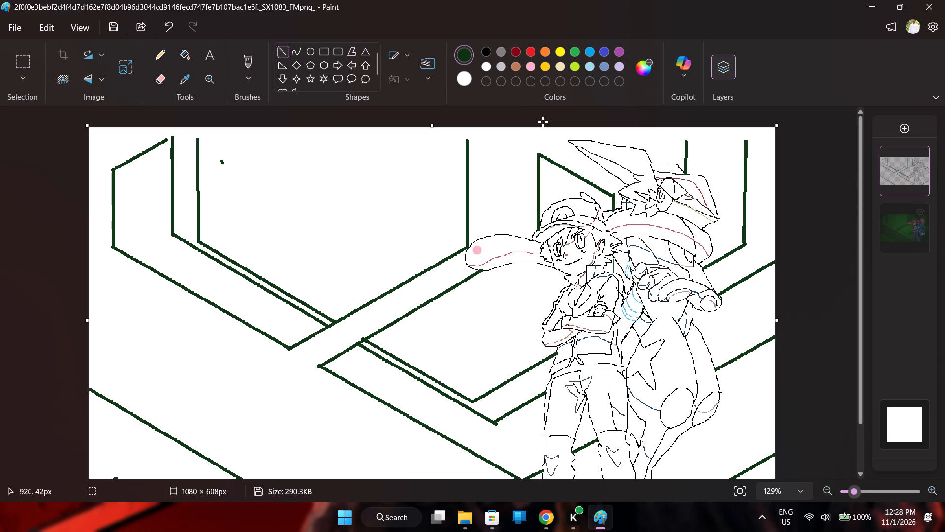
pyautogui.click(162, 142)
pyautogui.moveTo(165, 141); pyautogui.dragTo(173, 138)
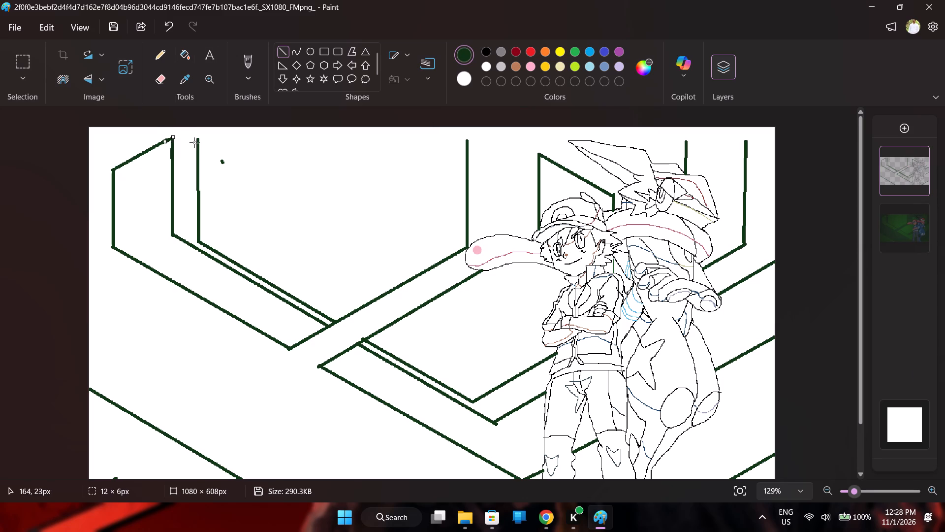
# Extend the four open dark green verticals, two around the large upper shape and two above the frog, to the canvas's top edge.
pyautogui.moveTo(198, 142); pyautogui.dragTo(198, 124)
pyautogui.moveTo(468, 148); pyautogui.dragTo(466, 119)
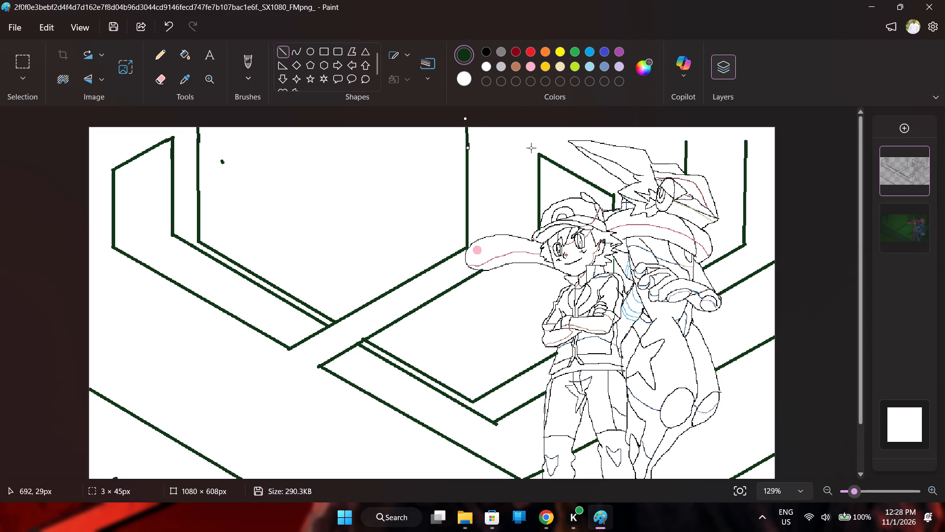
pyautogui.moveTo(687, 150); pyautogui.dragTo(685, 131)
pyautogui.moveTo(685, 131); pyautogui.dragTo(685, 122)
pyautogui.moveTo(746, 145); pyautogui.dragTo(744, 115)
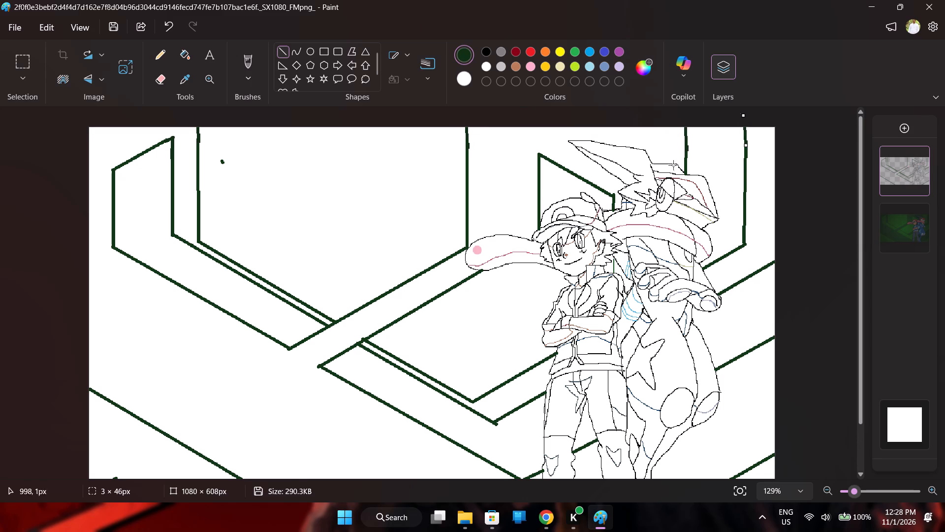
# Extend the diagonal beside the frog's foot down to the canvas's bottom edge with a line of about 16 × 9 px.
pyautogui.scroll(-4, 382, 269)
pyautogui.scroll(1, 382, 269)
pyautogui.scroll(-2, 382, 269)
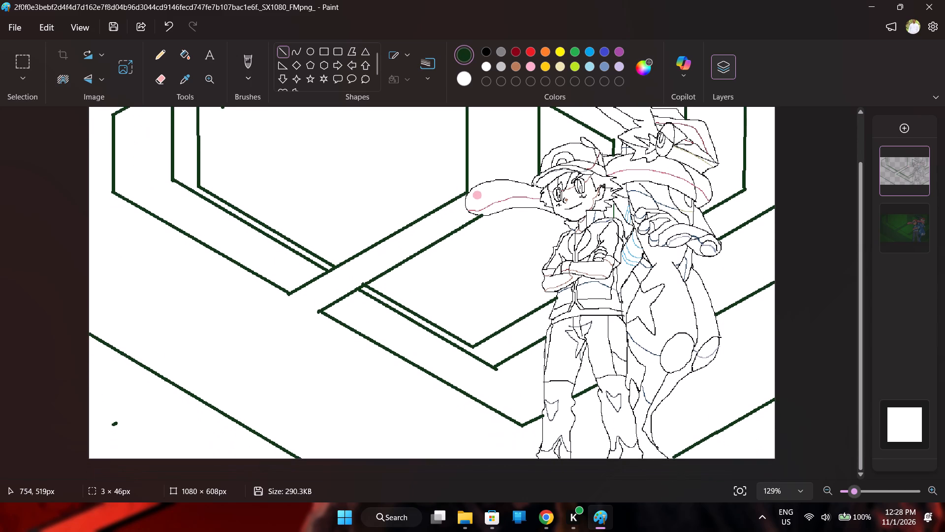
pyautogui.moveTo(677, 455); pyautogui.dragTo(666, 461)
pyautogui.click(624, 485)
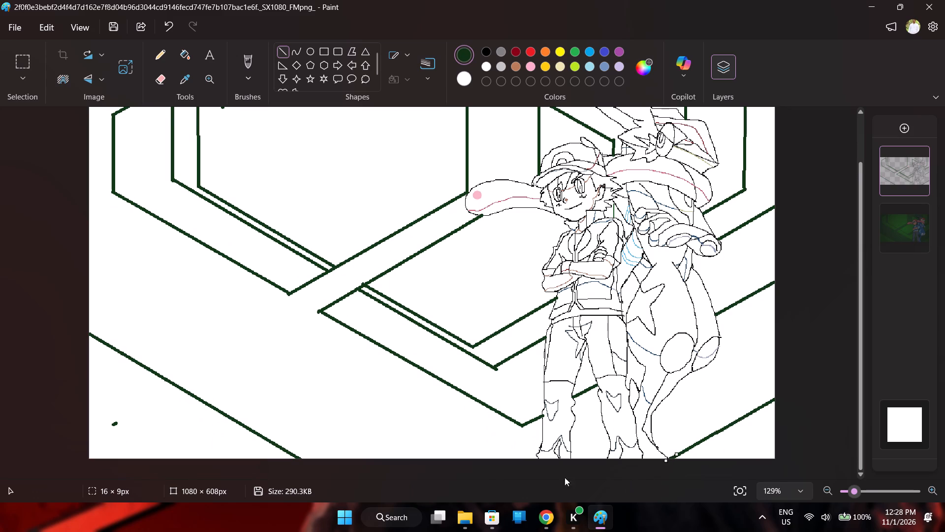
# Show the reference picture again.
pyautogui.click(921, 211)
pyautogui.scroll(2, 173, 209)
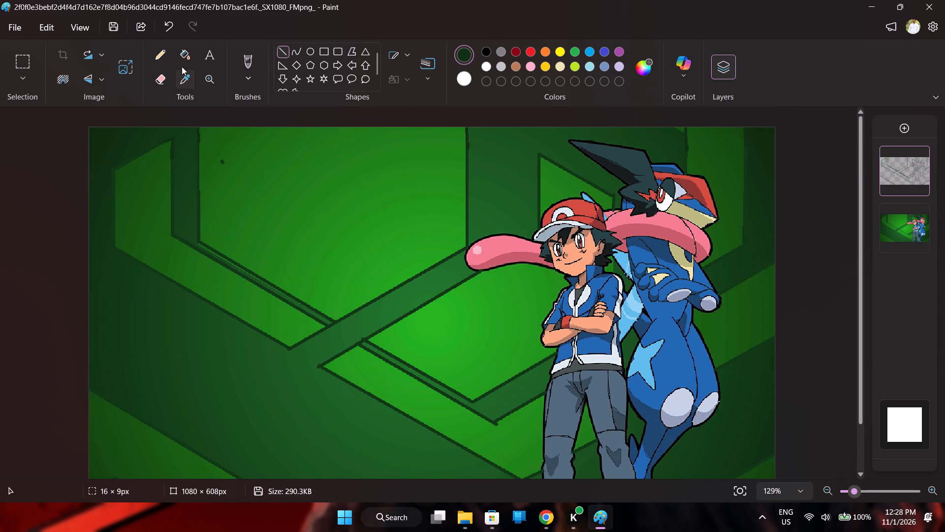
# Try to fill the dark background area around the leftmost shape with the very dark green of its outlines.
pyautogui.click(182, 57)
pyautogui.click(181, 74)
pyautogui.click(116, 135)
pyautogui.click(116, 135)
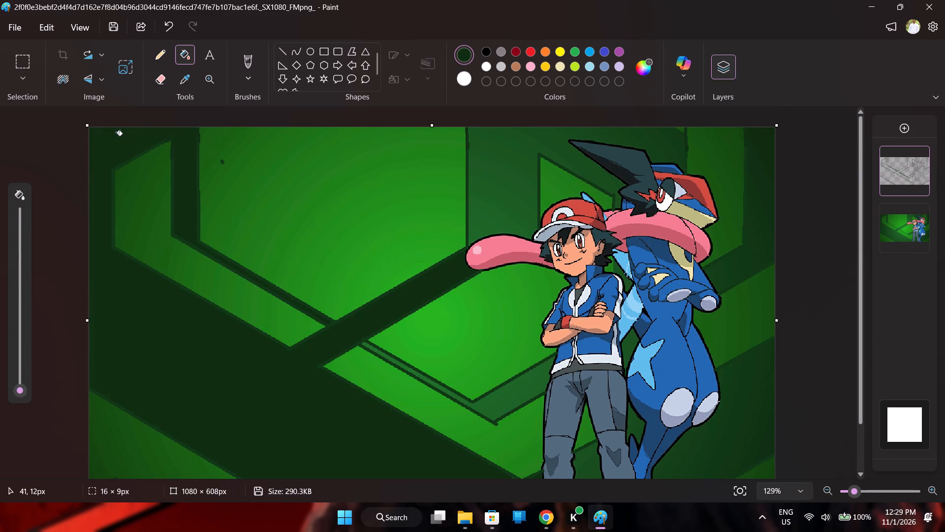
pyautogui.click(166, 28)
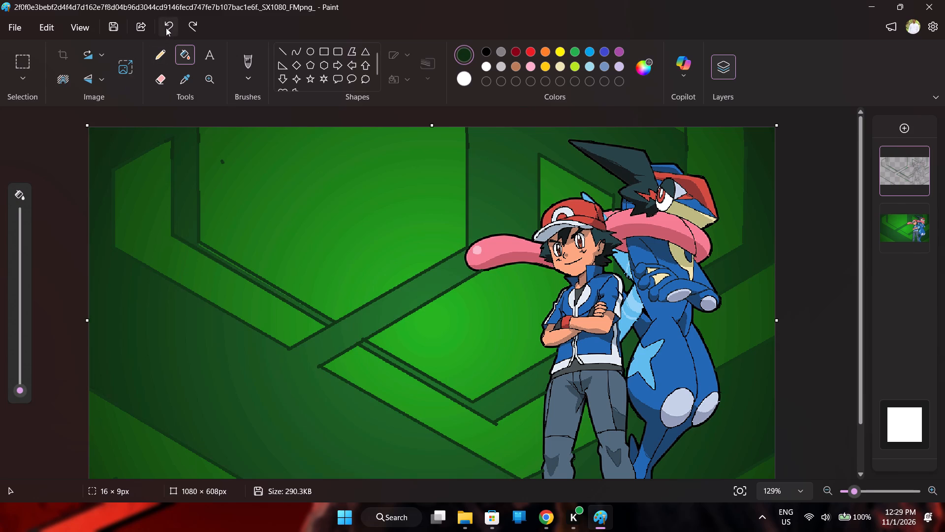
# Fill the large dark background area and the large upper green shape, each with the green sampled from the picture there.
pyautogui.click(183, 83)
pyautogui.doubleClick(256, 409)
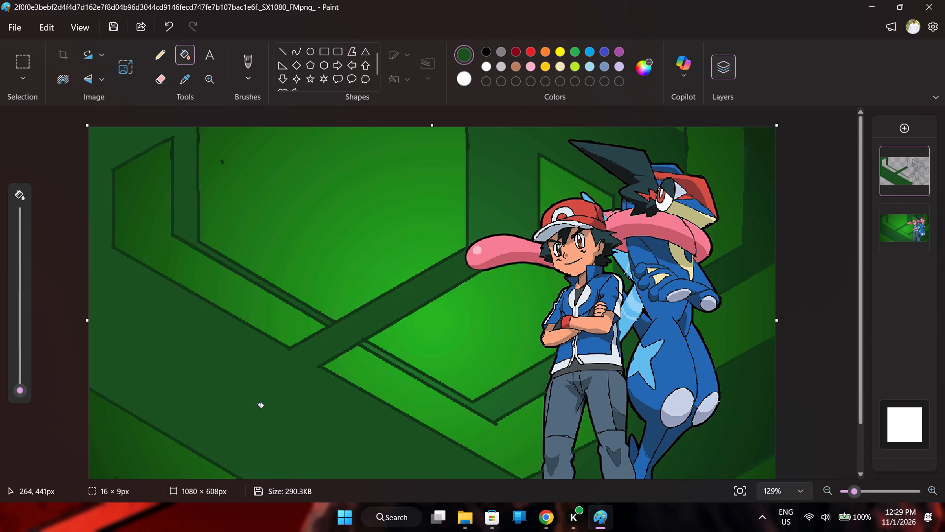
pyautogui.click(186, 83)
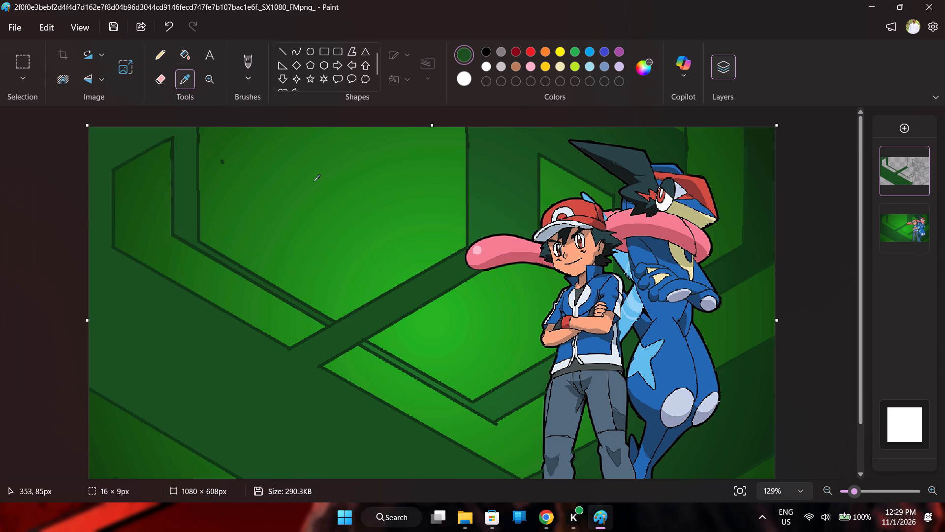
pyautogui.doubleClick(314, 181)
# Fill the leftmost bent shape and the canvas's lower-left corner shape, each with its own green sampled from the picture.
pyautogui.click(182, 78)
pyautogui.doubleClick(149, 191)
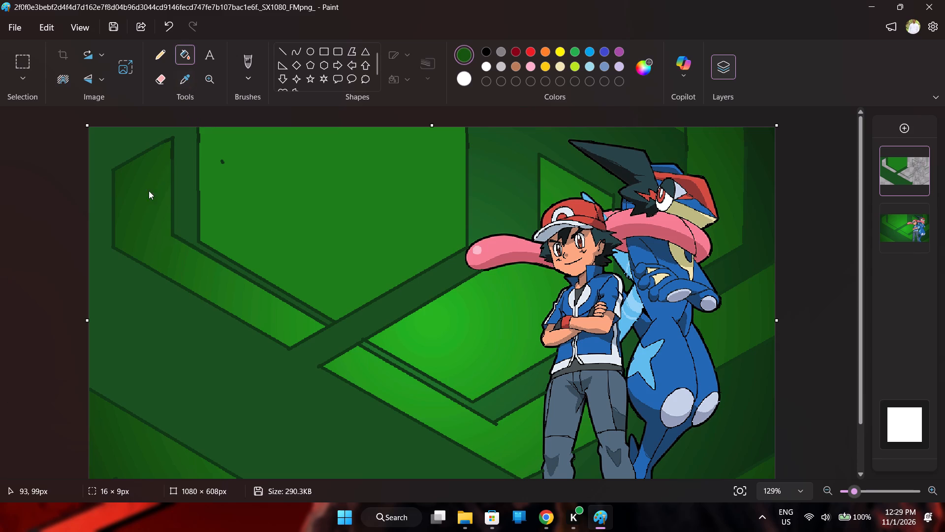
pyautogui.click(187, 83)
pyautogui.doubleClick(161, 462)
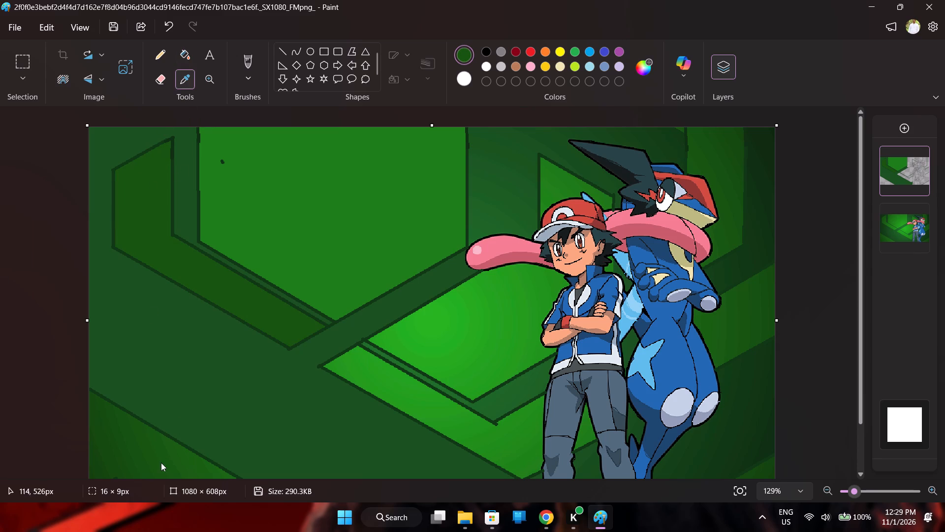
# Fill the dark area between the large upper shape and the boy's cap with dark green sampled from it.
pyautogui.click(179, 82)
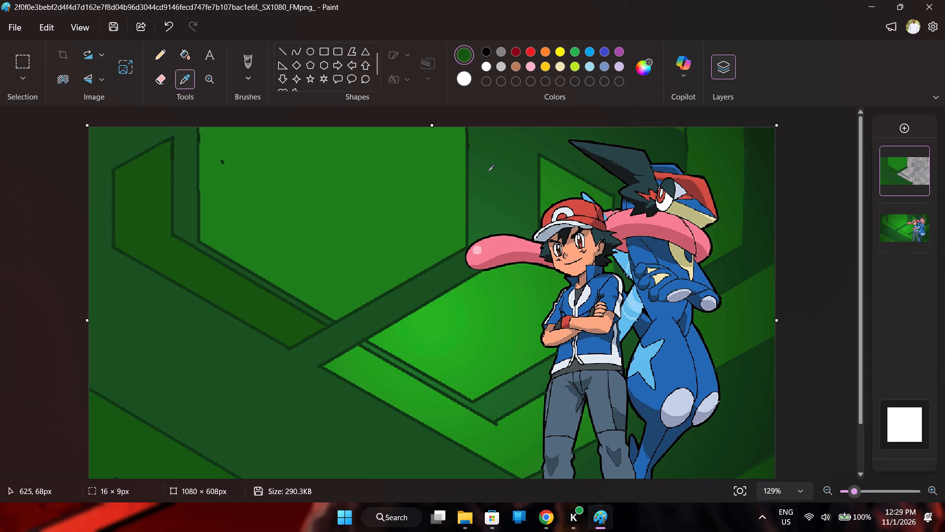
pyautogui.doubleClick(488, 171)
# Fill the central bright shape beside the boy and the bright band below it with greens sampled from the picture.
pyautogui.click(189, 80)
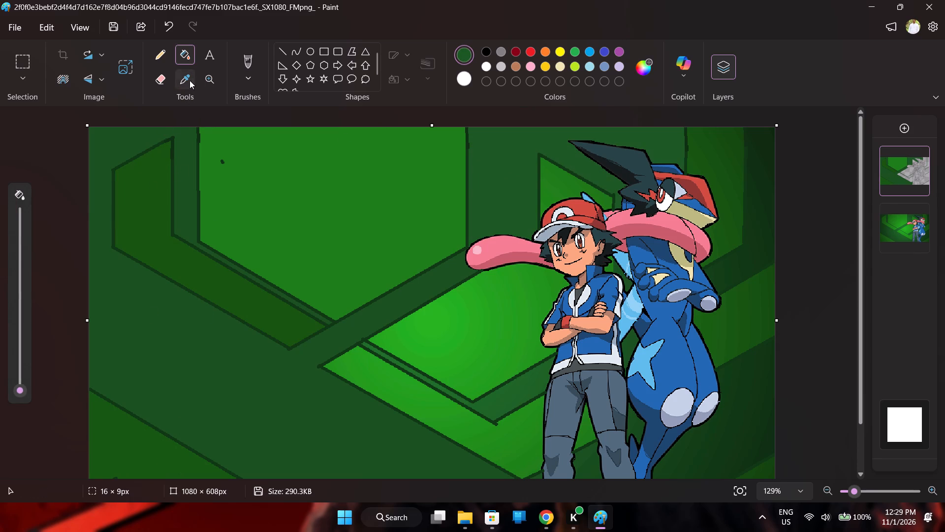
pyautogui.doubleClick(493, 332)
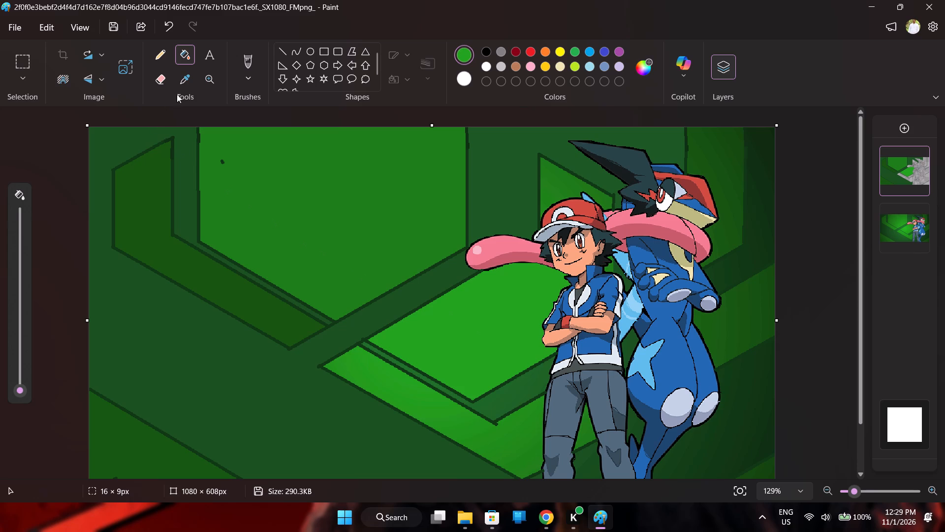
pyautogui.click(185, 81)
pyautogui.doubleClick(438, 417)
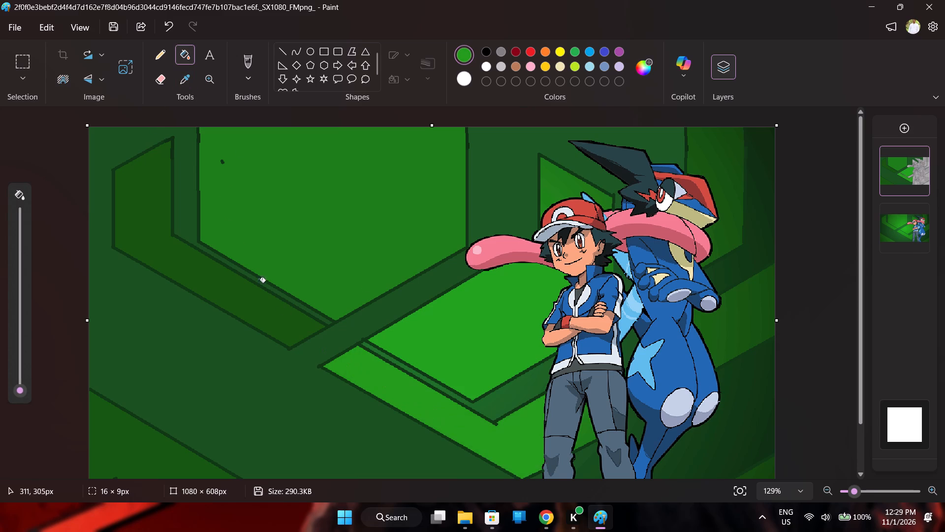
# Fill the green and dark green areas between the boy's legs, plus the dark area beside his outer foot, with sampled greens.
pyautogui.click(184, 83)
pyautogui.doubleClick(591, 431)
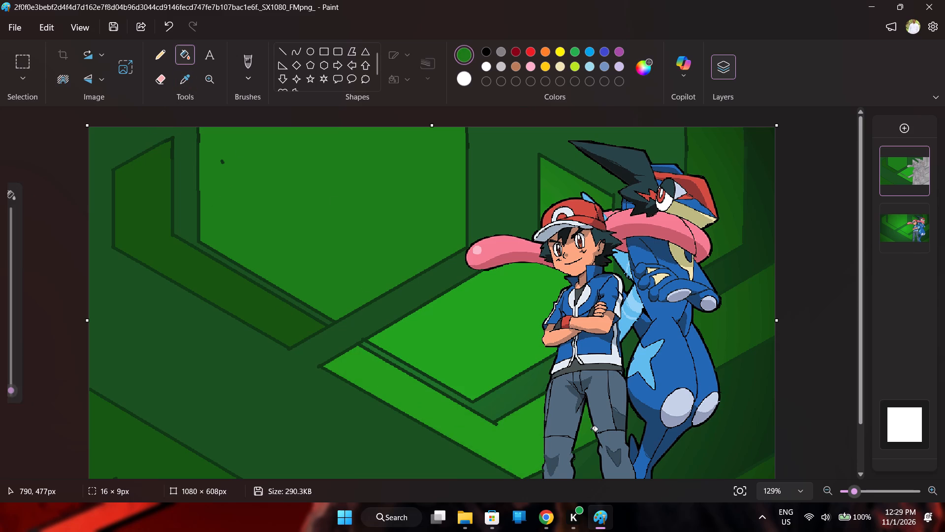
pyautogui.click(188, 81)
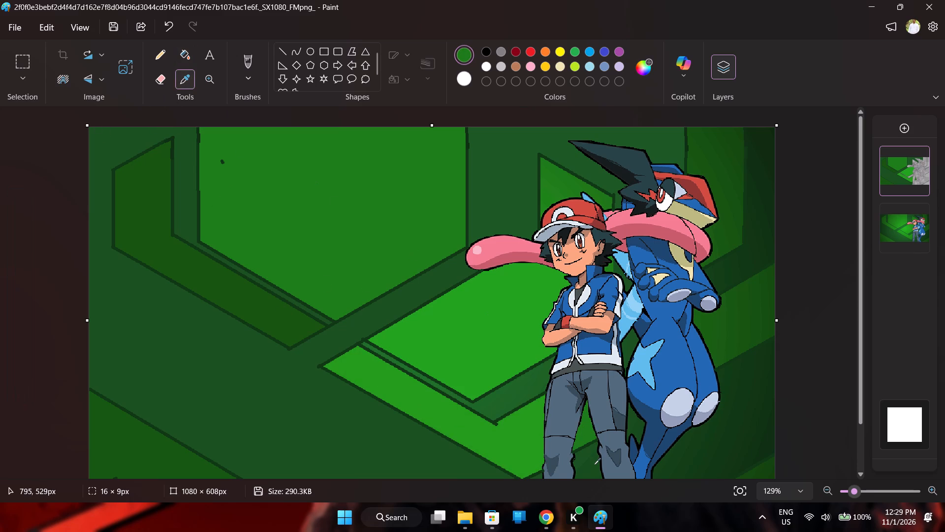
pyautogui.doubleClick(594, 465)
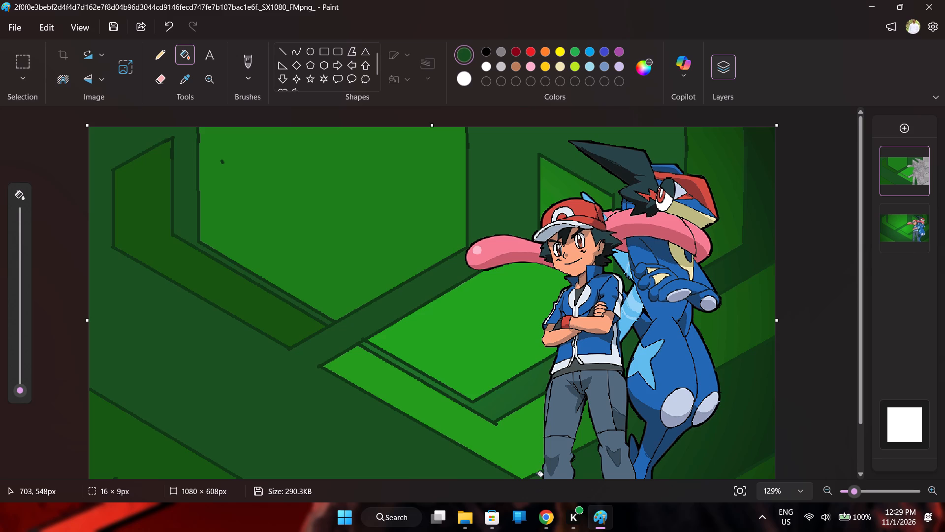
pyautogui.click(538, 479)
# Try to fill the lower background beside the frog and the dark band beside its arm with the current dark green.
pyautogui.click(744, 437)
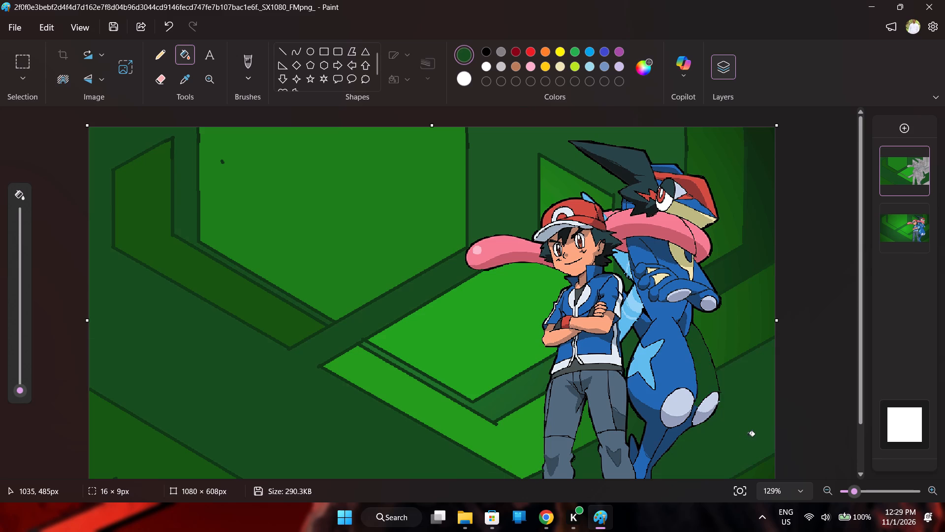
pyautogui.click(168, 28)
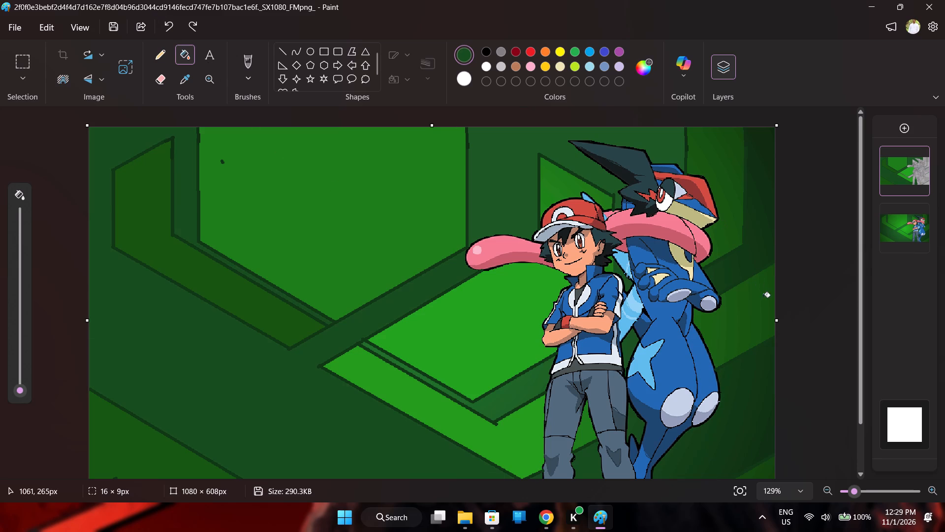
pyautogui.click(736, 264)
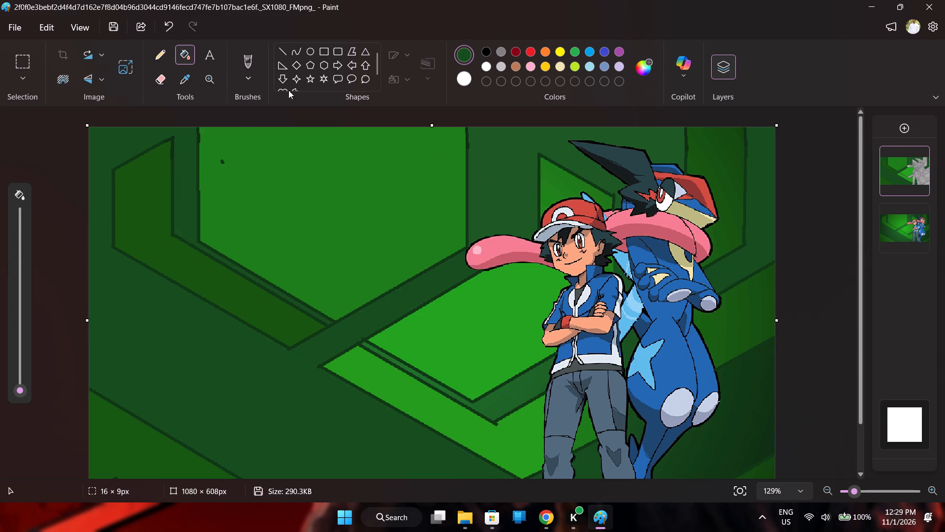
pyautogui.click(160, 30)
# Fill the dark band along the canvas's right edge and the upright green shape behind the frog's head with sampled greens.
pyautogui.click(193, 84)
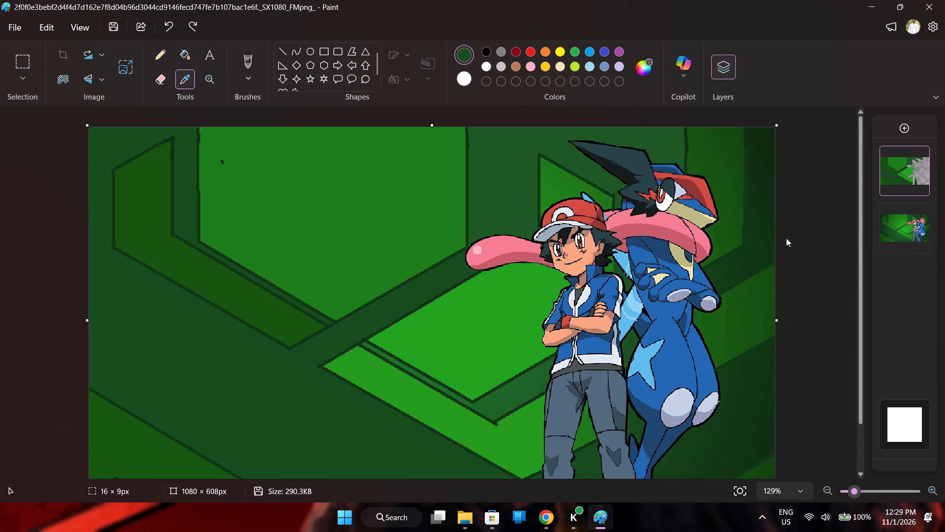
pyautogui.doubleClick(765, 236)
pyautogui.click(188, 77)
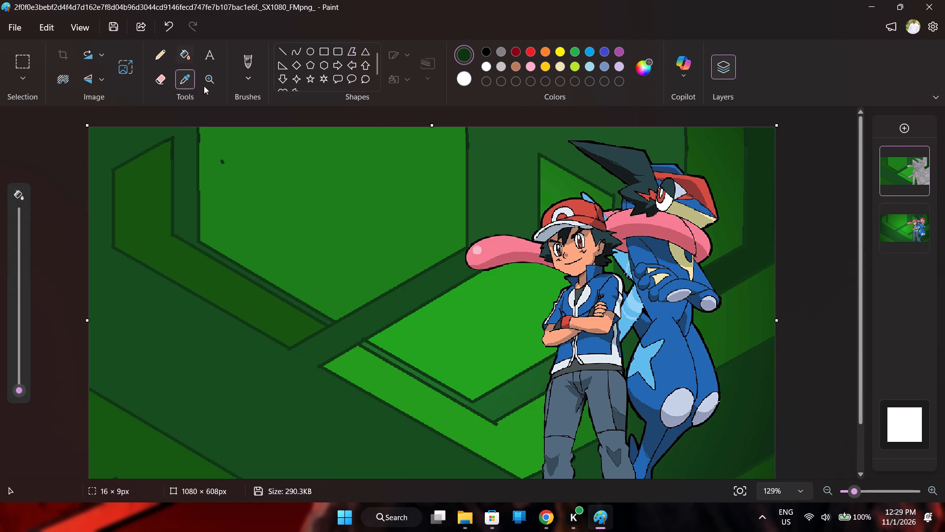
pyautogui.doubleClick(725, 157)
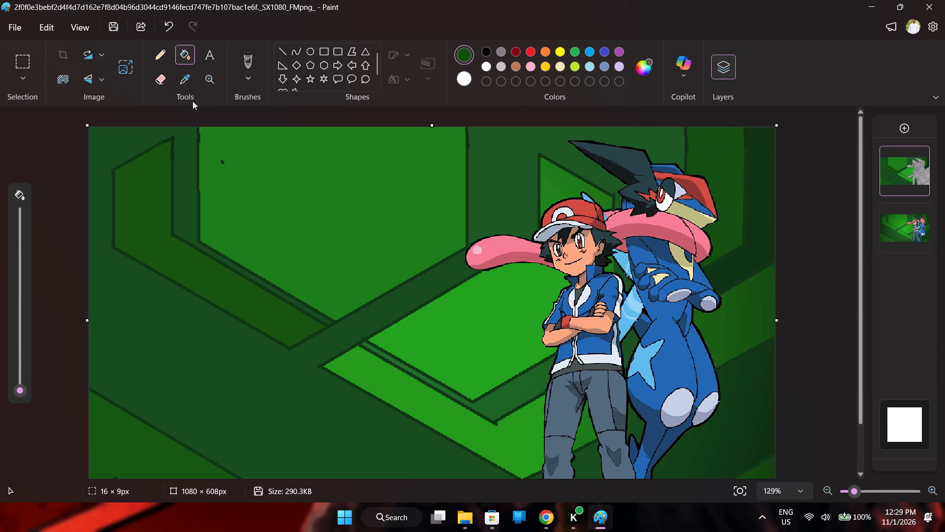
# Close the gap between the frog's outer thigh outline and its outer knee pad with a short black pencil stroke, checking with the reference hidden.
pyautogui.moveTo(852, 495); pyautogui.dragTo(895, 498)
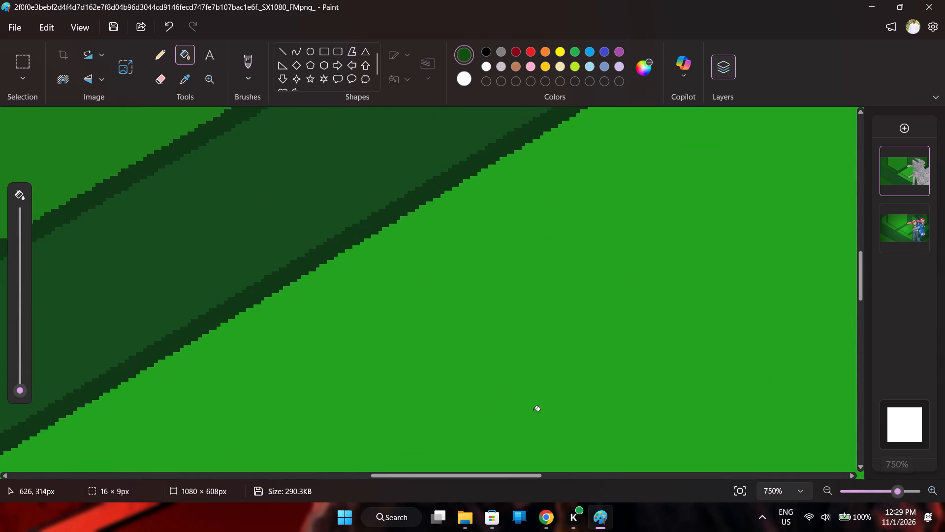
pyautogui.moveTo(502, 477); pyautogui.dragTo(936, 495)
pyautogui.scroll(-4, 583, 327)
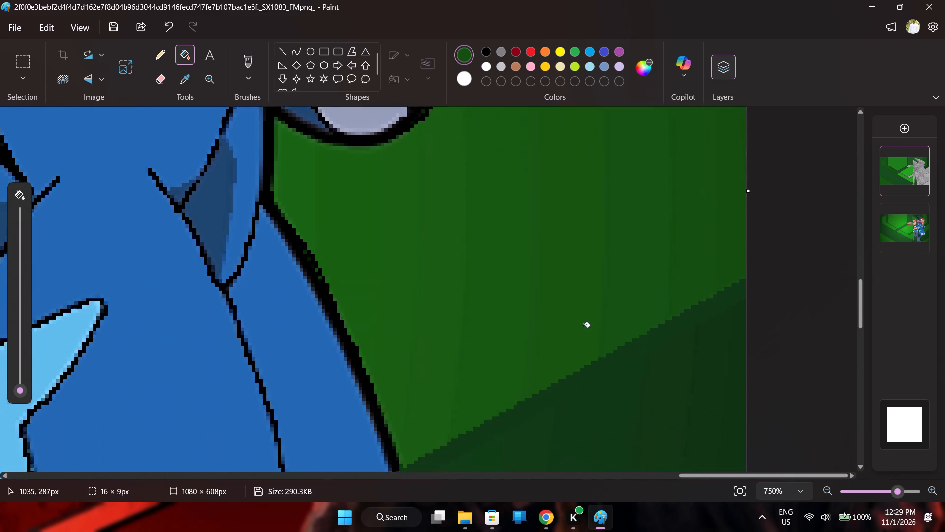
pyautogui.scroll(-6, 583, 327)
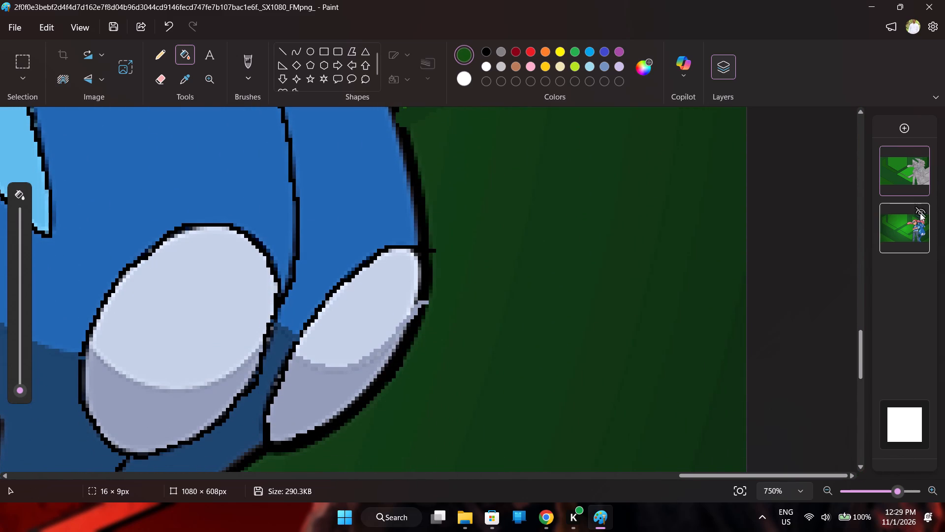
pyautogui.click(920, 213)
pyautogui.click(920, 213)
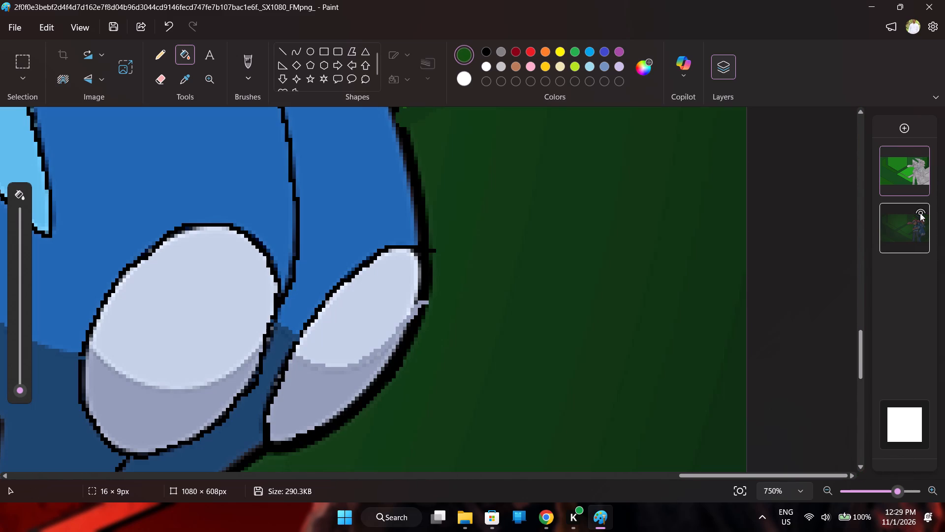
pyautogui.click(163, 59)
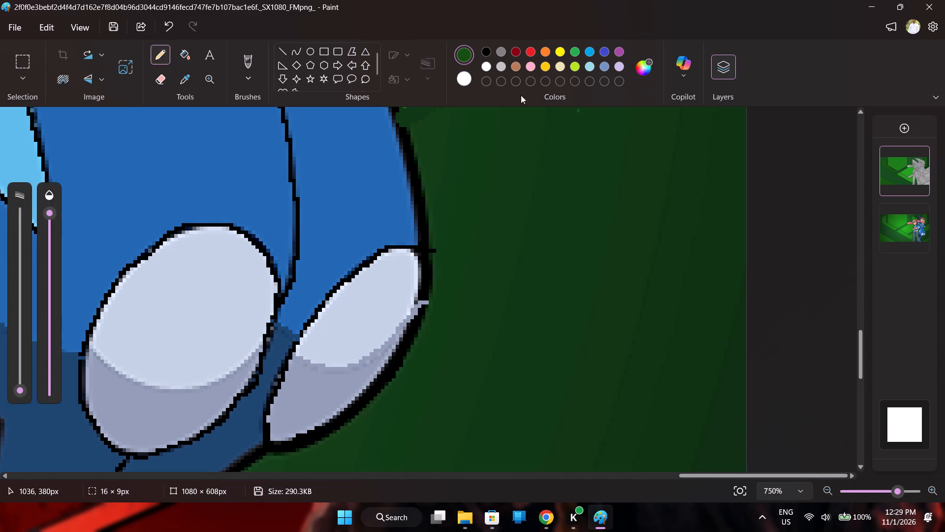
pyautogui.click(485, 55)
pyautogui.click(918, 211)
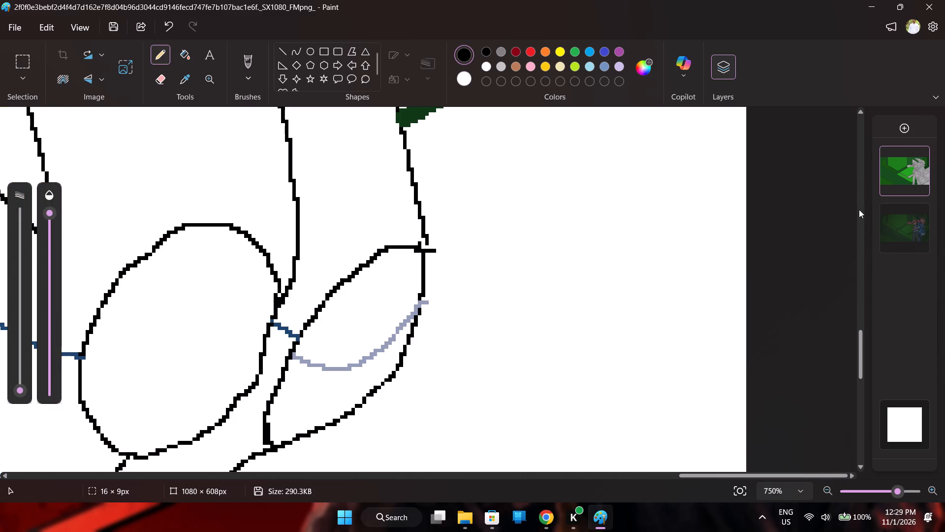
pyautogui.moveTo(427, 238); pyautogui.dragTo(427, 248)
pyautogui.click(921, 211)
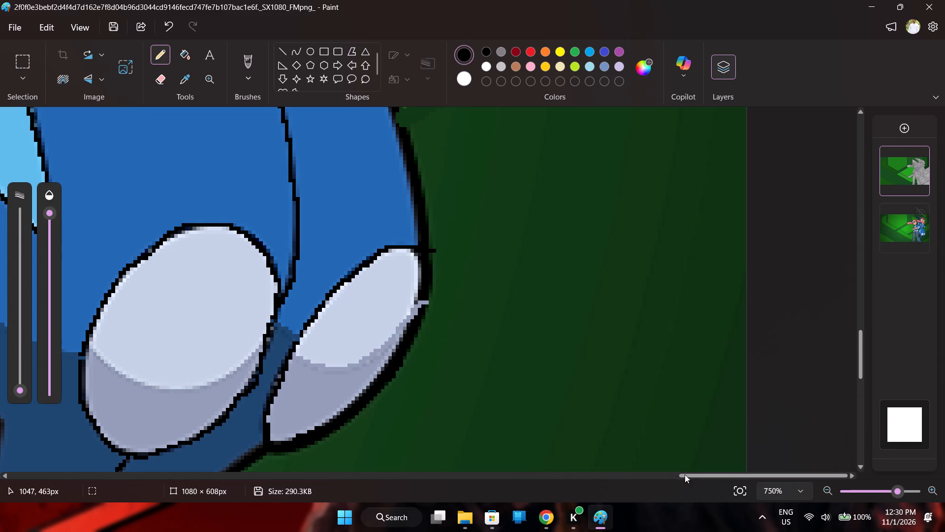
# Fill the lower background beside the frog's leg with the dark green sampled from the picture.
pyautogui.moveTo(692, 472); pyautogui.dragTo(657, 472)
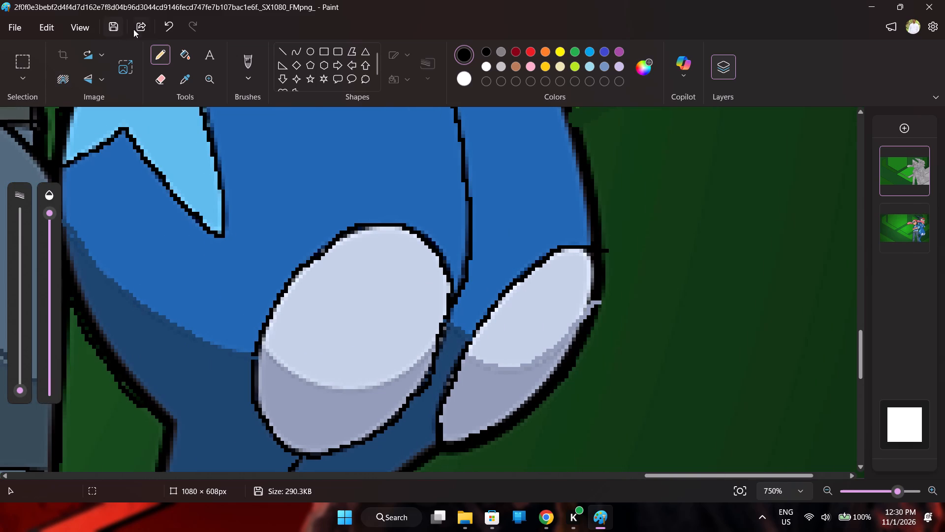
pyautogui.click(181, 57)
pyautogui.click(181, 72)
pyautogui.doubleClick(759, 302)
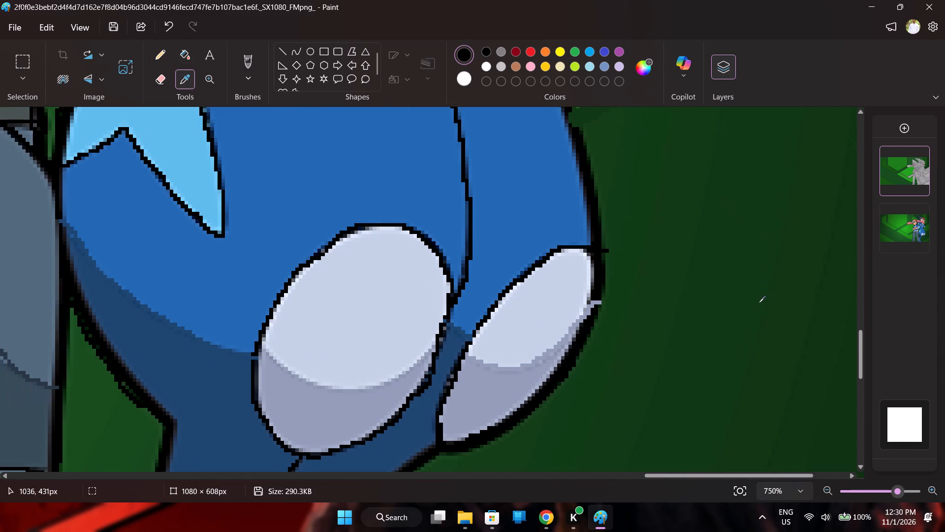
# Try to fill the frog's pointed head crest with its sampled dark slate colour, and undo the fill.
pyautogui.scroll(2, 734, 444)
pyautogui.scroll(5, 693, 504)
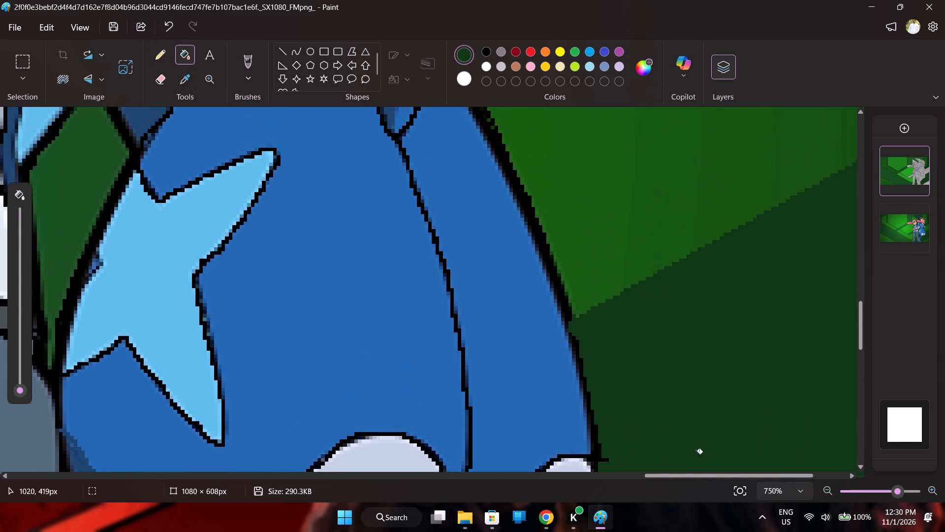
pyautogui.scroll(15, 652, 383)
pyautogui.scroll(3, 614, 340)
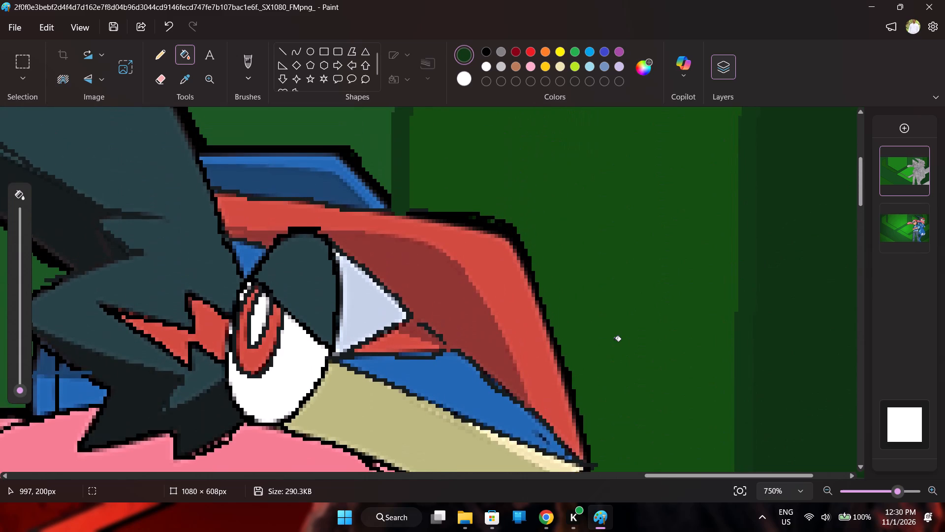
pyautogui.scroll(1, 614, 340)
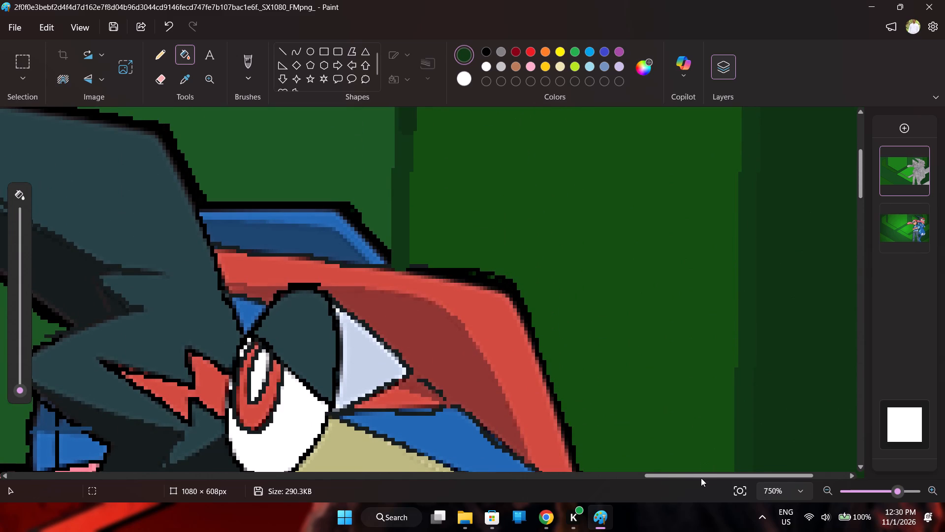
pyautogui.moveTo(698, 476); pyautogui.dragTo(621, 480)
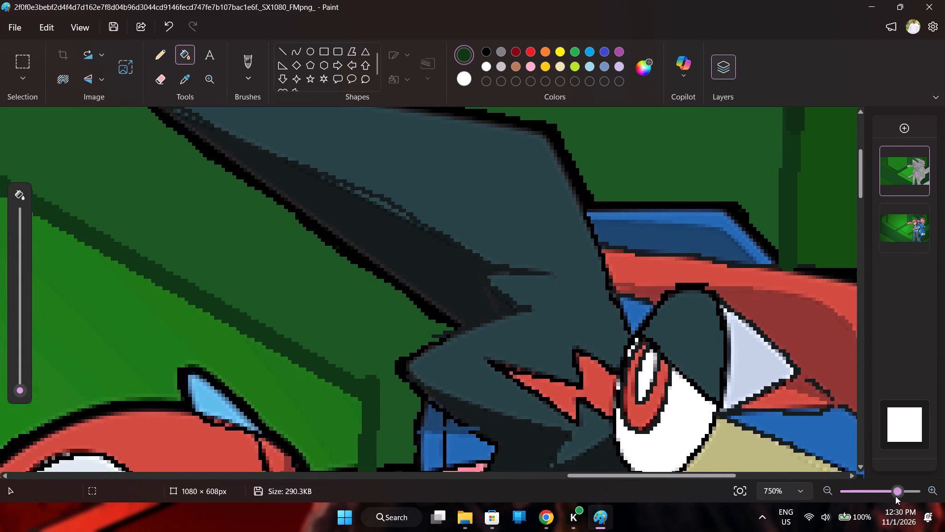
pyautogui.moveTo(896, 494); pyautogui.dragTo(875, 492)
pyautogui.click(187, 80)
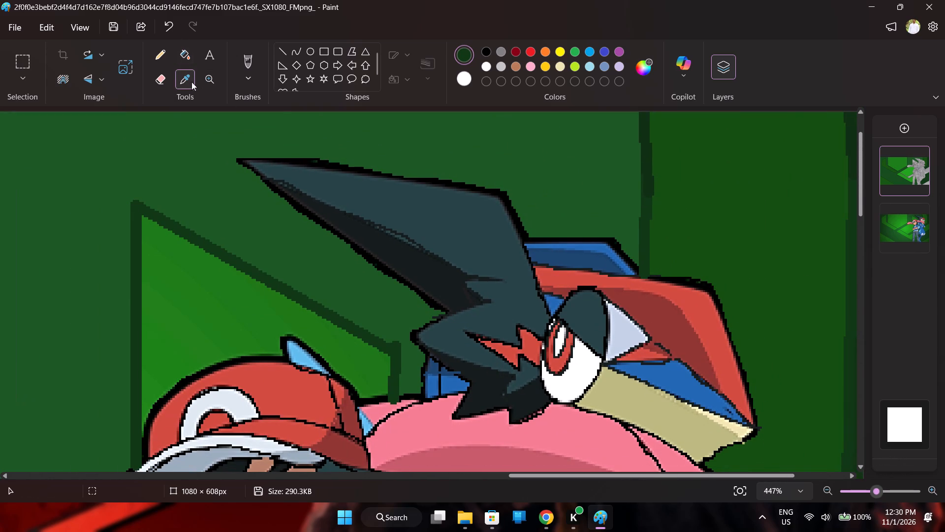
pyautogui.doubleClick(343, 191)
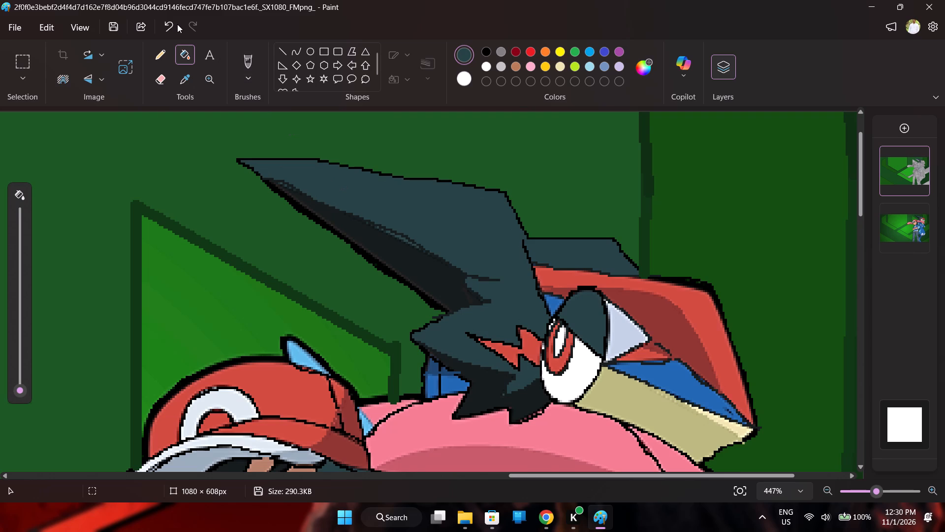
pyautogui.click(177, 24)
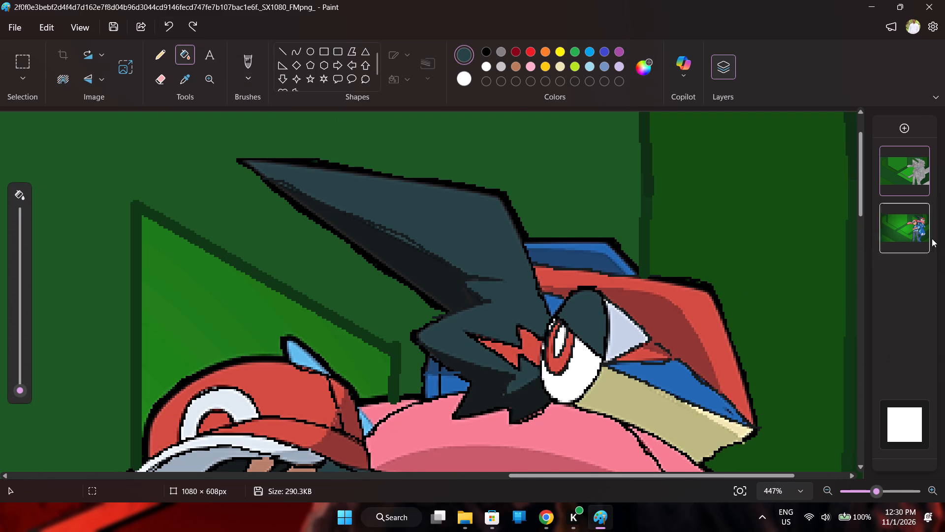
# Hide the reference, close the outline gap between the head crest and the blue fin behind it in black pencil, and show the reference again.
pyautogui.click(920, 210)
pyautogui.click(920, 210)
pyautogui.click(164, 52)
pyautogui.click(183, 71)
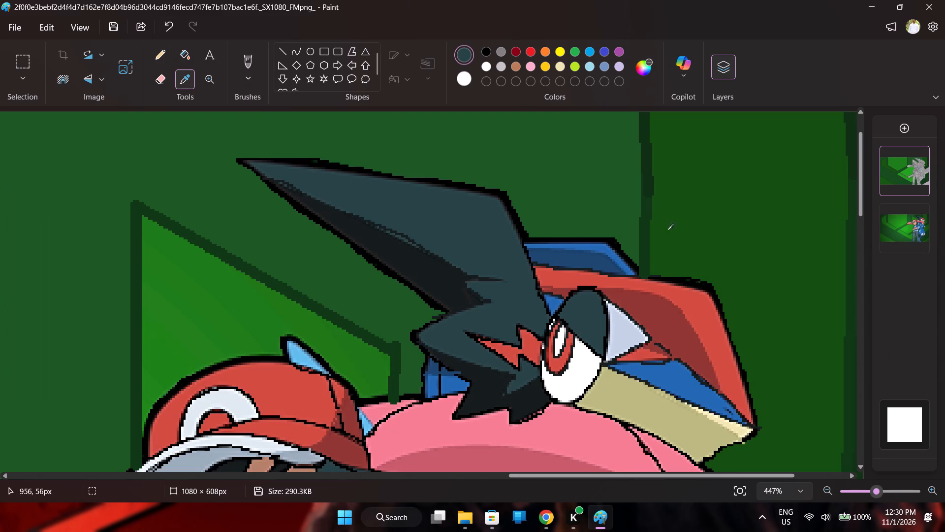
pyautogui.click(159, 55)
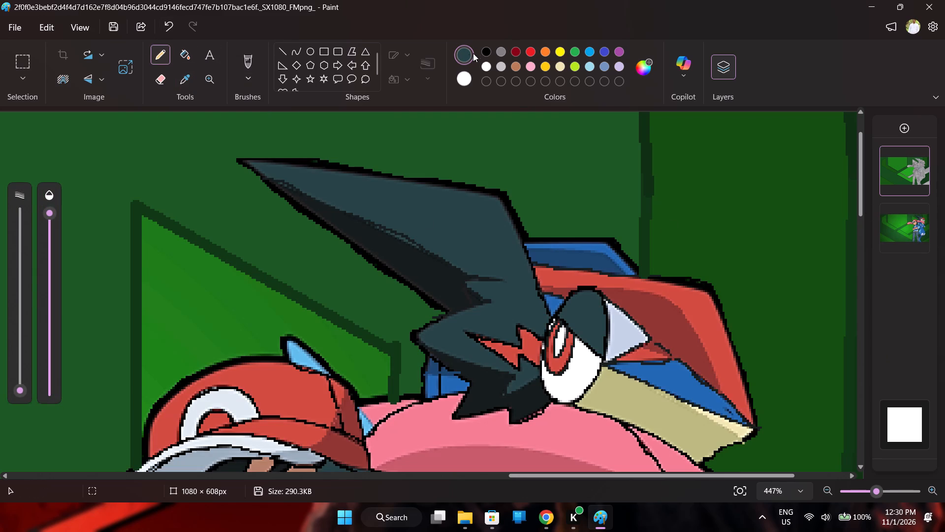
pyautogui.click(489, 51)
pyautogui.click(923, 205)
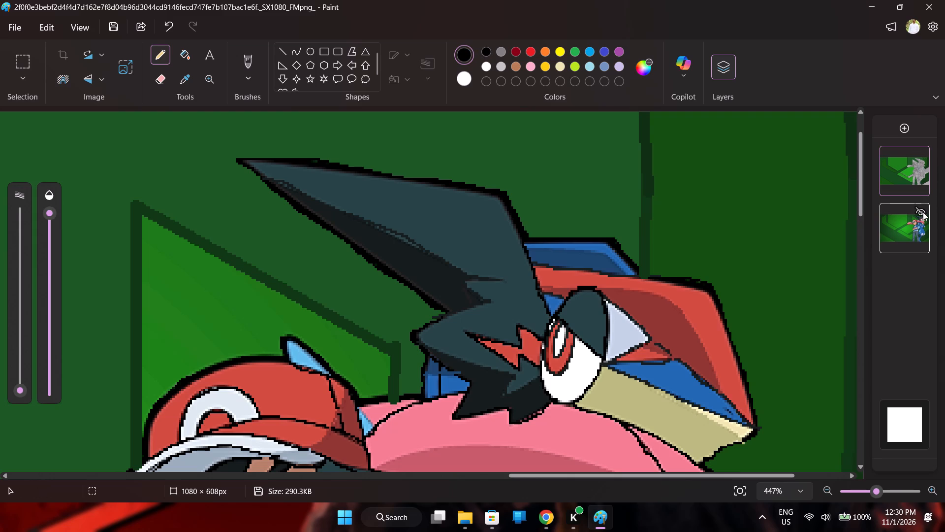
pyautogui.click(909, 182)
pyautogui.click(919, 209)
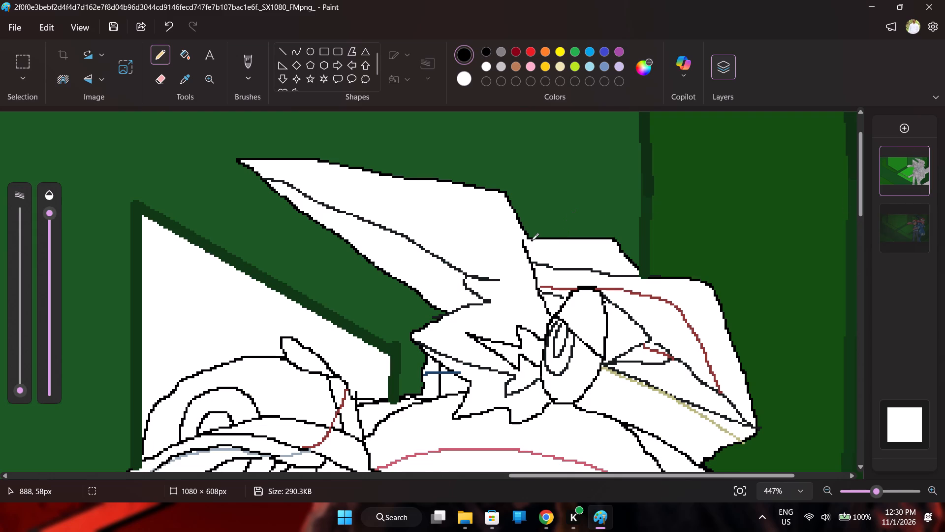
pyautogui.moveTo(532, 238); pyautogui.dragTo(525, 240)
pyautogui.click(920, 210)
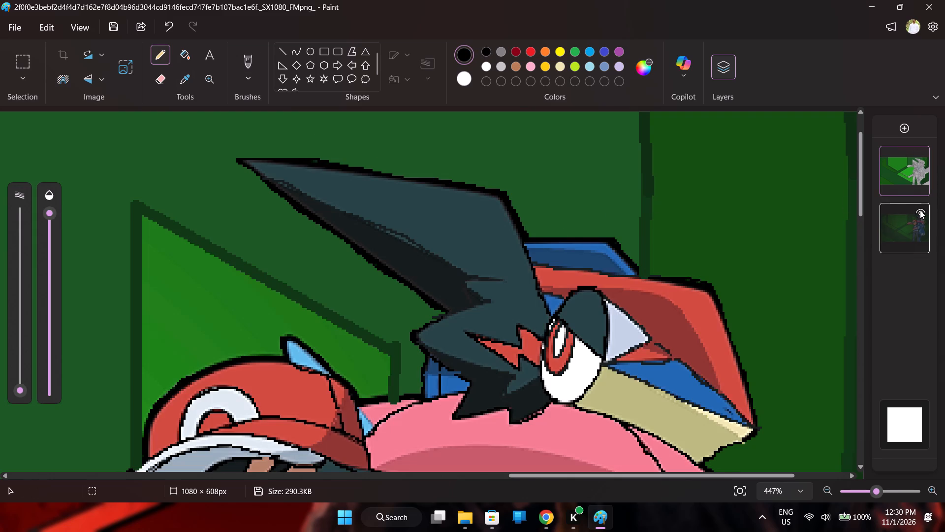
# Draw the shadow edge on the blue fin behind the frog's crest in sampled dark blue and fill the shaded part with it.
pyautogui.click(193, 76)
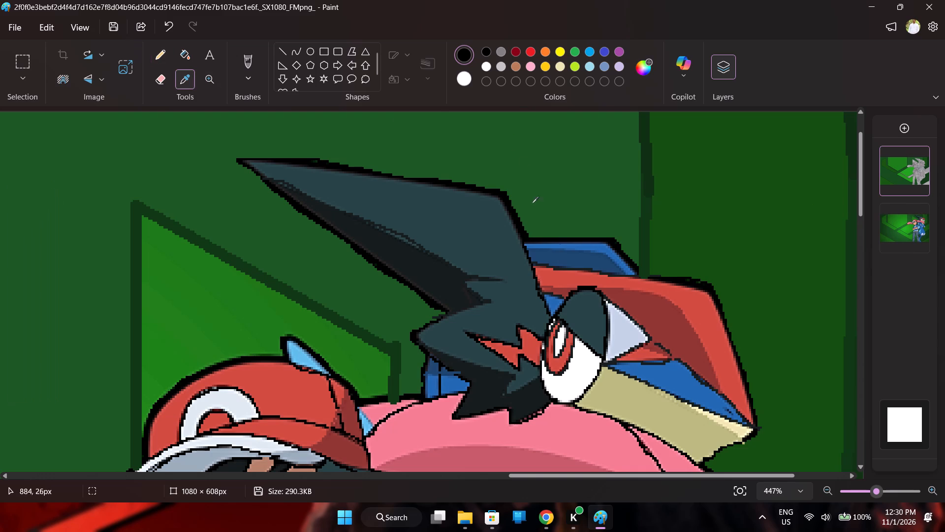
pyautogui.click(569, 254)
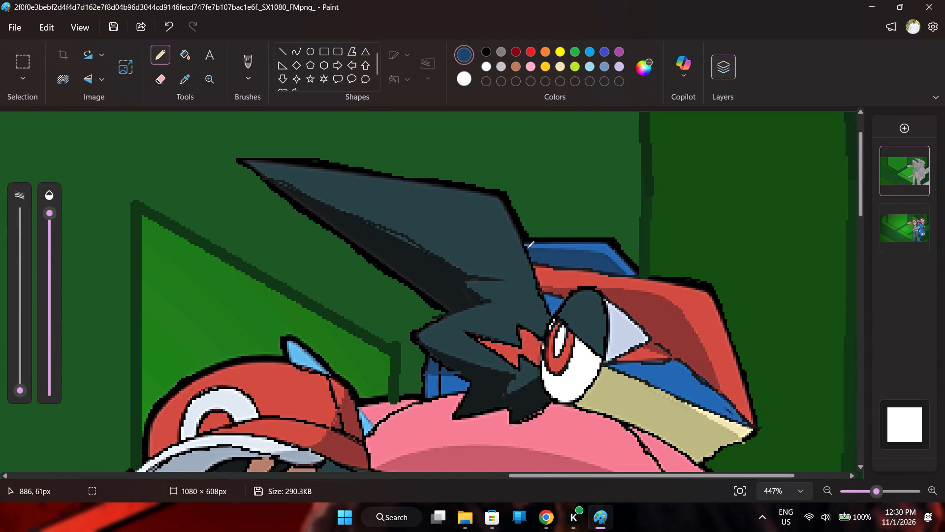
pyautogui.moveTo(527, 248); pyautogui.dragTo(619, 267)
pyautogui.moveTo(619, 267); pyautogui.dragTo(627, 275)
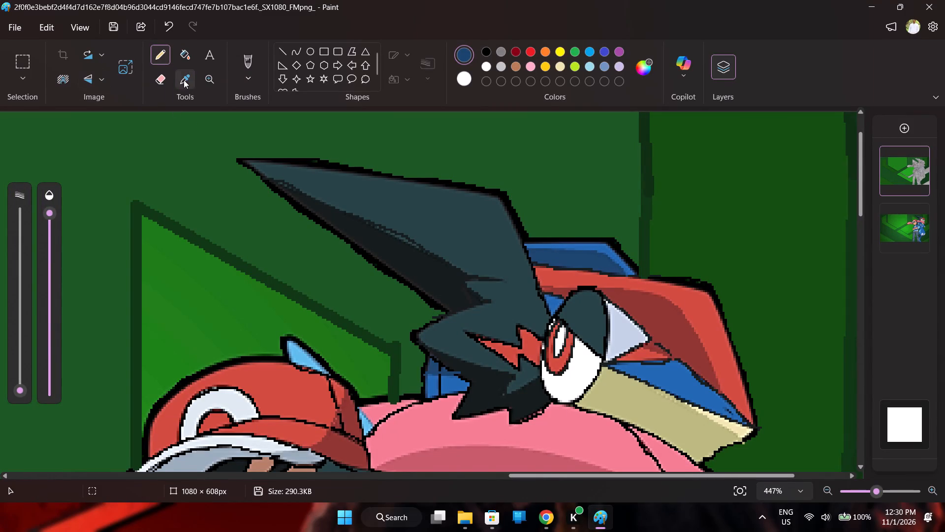
pyautogui.click(182, 59)
pyautogui.click(186, 78)
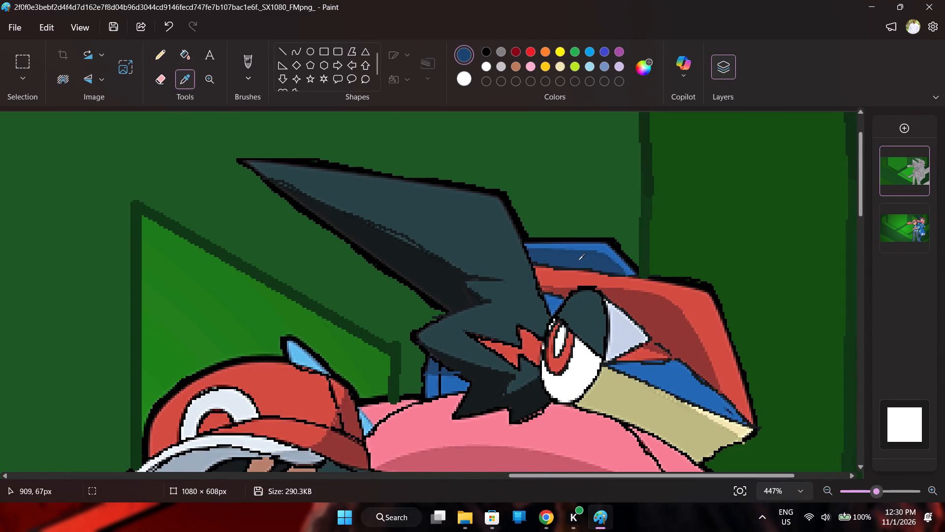
pyautogui.doubleClick(578, 260)
# Fill the frog's head crest with sampled dark slate, and its underside and lower head shadows with sampled near-black.
pyautogui.click(185, 82)
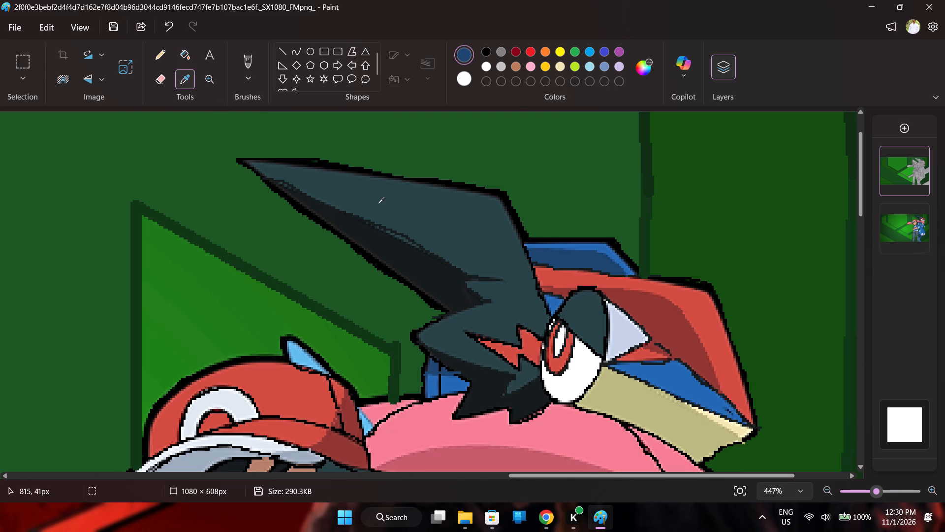
pyautogui.doubleClick(378, 203)
pyautogui.click(186, 76)
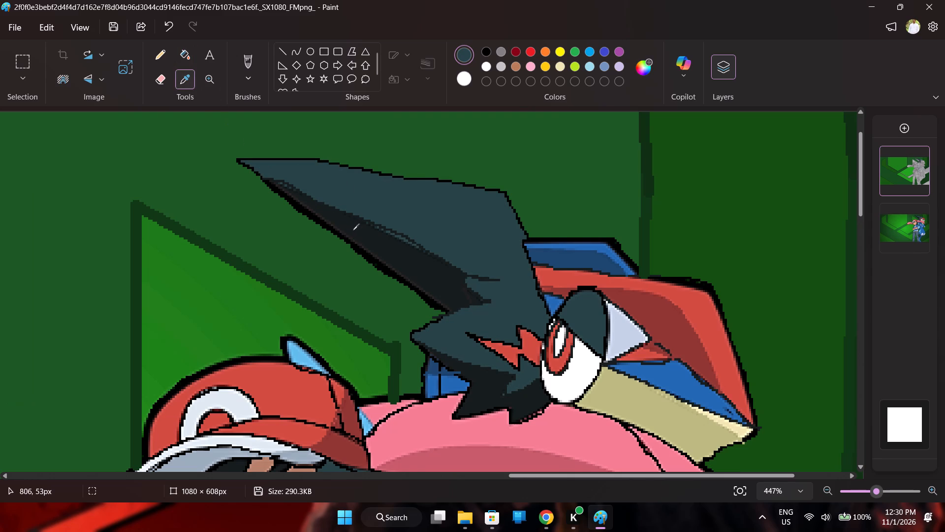
pyautogui.doubleClick(357, 231)
pyautogui.click(489, 385)
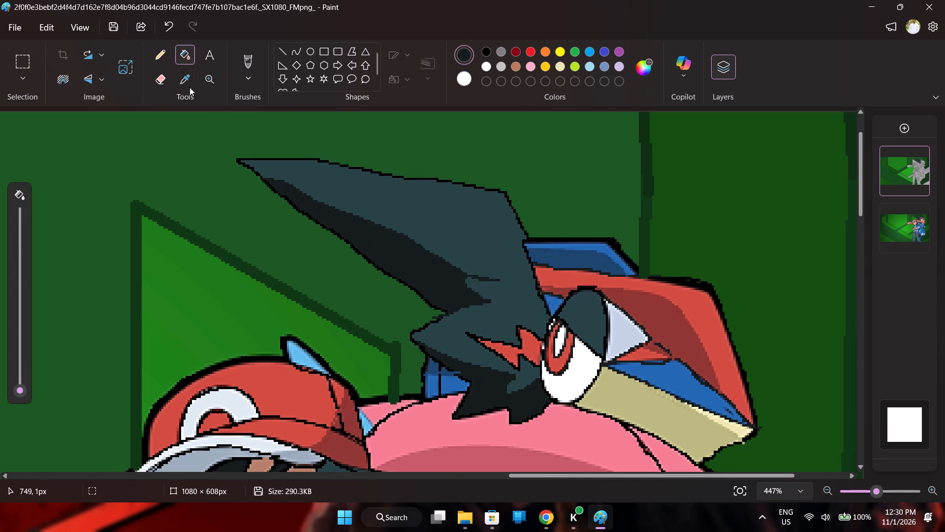
# Fill the blue fin behind the crest with sampled bright blue along its upper edge and dark blue in its shaded part.
pyautogui.click(185, 77)
pyautogui.doubleClick(594, 245)
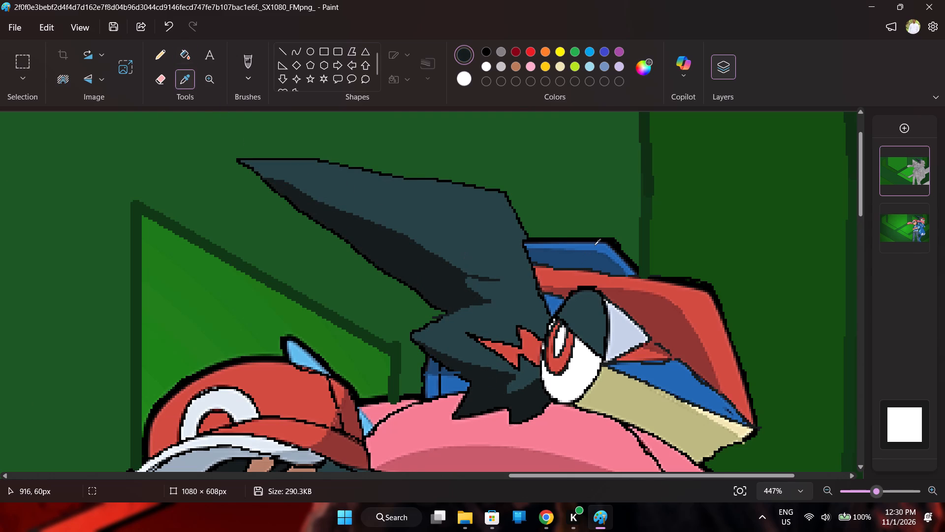
pyautogui.click(187, 74)
pyautogui.doubleClick(569, 258)
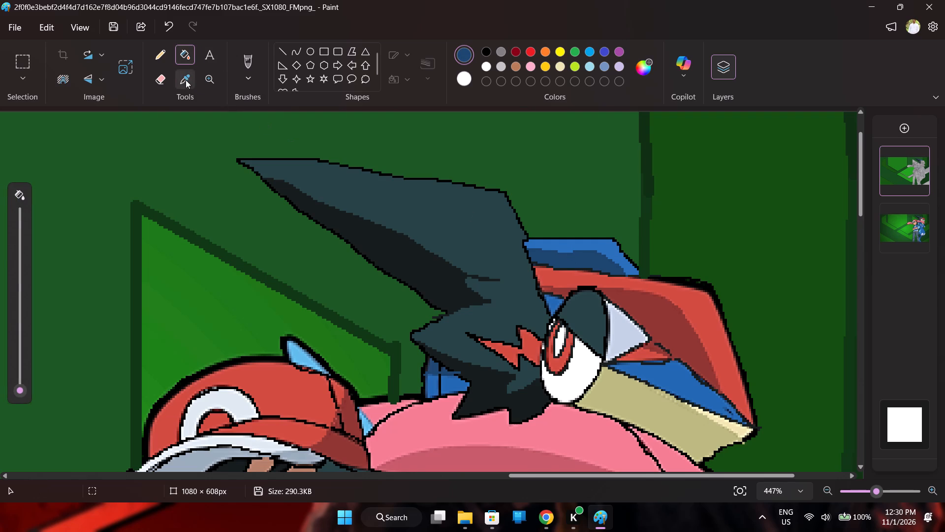
# Fill the red top of the frog's head with sampled red and its inner shaded area with sampled dark red.
pyautogui.click(186, 80)
pyautogui.doubleClick(705, 317)
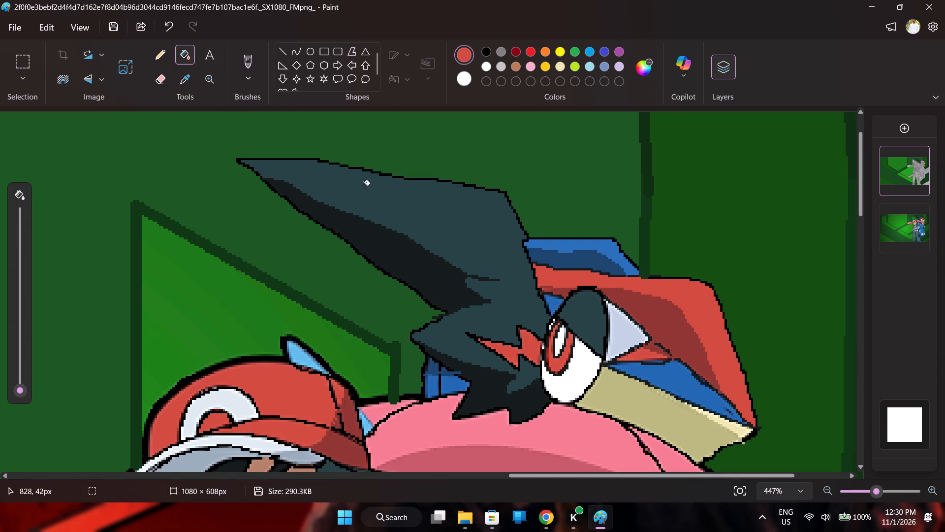
pyautogui.click(186, 77)
pyautogui.doubleClick(665, 322)
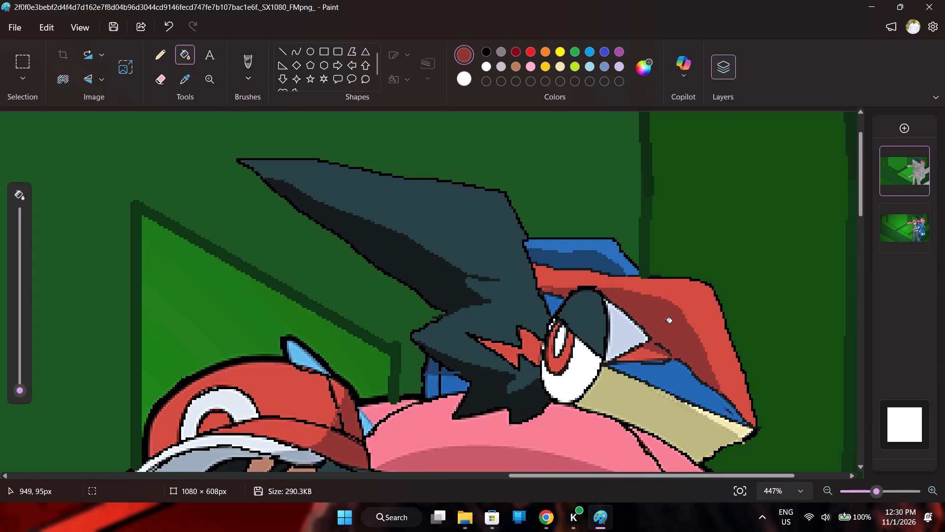
# Close the outline gap above the small blue triangle beside the frog's eye in black and fill the head's inner shading with sampled dark red.
pyautogui.click(624, 302)
pyautogui.click(563, 292)
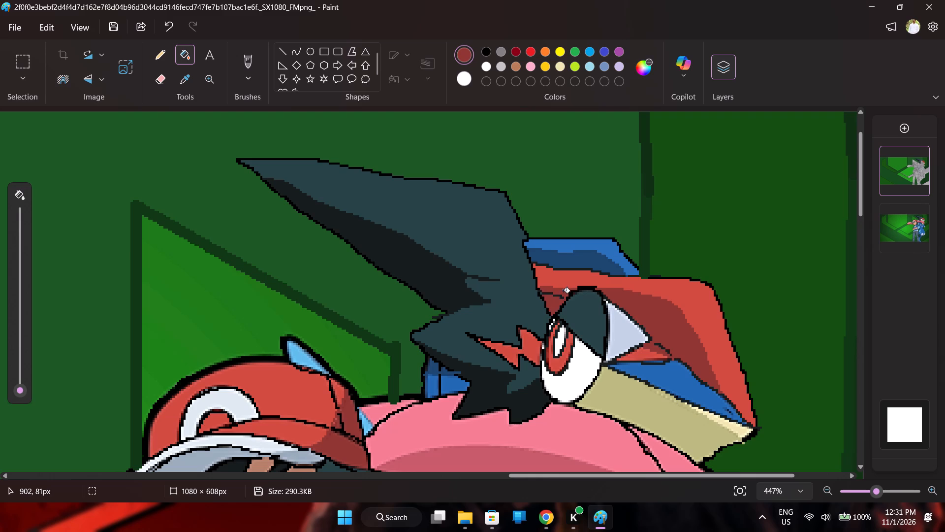
pyautogui.click(171, 30)
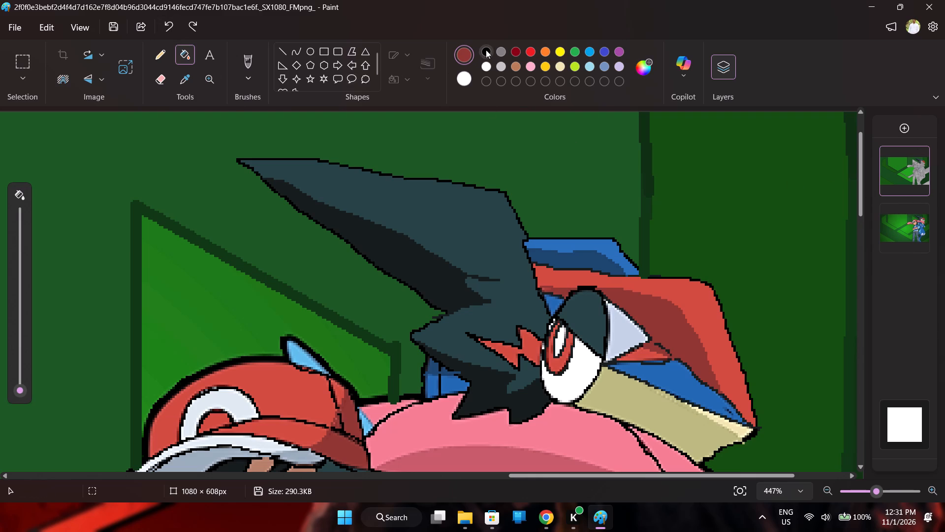
pyautogui.click(486, 50)
pyautogui.click(162, 49)
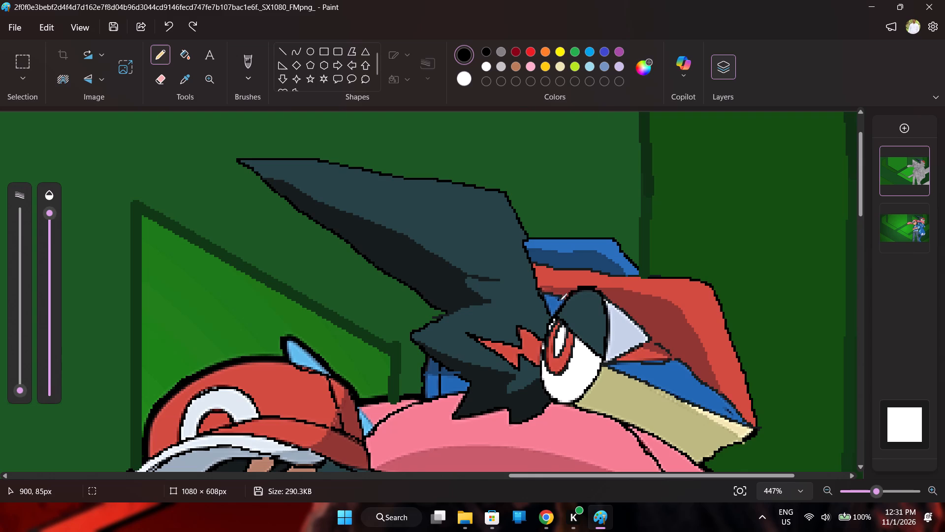
pyautogui.moveTo(560, 296); pyautogui.dragTo(569, 299)
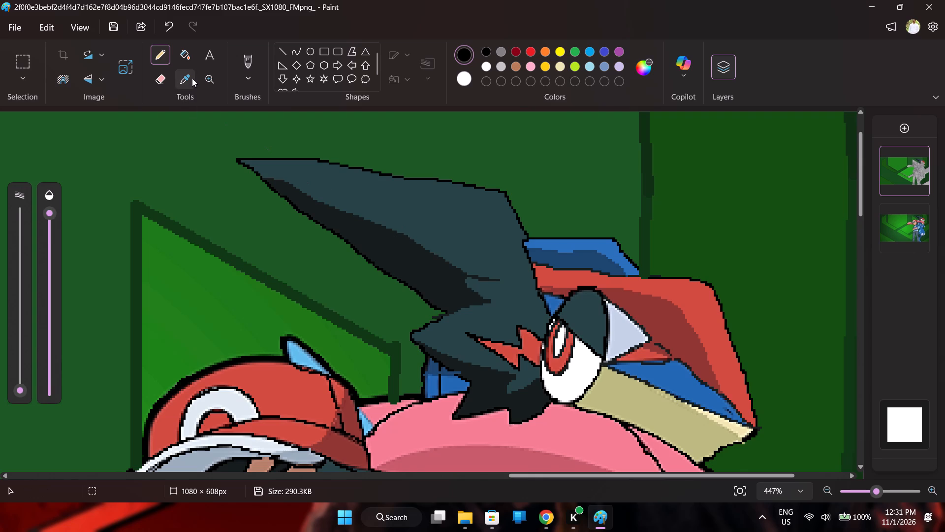
pyautogui.click(188, 62)
pyautogui.moveTo(187, 66); pyautogui.dragTo(188, 70)
pyautogui.click(188, 71)
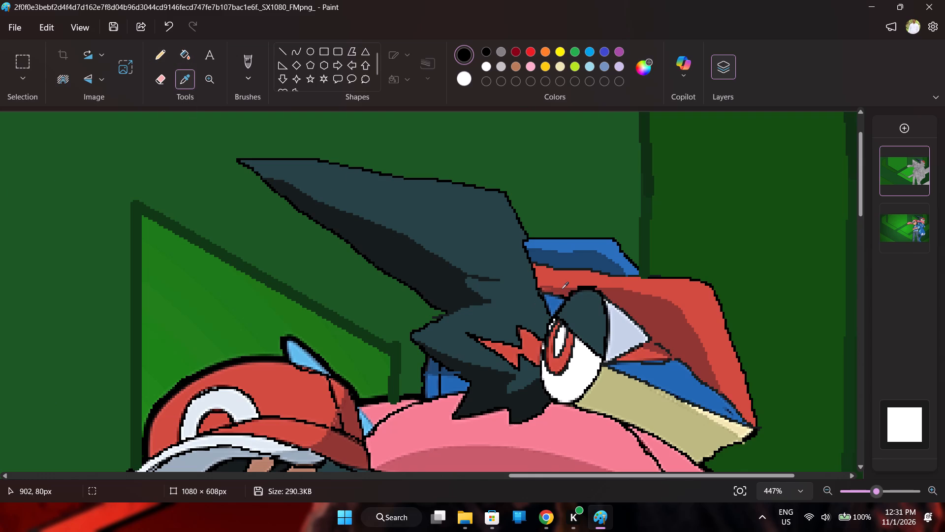
pyautogui.doubleClick(565, 292)
# Fill the small triangle between the frog's crest and eye with sampled blue.
pyautogui.click(189, 82)
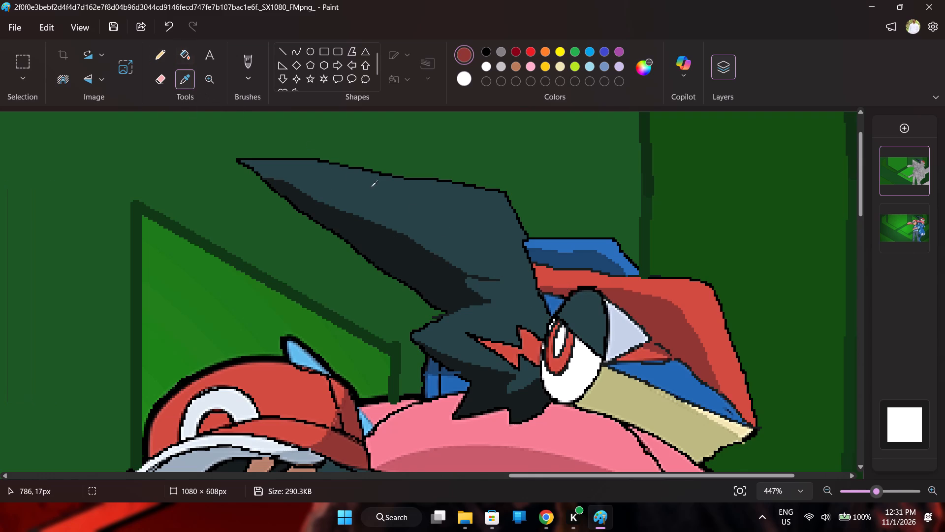
pyautogui.doubleClick(557, 301)
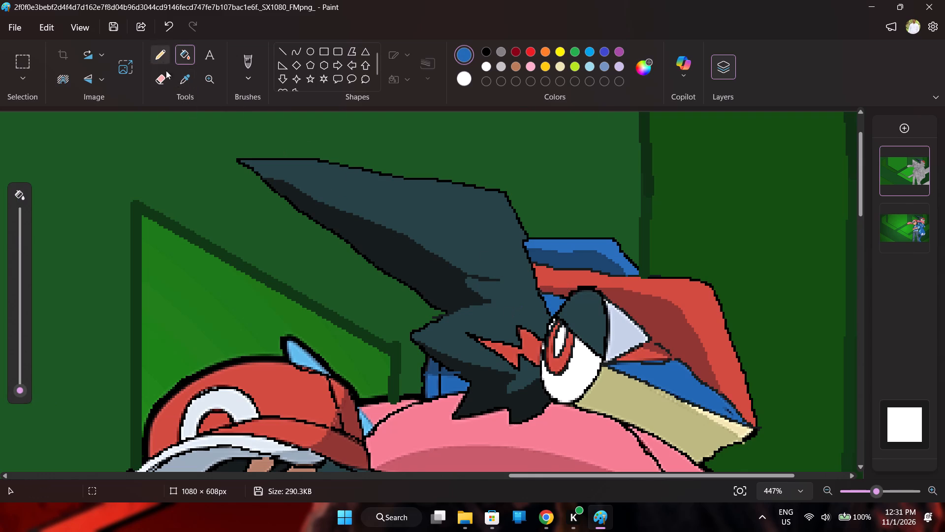
# Fill the frog's face marking, iris and patch under the eye with sampled red, and the highlight inside the iris with sampled white.
pyautogui.click(182, 82)
pyautogui.doubleClick(532, 345)
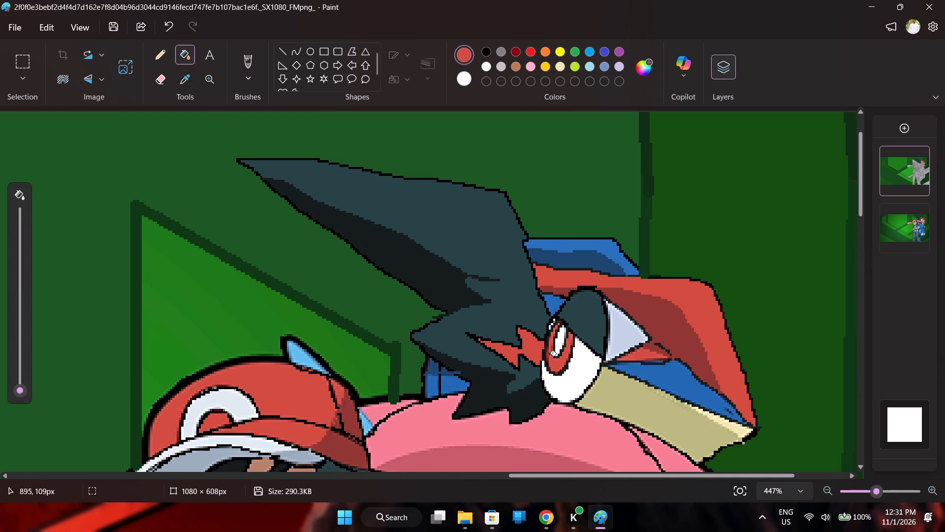
pyautogui.click(558, 364)
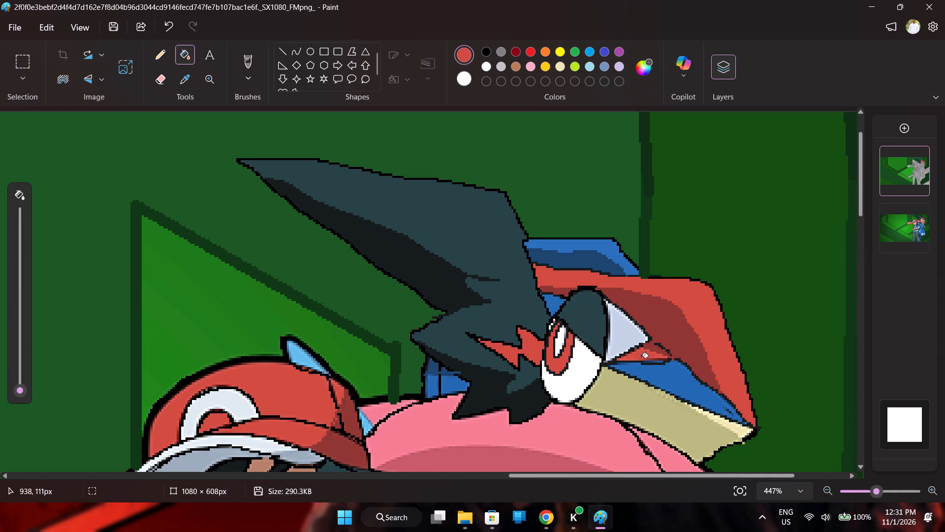
pyautogui.click(641, 357)
pyautogui.click(181, 81)
pyautogui.doubleClick(560, 343)
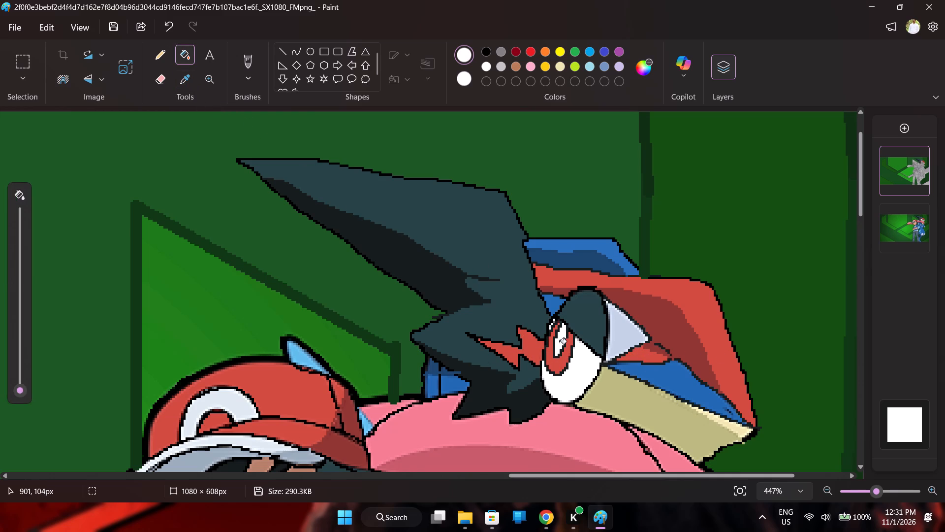
# Fill the frog's jaw with sampled tan and the tip of the jaw with sampled cream.
pyautogui.click(188, 79)
pyautogui.scroll(-3, 441, 276)
pyautogui.doubleClick(655, 252)
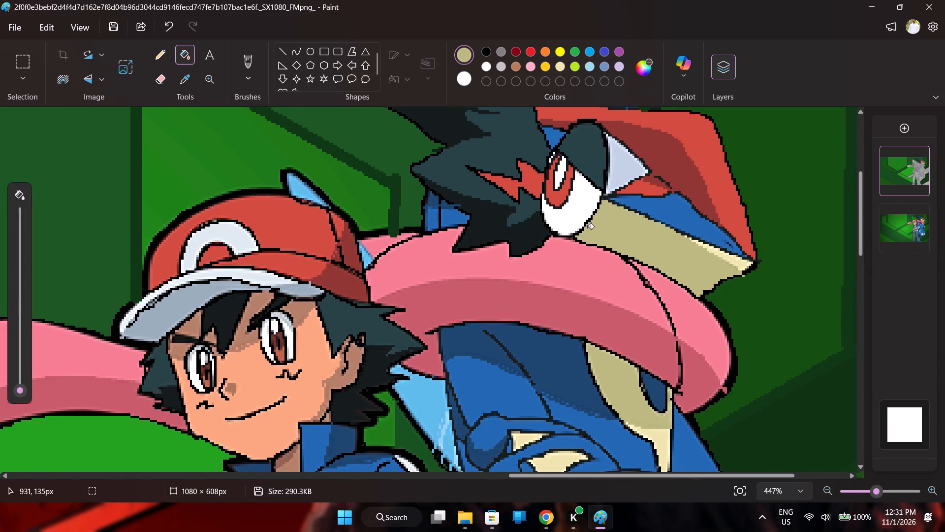
pyautogui.click(180, 77)
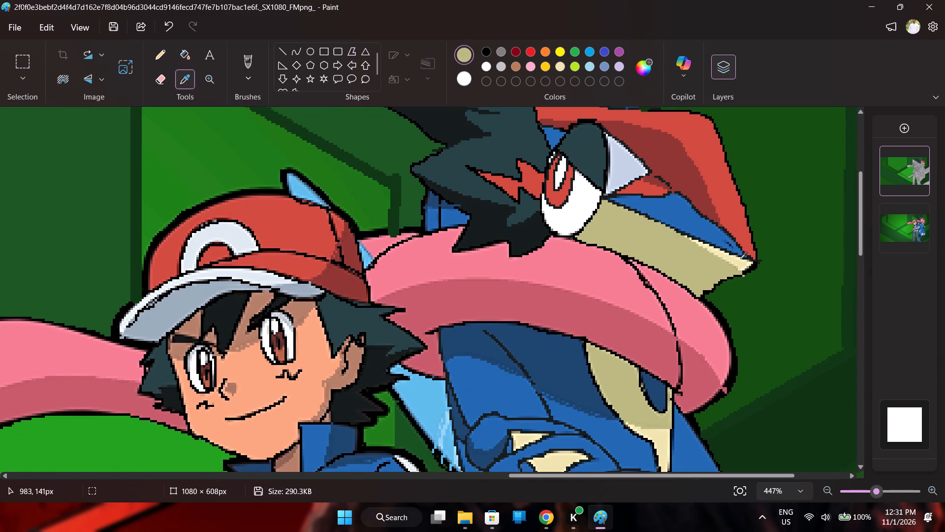
pyautogui.doubleClick(741, 262)
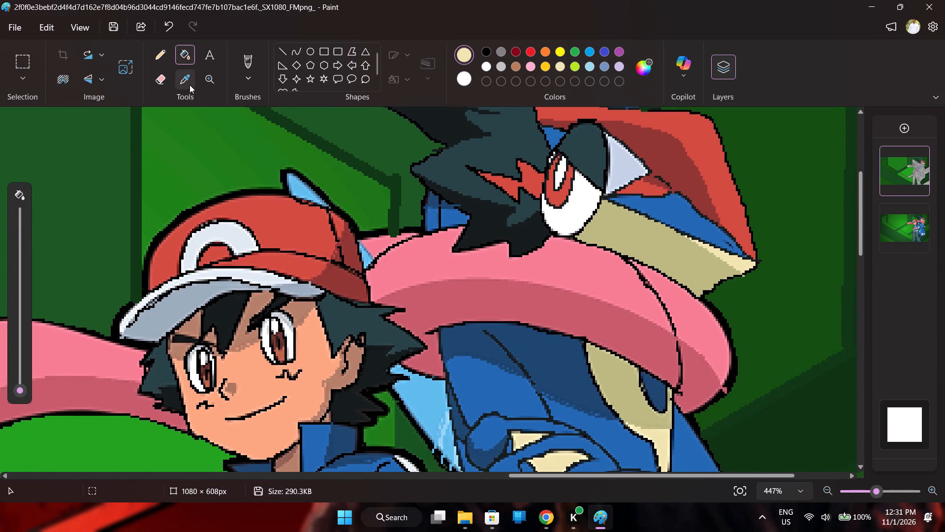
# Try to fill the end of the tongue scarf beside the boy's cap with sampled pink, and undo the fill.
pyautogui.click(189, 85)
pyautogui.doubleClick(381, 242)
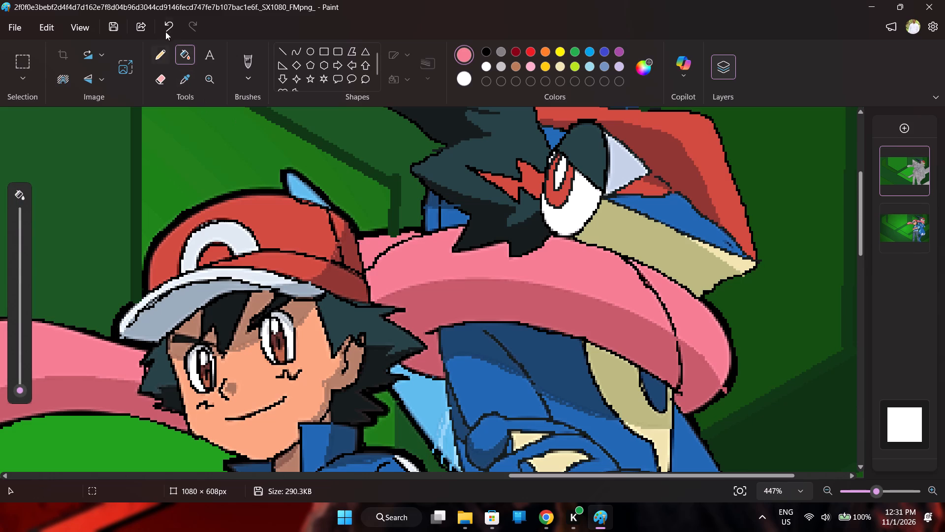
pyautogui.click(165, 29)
# Draw the edge of the small patch between the boy's cap and the tongue scarf in sampled light blue and fill the patch with it.
pyautogui.click(164, 57)
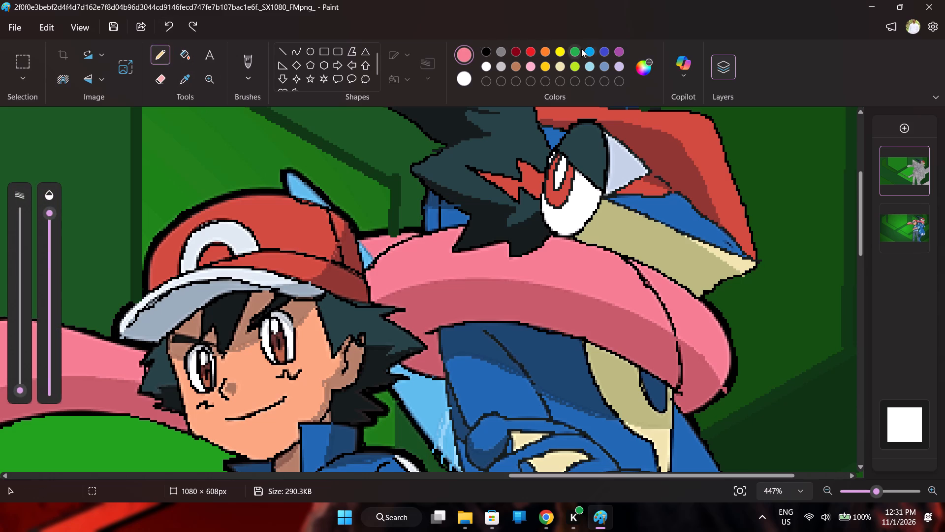
pyautogui.click(188, 78)
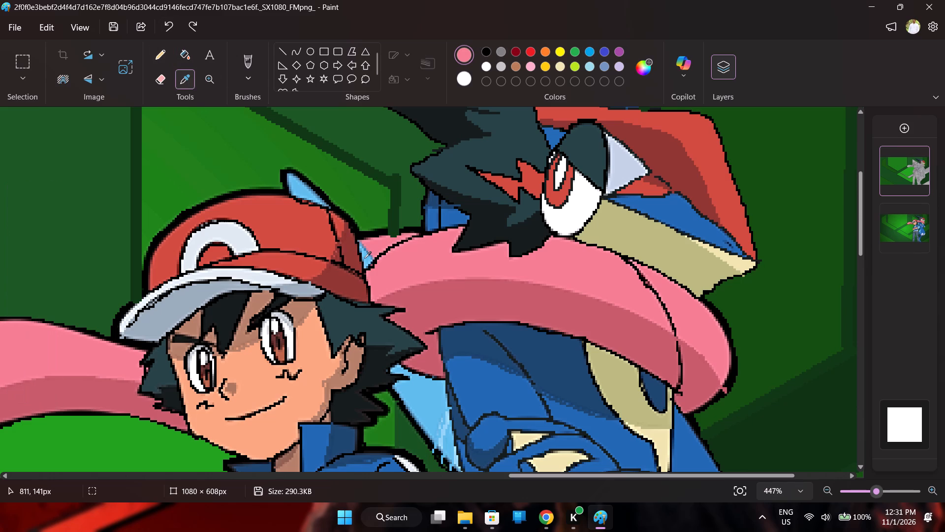
pyautogui.click(365, 258)
pyautogui.moveTo(378, 260); pyautogui.dragTo(357, 243)
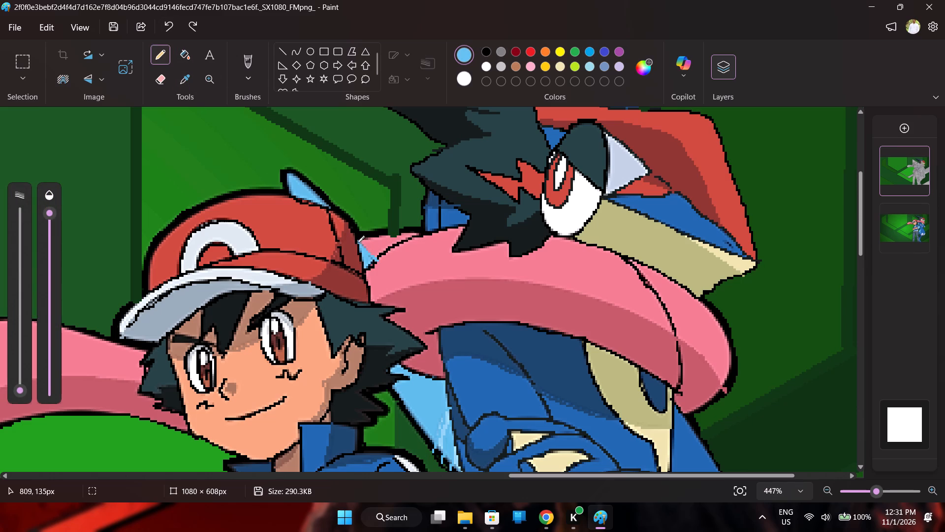
pyautogui.moveTo(357, 243); pyautogui.dragTo(355, 241)
pyautogui.click(181, 60)
pyautogui.click(183, 76)
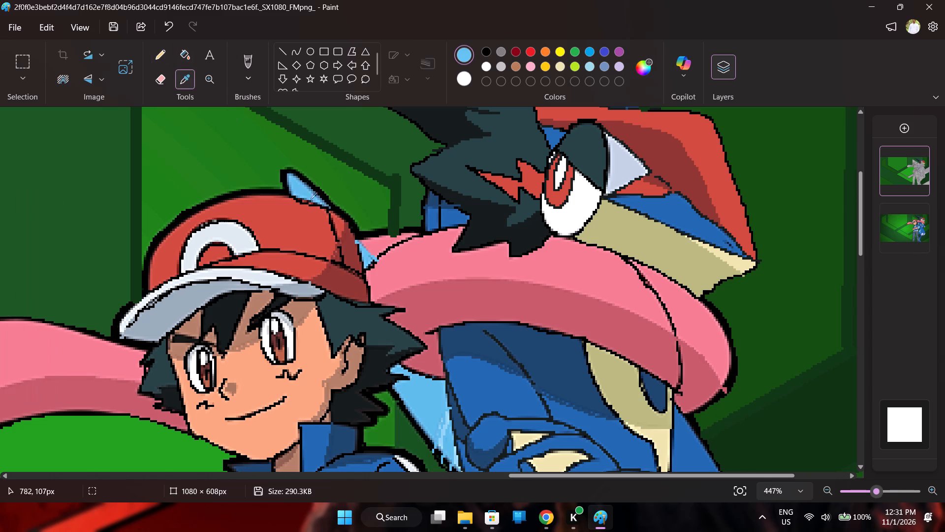
pyautogui.doubleClick(366, 257)
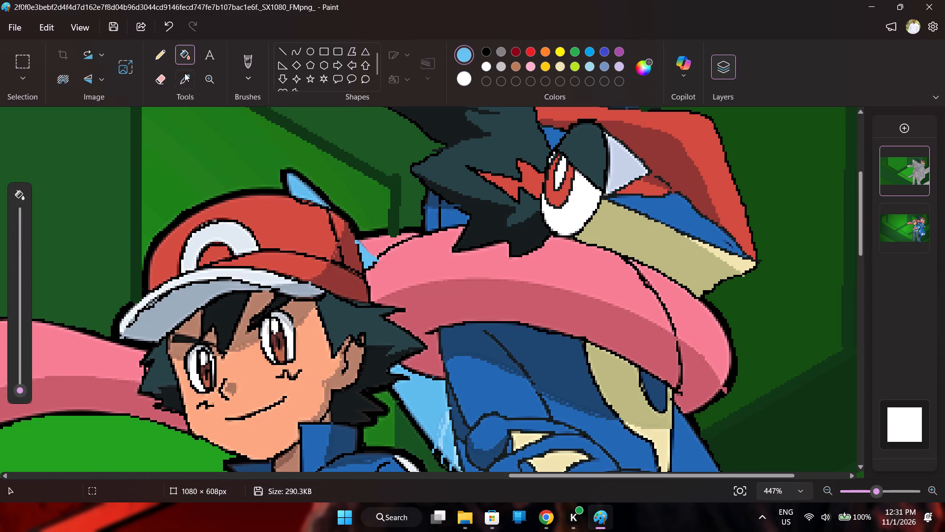
# Fill the frog's tongue scarf with sampled pink on its upper surfaces and sampled darker pink on its shaded underside.
pyautogui.click(187, 76)
pyautogui.doubleClick(376, 241)
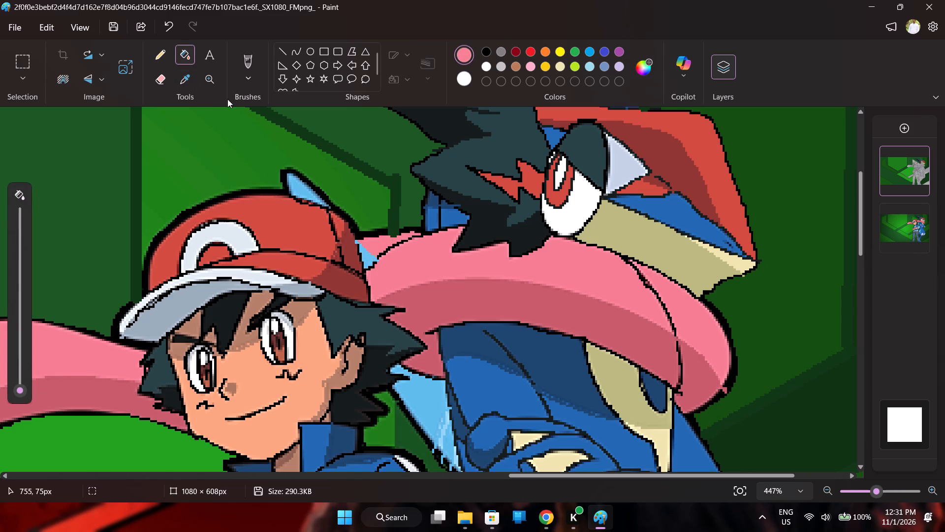
pyautogui.click(406, 258)
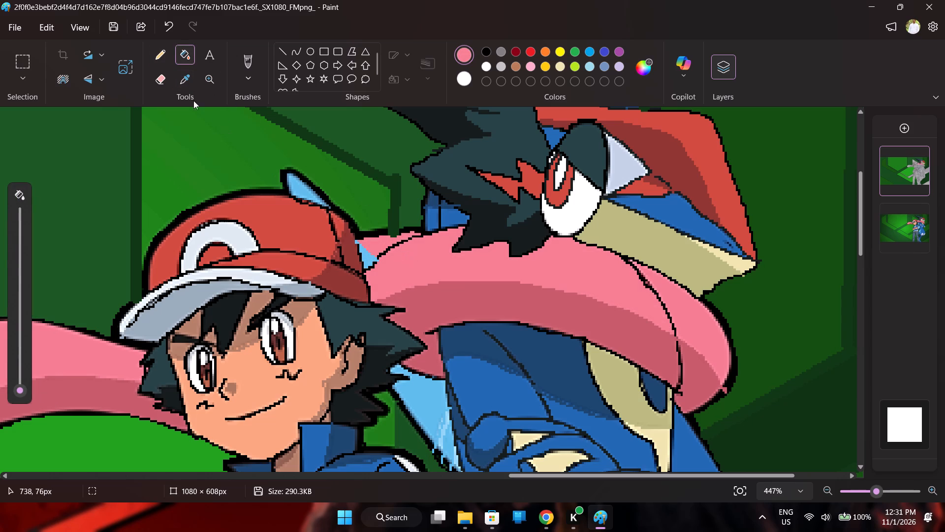
pyautogui.click(180, 76)
pyautogui.doubleClick(502, 309)
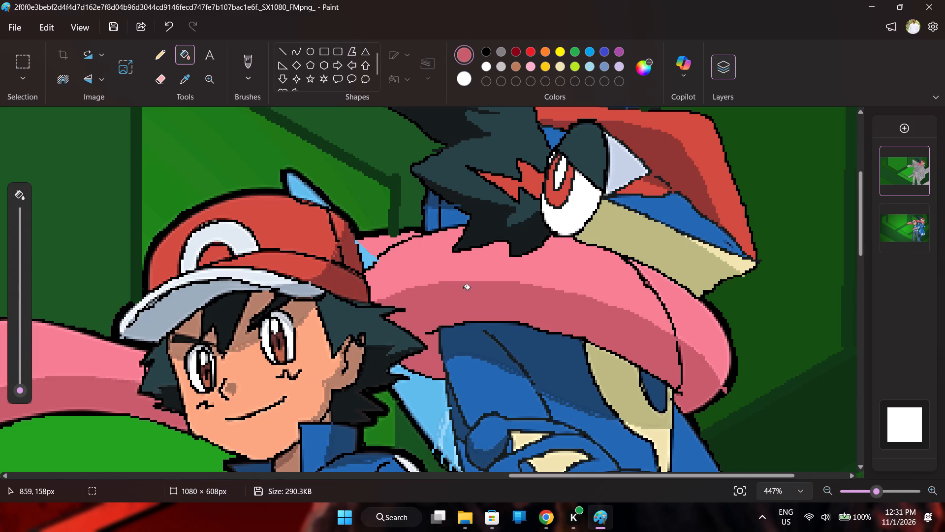
pyautogui.click(697, 379)
pyautogui.click(192, 74)
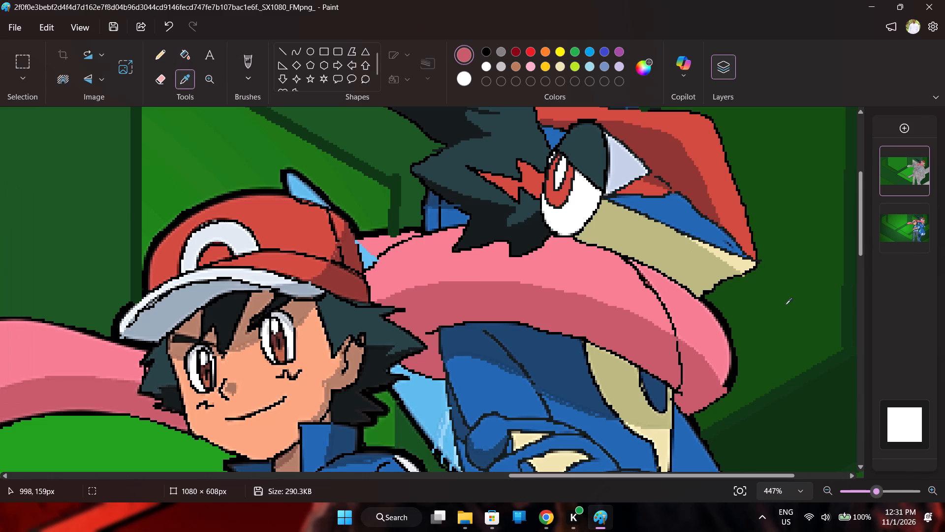
pyautogui.doubleClick(697, 320)
# Fill the shaded part of the frog's chest below the tongue scarf with sampled dark blue.
pyautogui.scroll(-2, 691, 318)
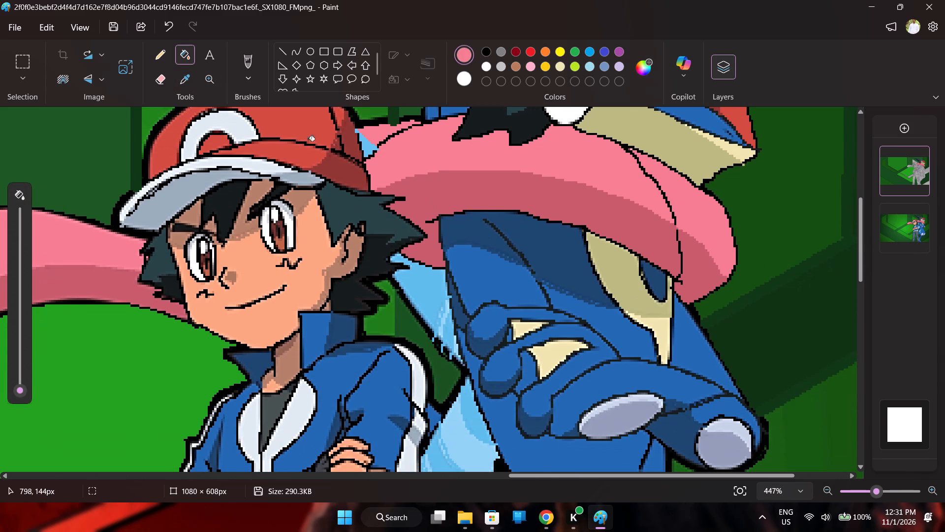
pyautogui.click(182, 79)
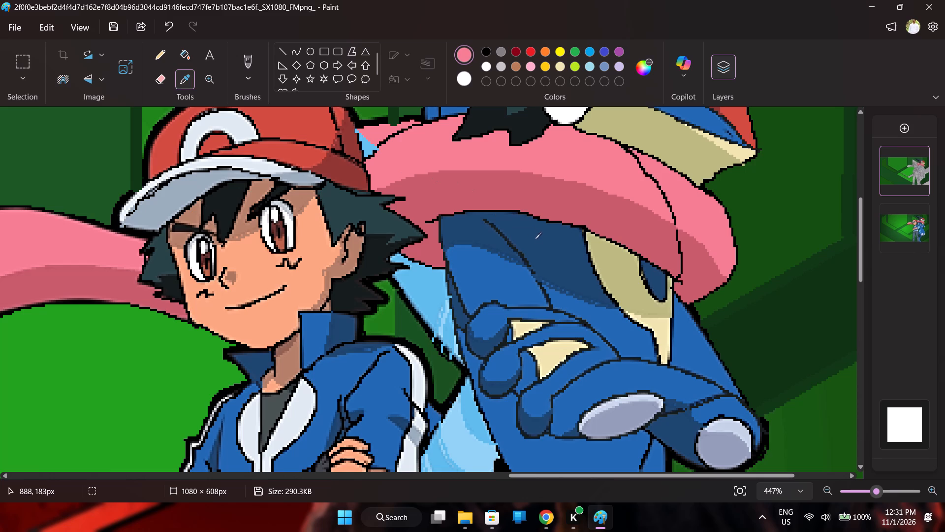
pyautogui.doubleClick(537, 240)
# Fill the main areas of the light-blue shape between the boy and the frog with sampled light blue.
pyautogui.click(179, 80)
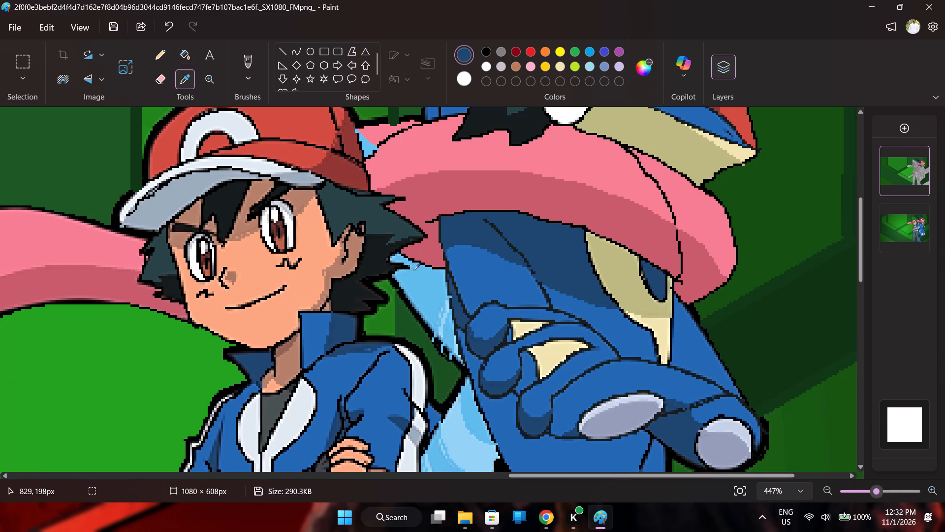
pyautogui.doubleClick(425, 281)
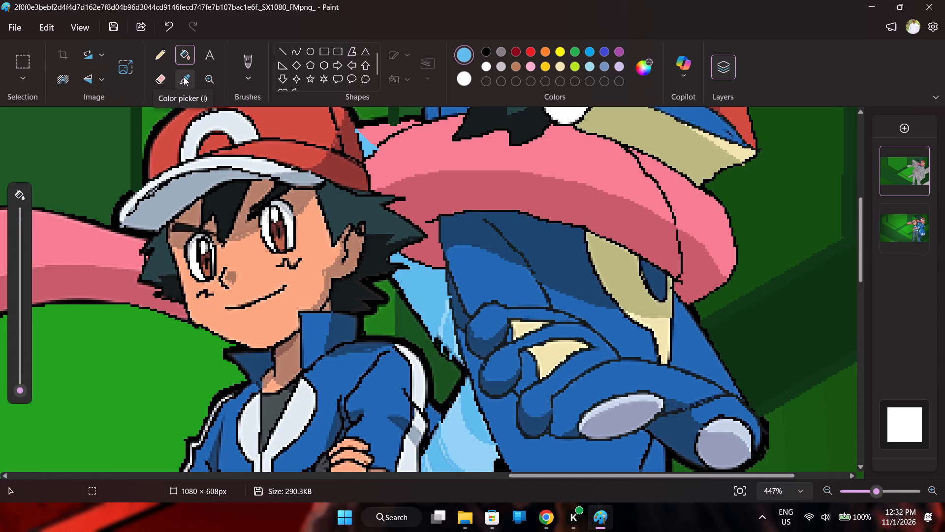
pyautogui.click(183, 77)
pyautogui.doubleClick(446, 328)
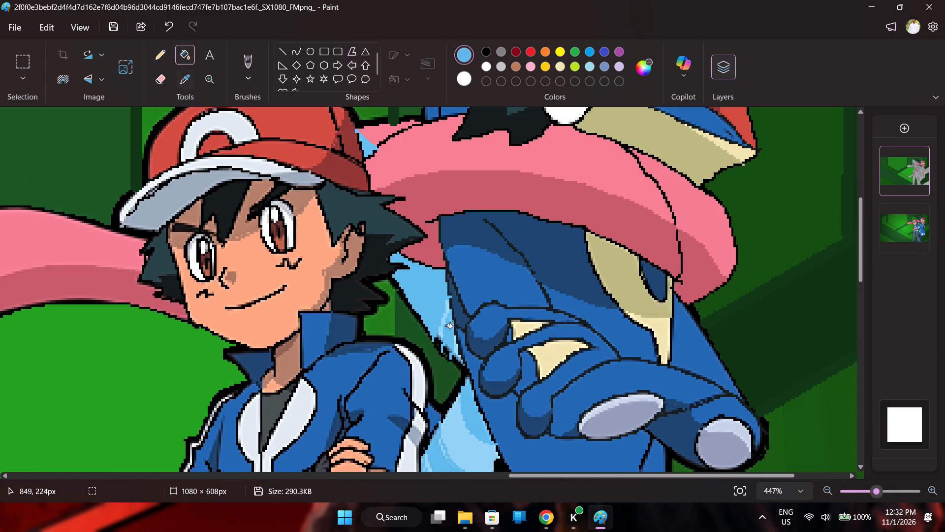
pyautogui.click(474, 422)
pyautogui.scroll(-2, 465, 407)
pyautogui.click(453, 371)
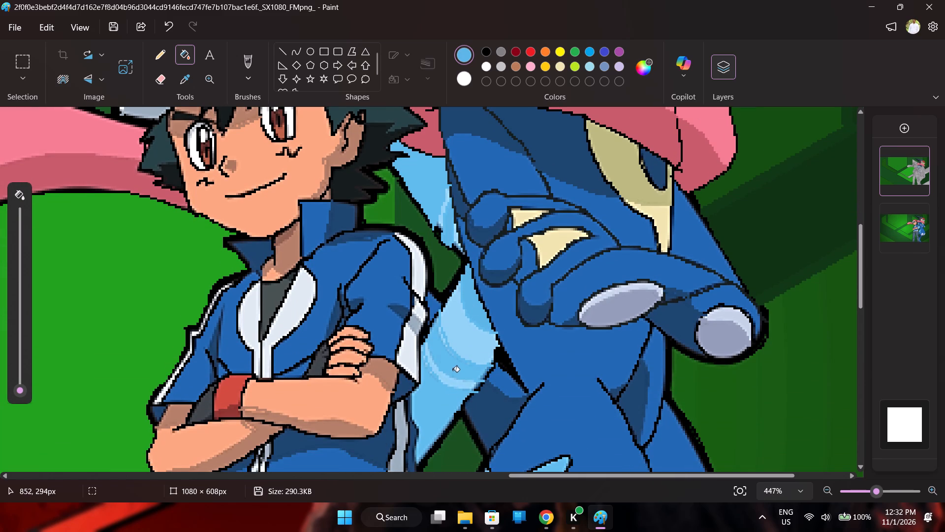
pyautogui.click(433, 403)
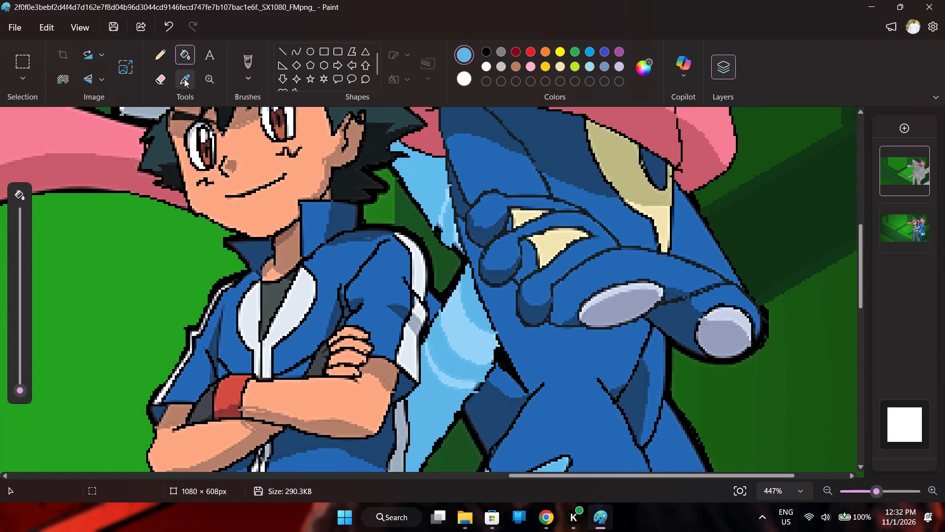
# Fill the highlight bands of the light-blue shape between boy and frog with sampled pale blue, undoing the fill in its upper part.
pyautogui.click(184, 79)
pyautogui.doubleClick(472, 345)
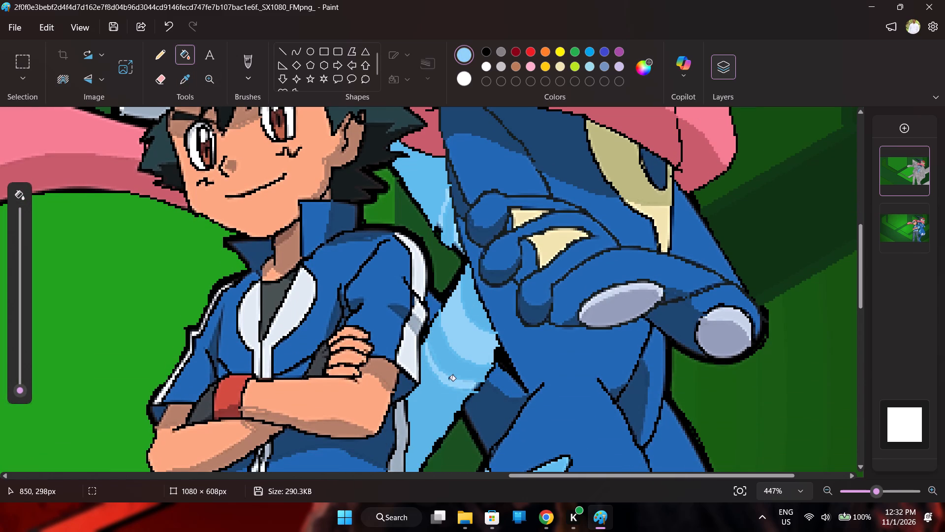
pyautogui.click(449, 380)
pyautogui.click(445, 232)
pyautogui.scroll(2, 444, 248)
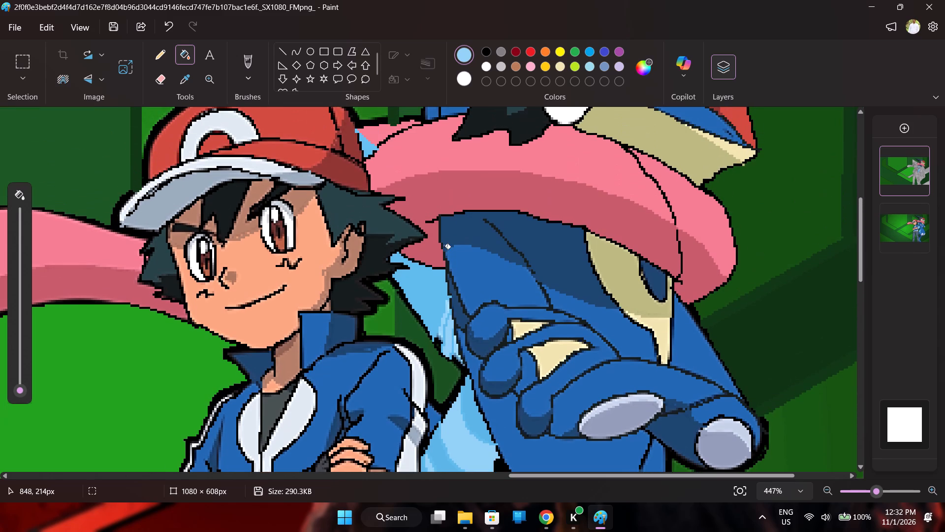
pyautogui.click(164, 28)
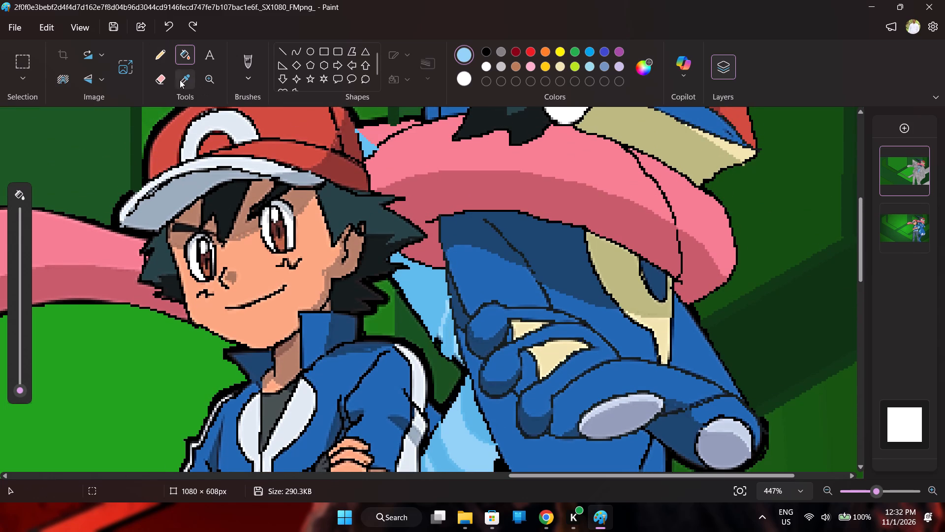
# Fill the frog's chest stripe below the scarf with sampled tan and cream, and its small inset with sampled dark blue.
pyautogui.click(180, 80)
pyautogui.doubleClick(627, 286)
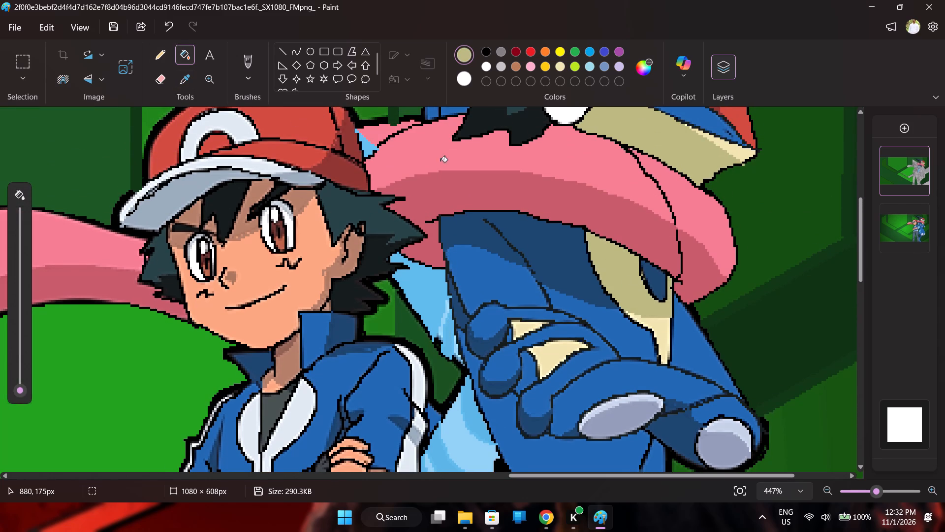
pyautogui.click(192, 82)
pyautogui.doubleClick(655, 282)
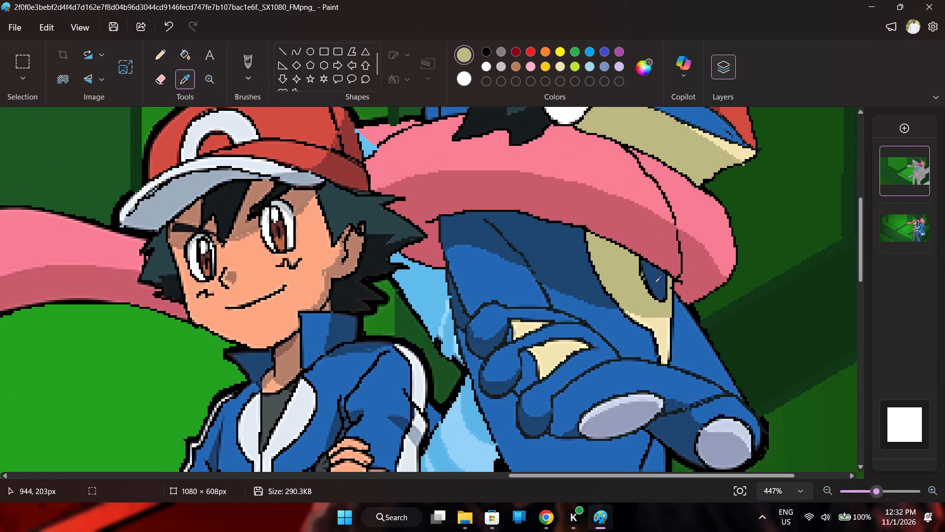
pyautogui.click(189, 80)
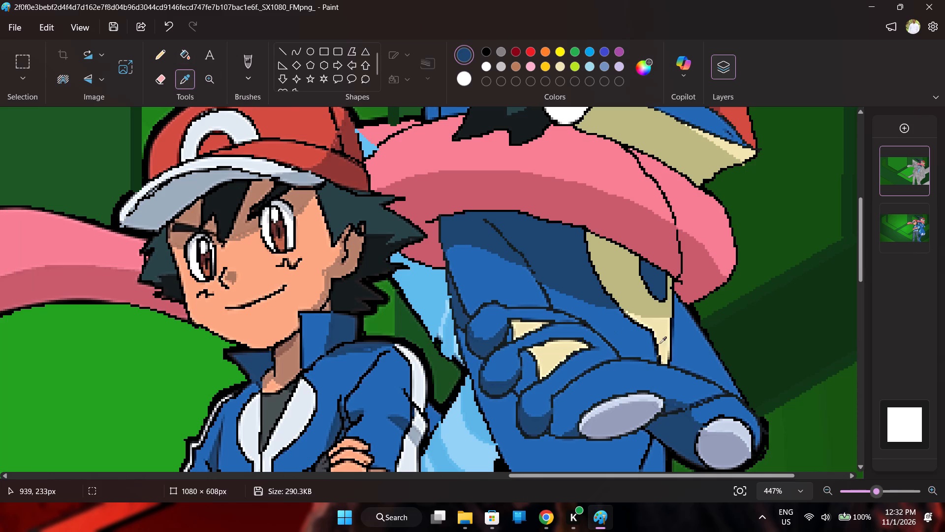
pyautogui.doubleClick(665, 328)
# Fill the lit areas of the frog's chest, side, forearm and webbed hand with sampled medium blue.
pyautogui.click(186, 85)
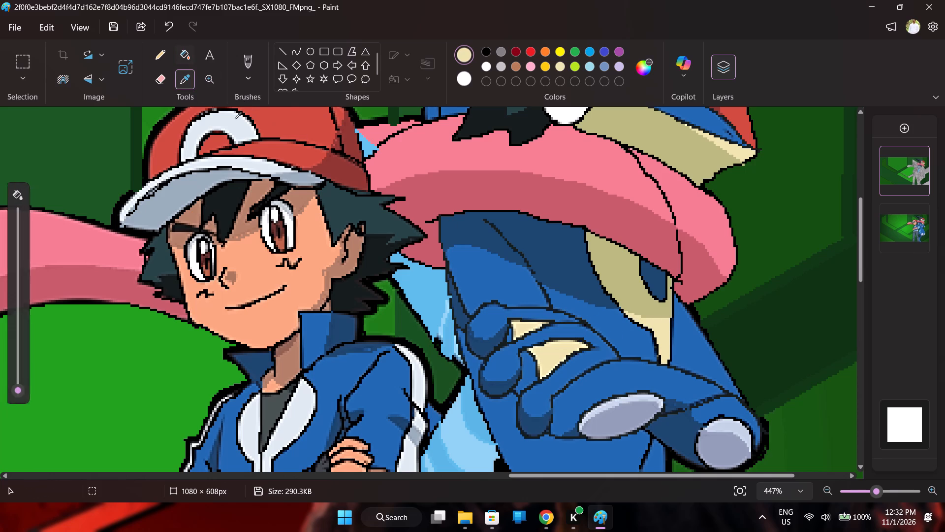
pyautogui.doubleClick(512, 283)
pyautogui.click(621, 325)
pyautogui.click(697, 344)
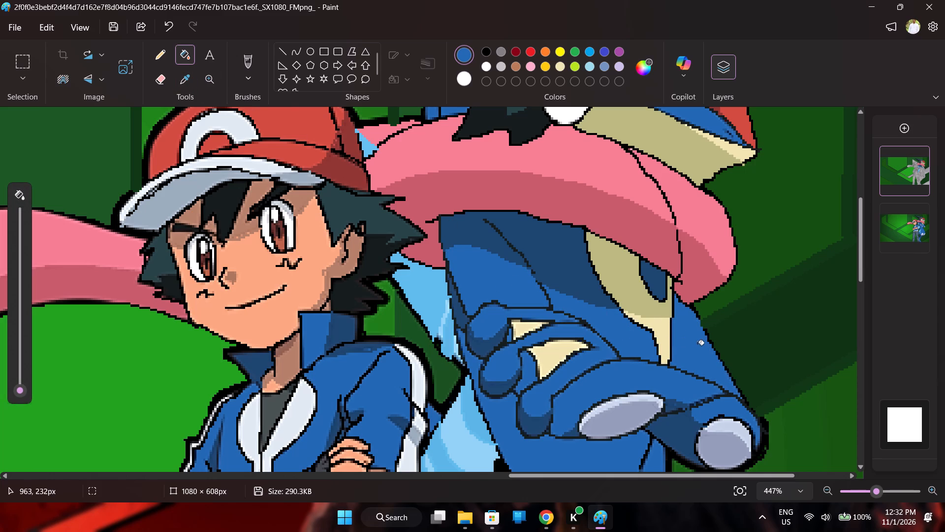
pyautogui.click(637, 380)
pyautogui.click(595, 362)
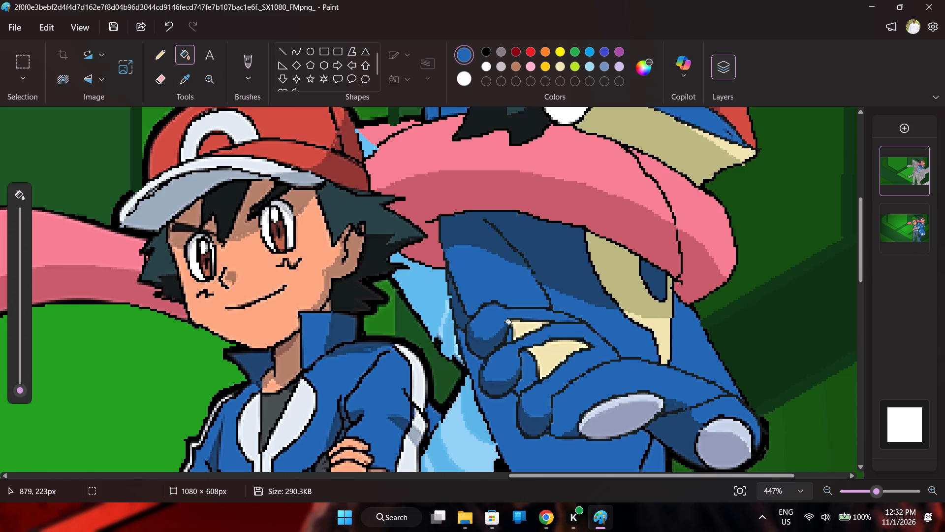
pyautogui.click(494, 320)
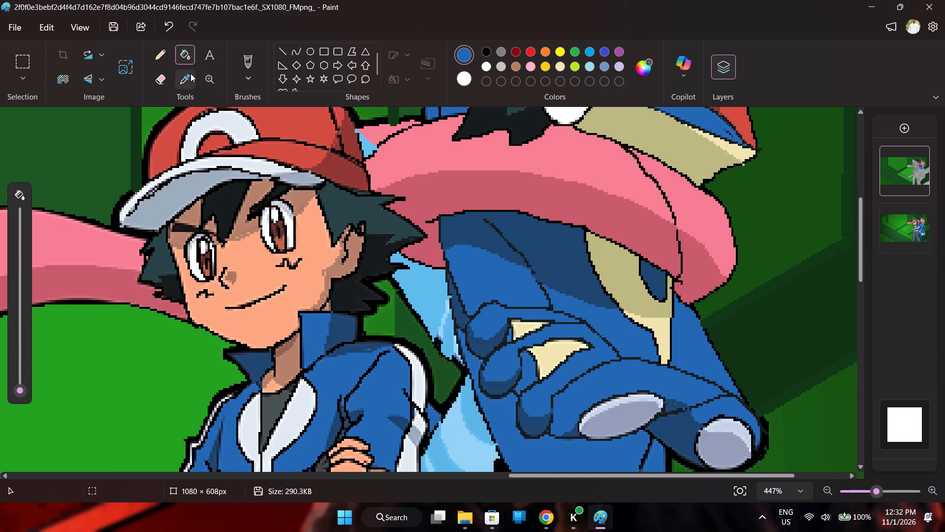
# Fill the shaded parts of the frog's fingers and the underside of its hand with sampled dark blue.
pyautogui.click(187, 73)
pyautogui.doubleClick(490, 344)
pyautogui.click(500, 391)
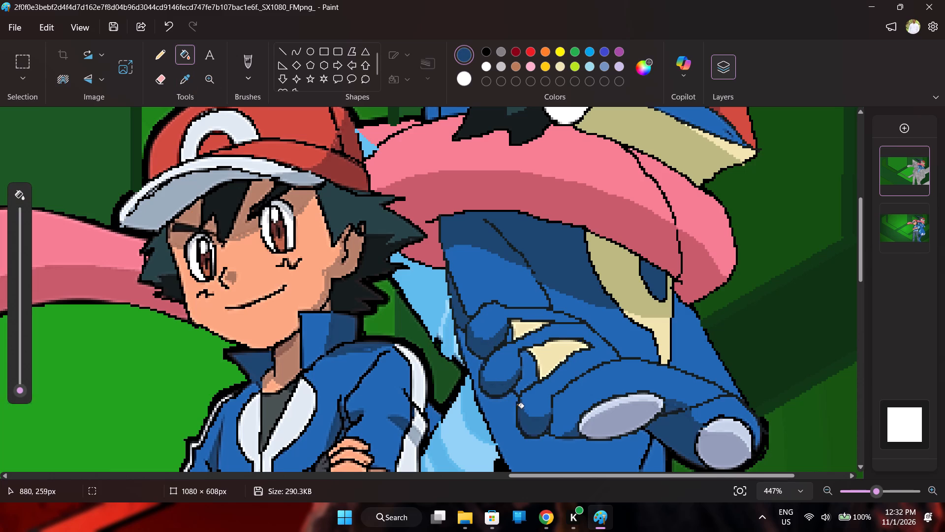
pyautogui.click(528, 424)
pyautogui.click(575, 434)
pyautogui.click(688, 426)
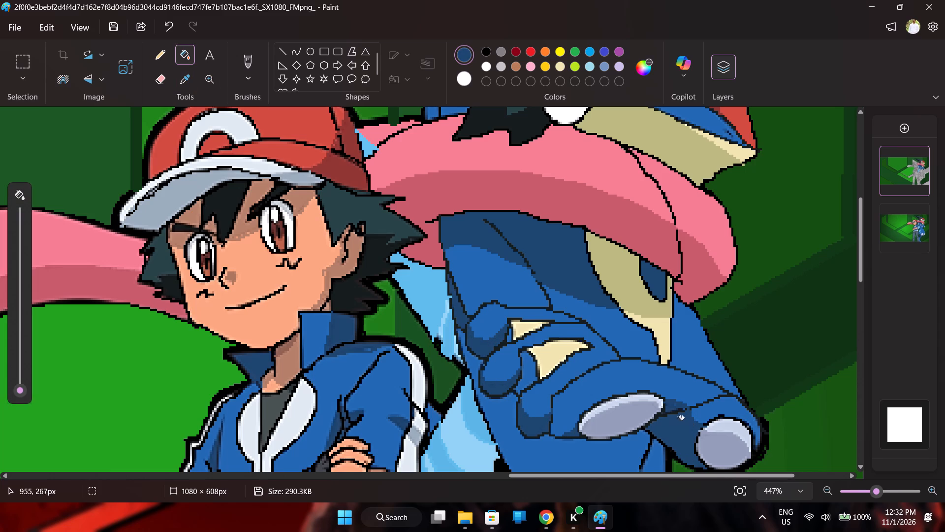
pyautogui.click(673, 409)
# Fill the shaded areas beside the frog's waist and on its rear arm with the same dark blue.
pyautogui.scroll(-2, 673, 407)
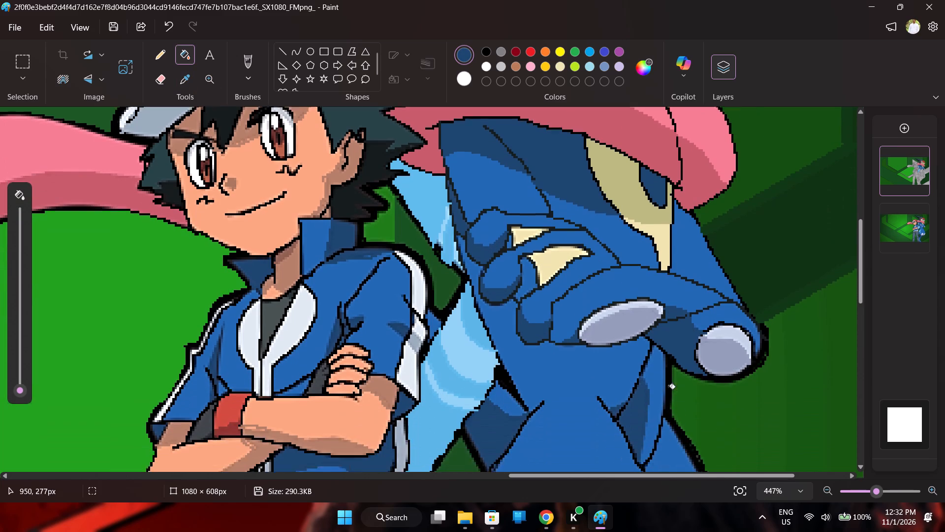
pyautogui.click(630, 389)
pyautogui.scroll(-1, 628, 388)
pyautogui.click(484, 347)
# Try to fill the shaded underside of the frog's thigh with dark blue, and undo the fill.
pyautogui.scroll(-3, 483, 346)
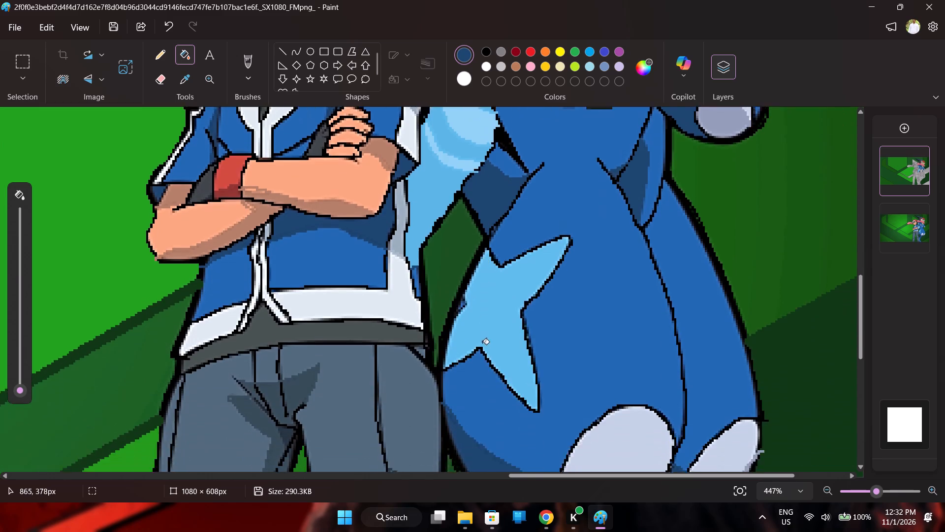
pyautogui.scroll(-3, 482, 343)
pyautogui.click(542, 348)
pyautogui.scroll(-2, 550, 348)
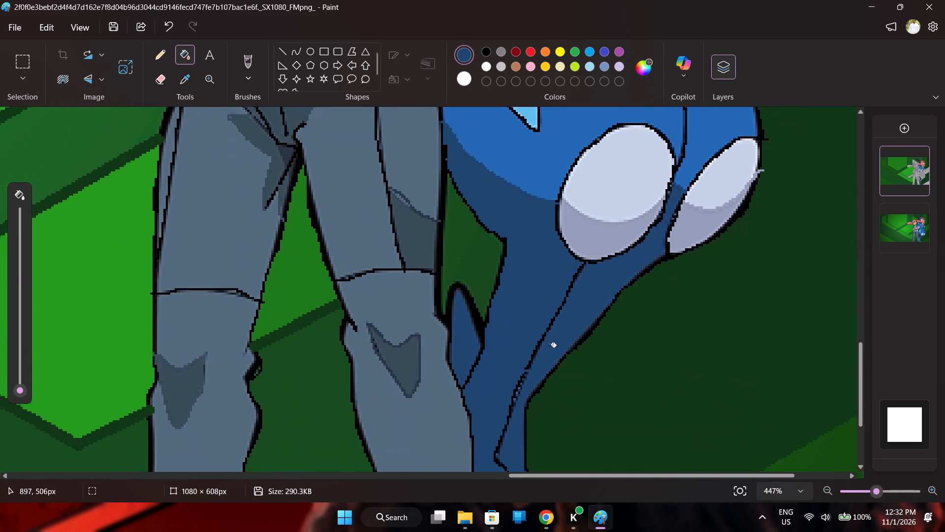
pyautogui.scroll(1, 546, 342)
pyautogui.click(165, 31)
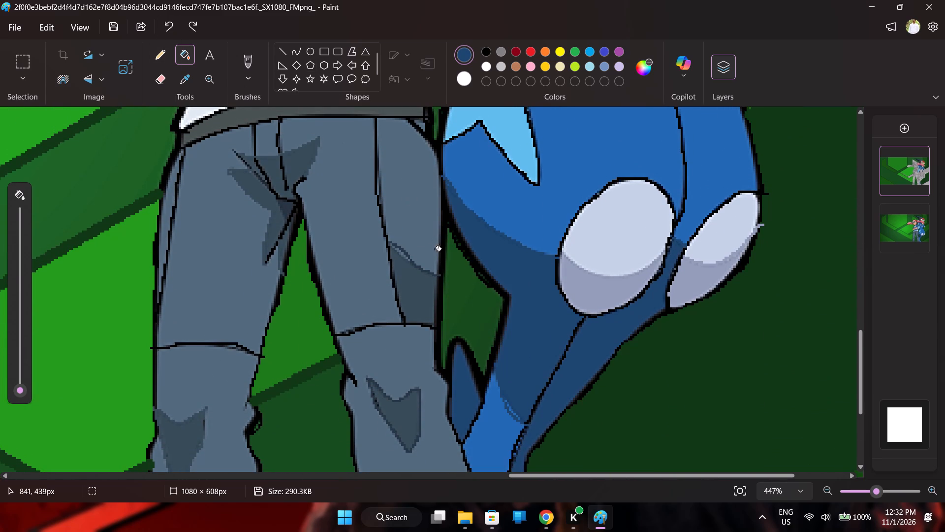
# Hide the reference layer and close the gap in the frog's lower-leg shading line with a dark-blue Pencil stroke.
pyautogui.scroll(1, 466, 284)
pyautogui.scroll(-2, 466, 284)
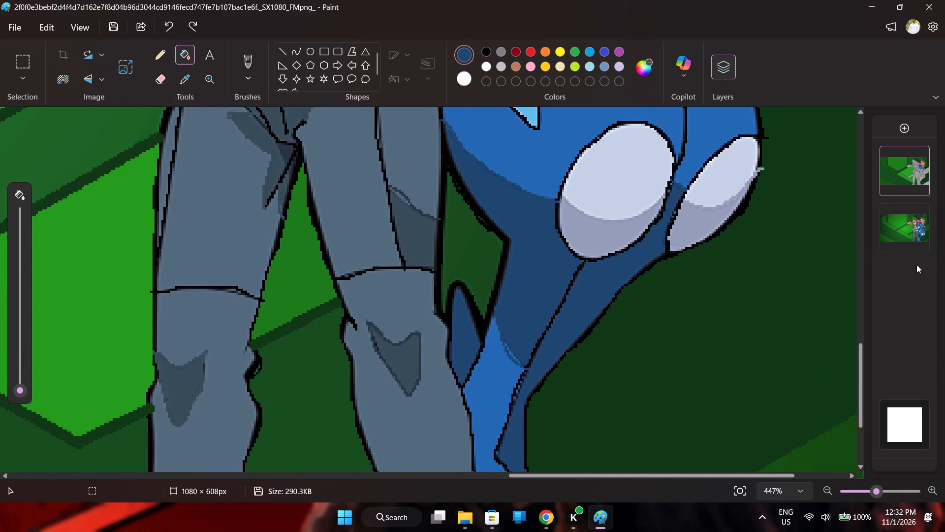
pyautogui.click(920, 213)
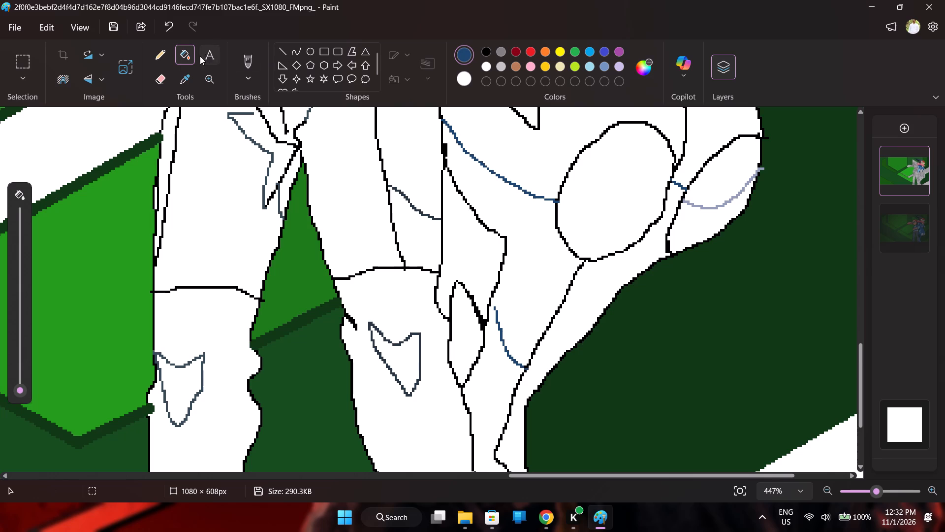
pyautogui.click(162, 59)
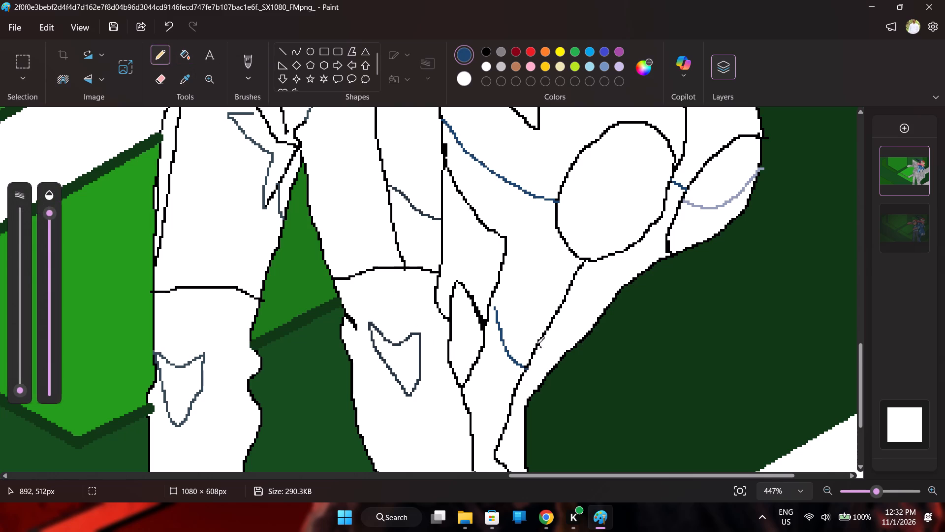
pyautogui.moveTo(498, 316); pyautogui.dragTo(490, 304)
# Show the reference layer again and fill the shaded thigh underside and rear lower leg with sampled dark blue.
pyautogui.click(183, 55)
pyautogui.click(183, 75)
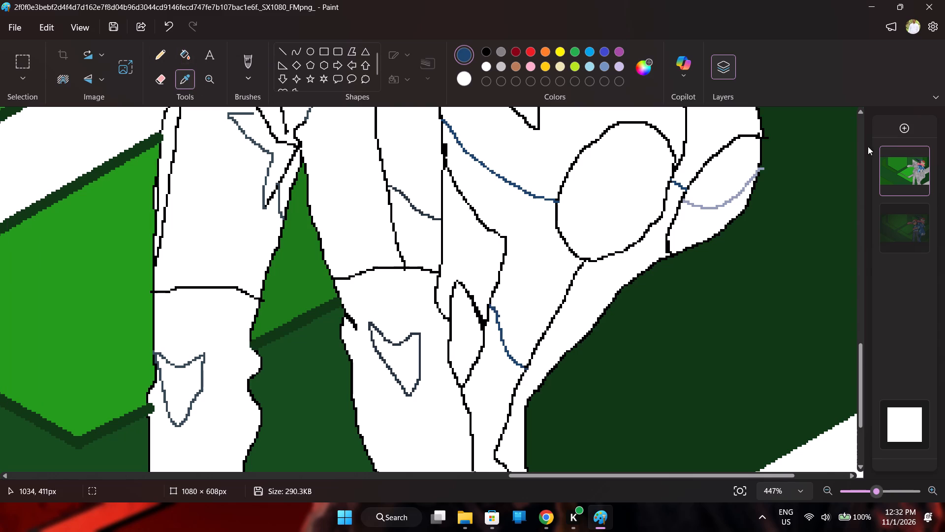
pyautogui.click(920, 209)
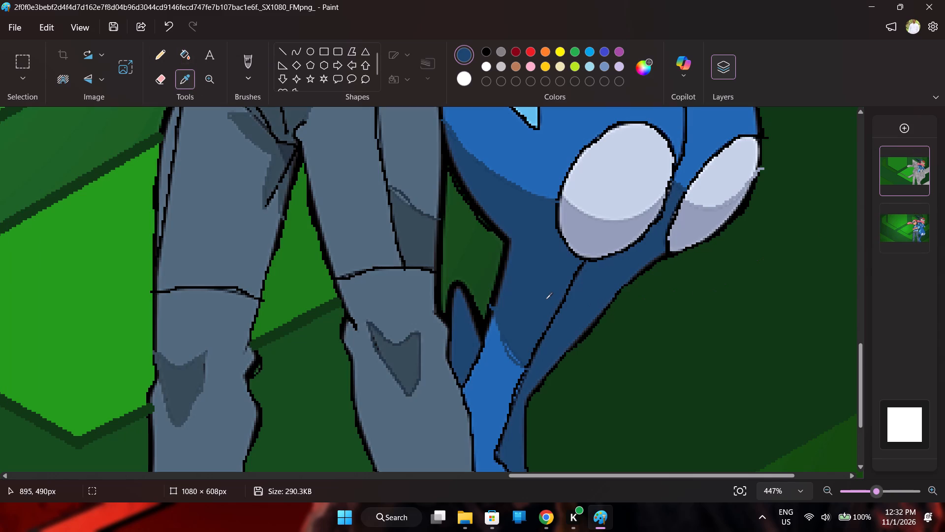
pyautogui.doubleClick(546, 299)
pyautogui.click(594, 298)
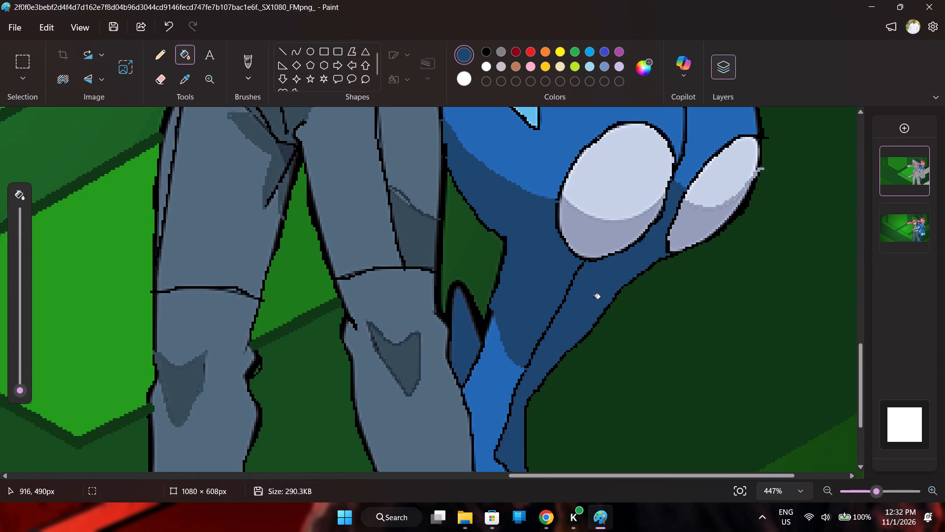
# Fill the lit part of the frog's lower leg and foot with sampled medium blue.
pyautogui.scroll(-3, 594, 298)
pyautogui.scroll(1, 594, 298)
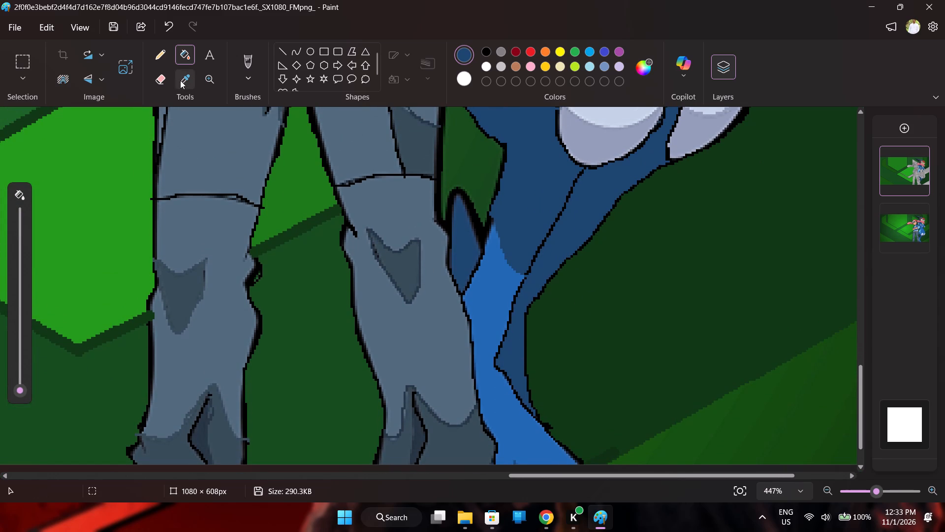
pyautogui.click(180, 80)
pyautogui.doubleClick(519, 423)
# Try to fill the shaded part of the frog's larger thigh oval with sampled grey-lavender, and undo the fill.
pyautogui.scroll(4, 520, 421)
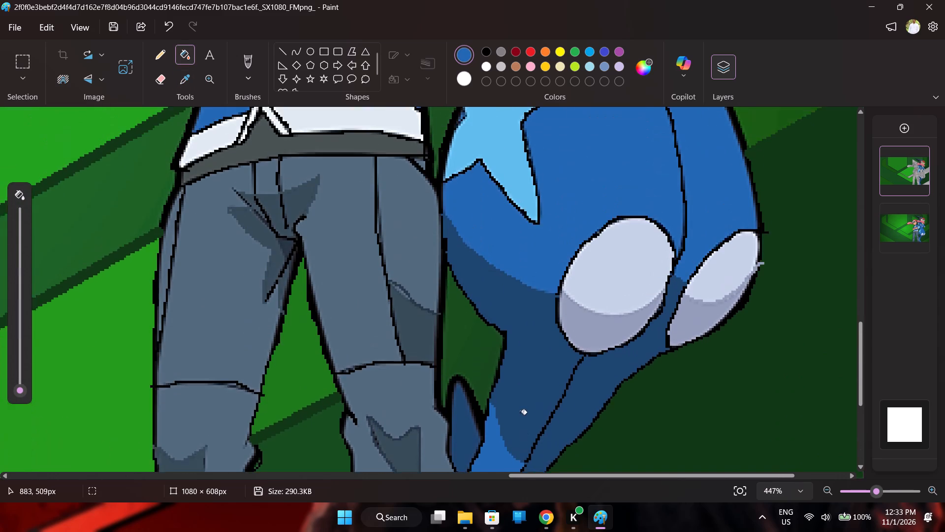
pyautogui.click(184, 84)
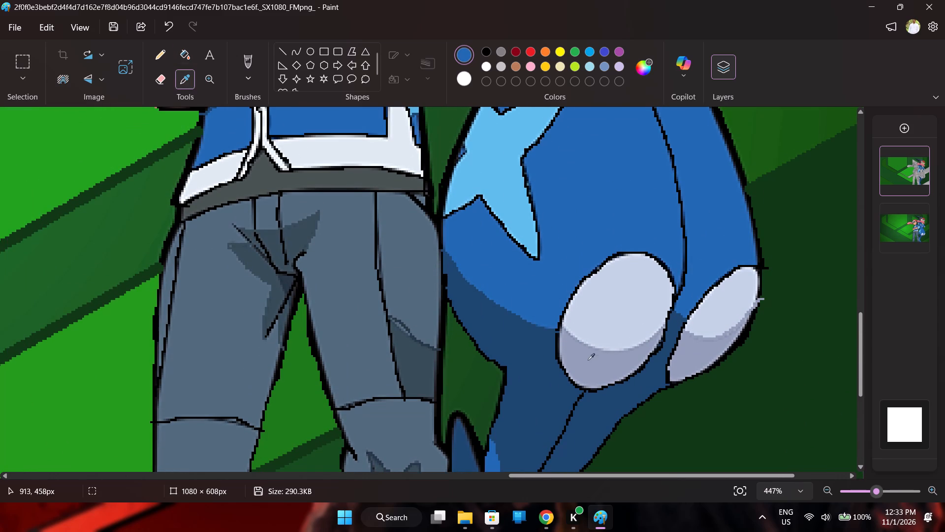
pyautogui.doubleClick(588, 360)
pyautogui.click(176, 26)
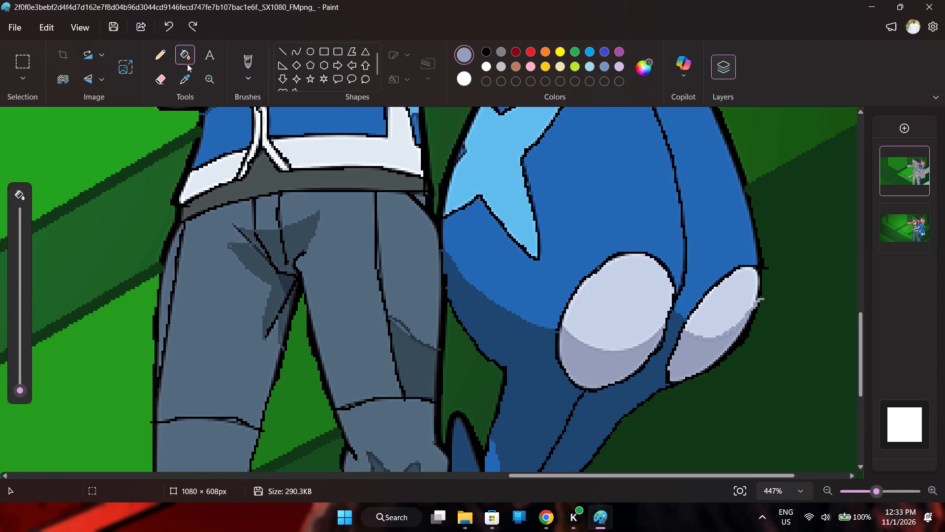
# Draw a grey-lavender Pencil line across the frog's larger thigh oval along its shading boundary, from edge to edge.
pyautogui.click(919, 210)
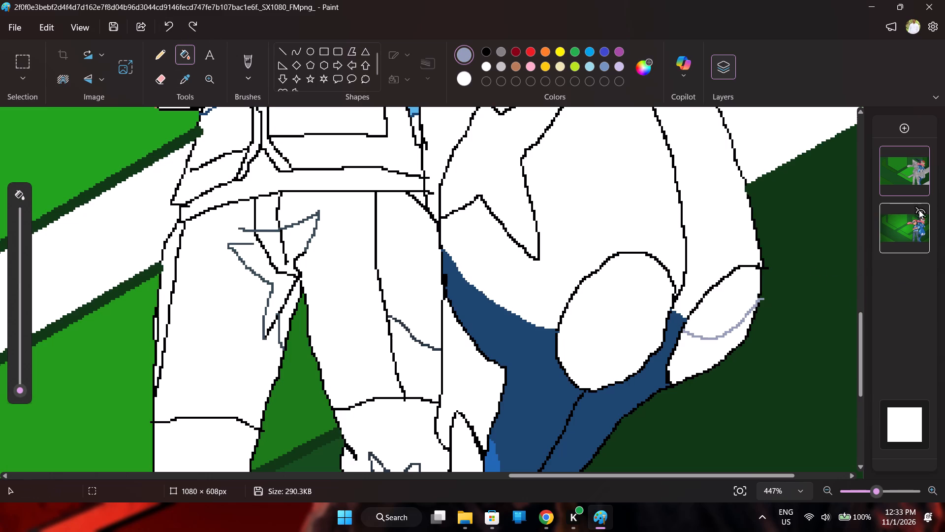
pyautogui.click(919, 210)
pyautogui.click(166, 57)
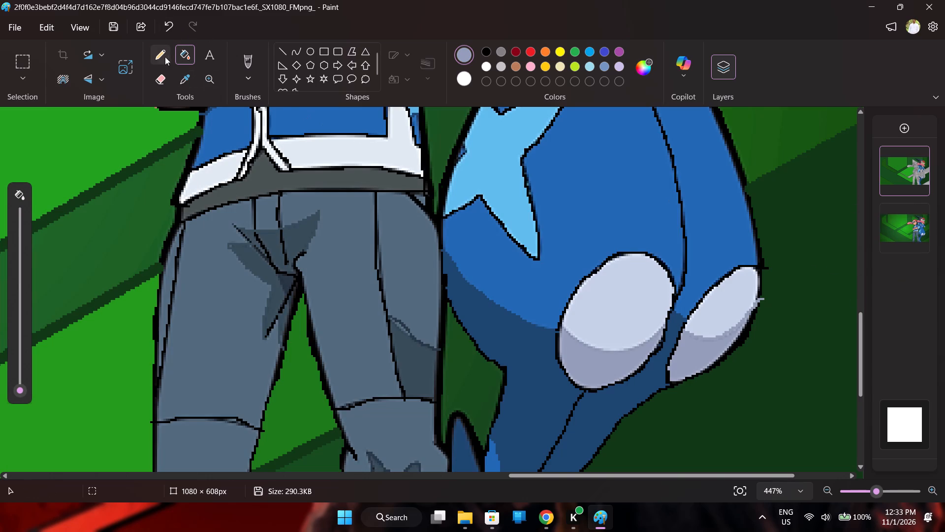
pyautogui.moveTo(563, 320); pyautogui.dragTo(567, 326)
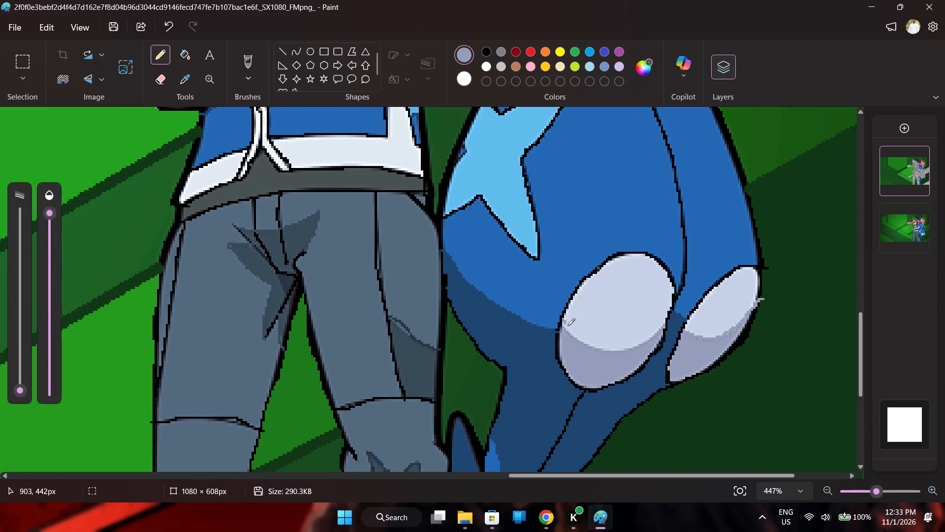
pyautogui.moveTo(567, 326); pyautogui.dragTo(664, 324)
pyautogui.moveTo(664, 324); pyautogui.dragTo(667, 323)
# Fill both thigh ovals with sampled grey-lavender in their shaded lower parts and sampled pale lavender in their upper parts.
pyautogui.click(183, 57)
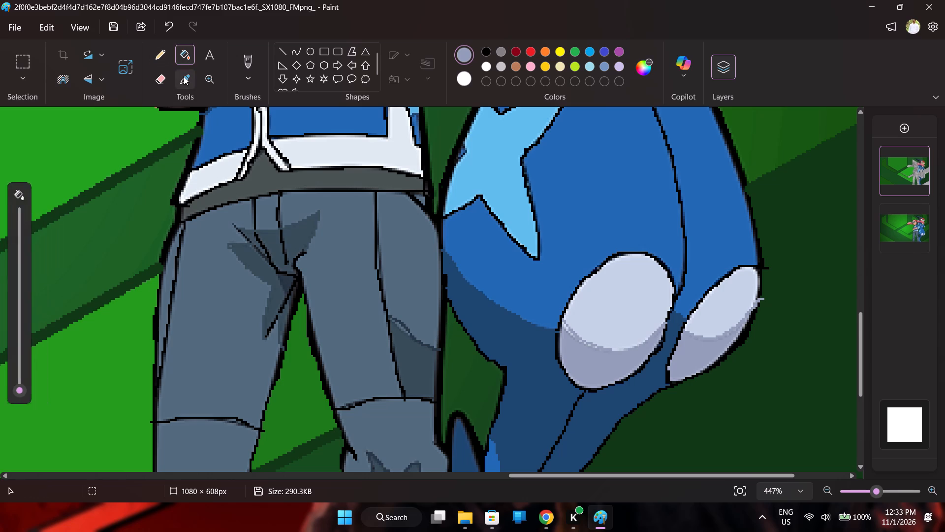
pyautogui.click(184, 76)
pyautogui.doubleClick(603, 369)
pyautogui.click(683, 357)
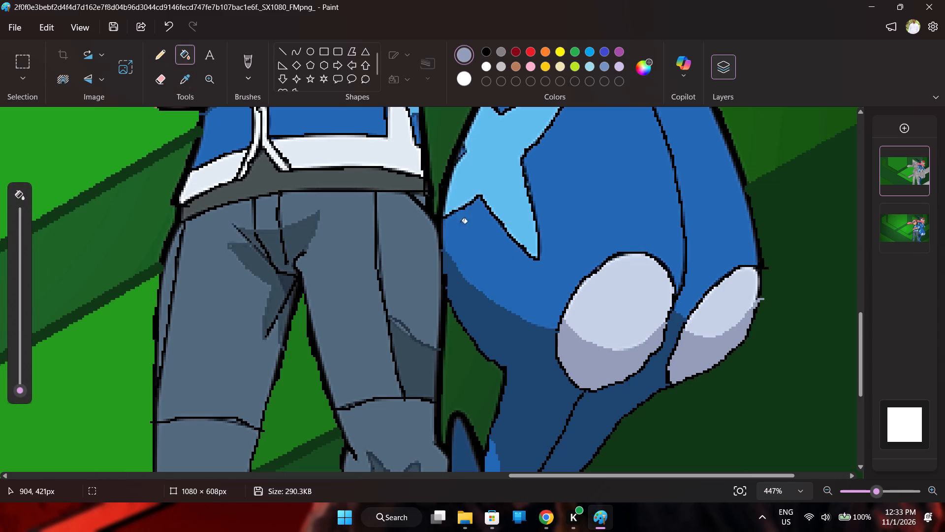
pyautogui.click(188, 83)
pyautogui.doubleClick(744, 291)
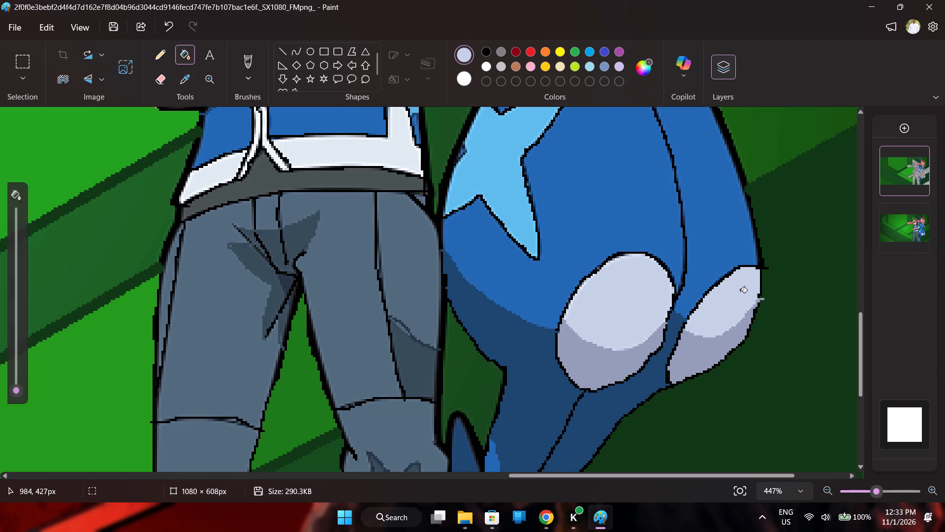
pyautogui.click(631, 295)
# Fill the star marking on the frog's thigh with sampled light blue.
pyautogui.scroll(3, 629, 296)
pyautogui.click(190, 80)
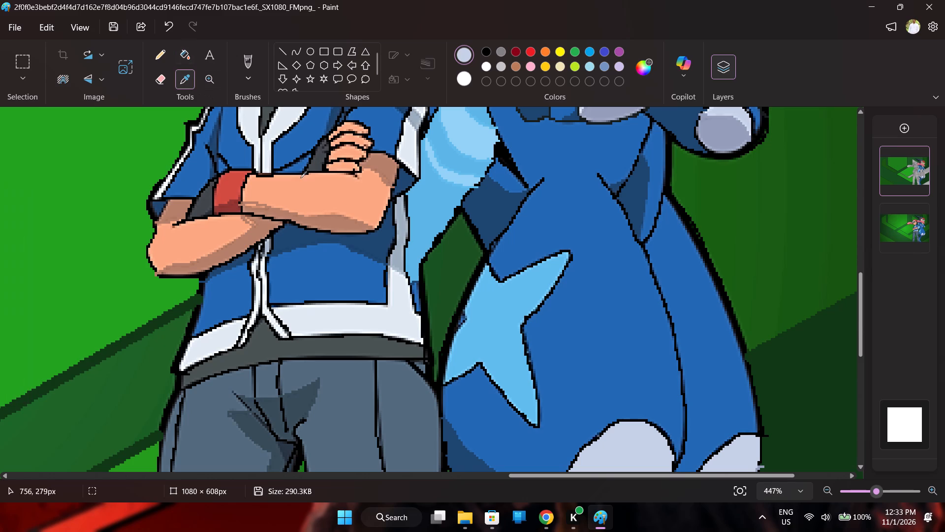
pyautogui.doubleClick(486, 318)
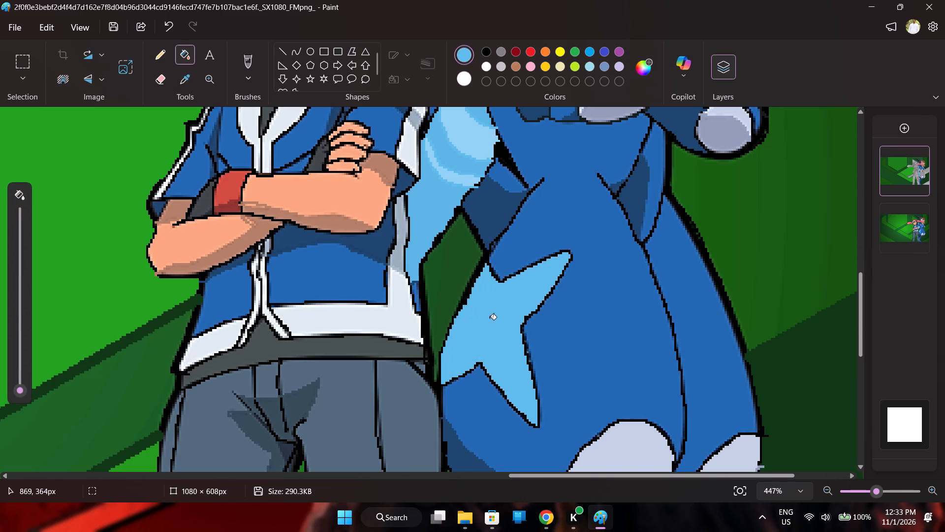
# Fill the background gaps between the boy and the frog with sampled dark green, and the patch beside the boy's collar with sampled brighter green.
pyautogui.scroll(1, 490, 319)
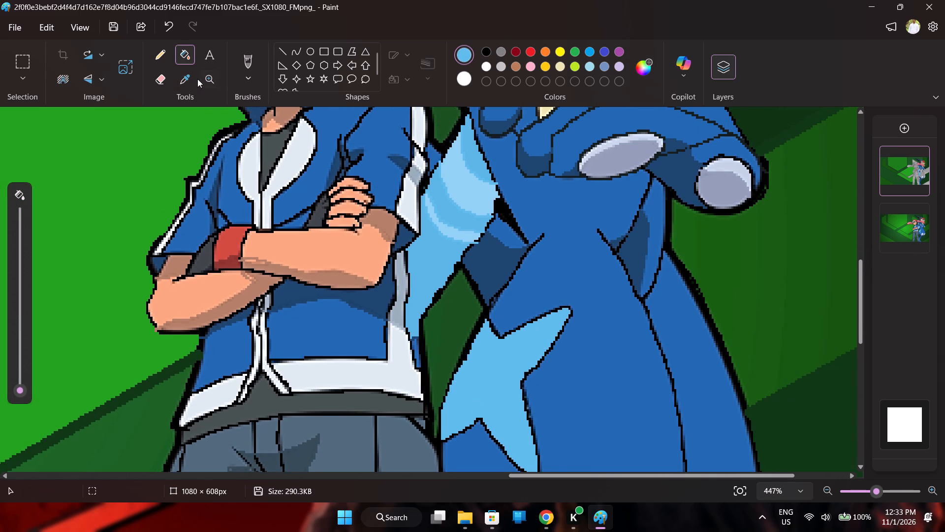
pyautogui.click(177, 82)
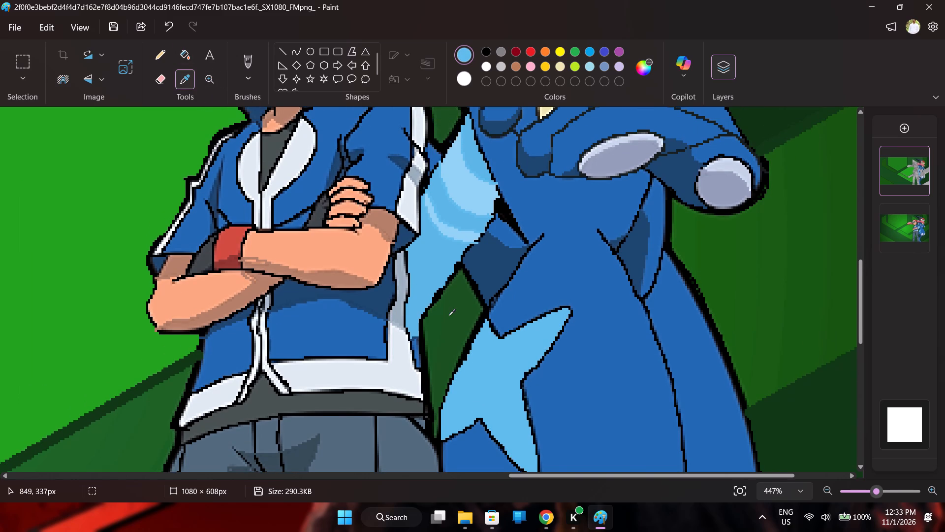
pyautogui.doubleClick(448, 316)
pyautogui.scroll(2, 445, 311)
pyautogui.click(444, 226)
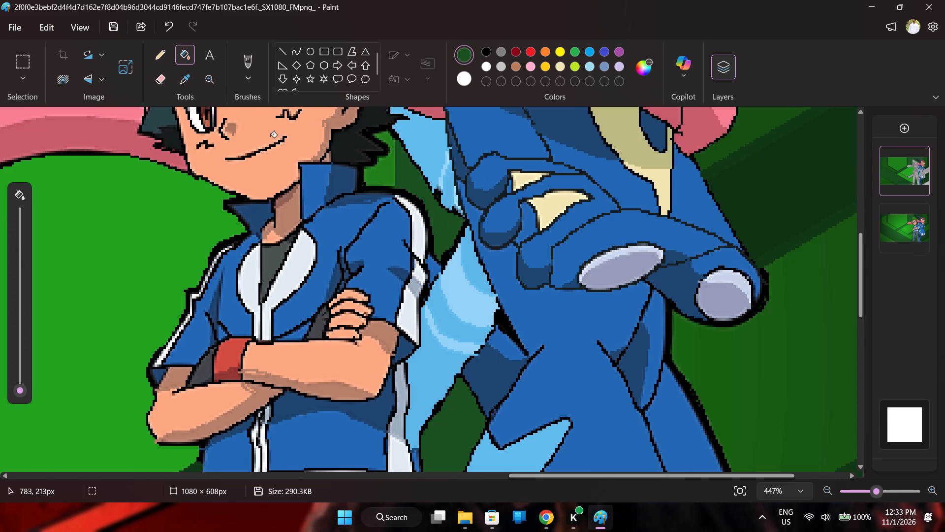
pyautogui.click(179, 84)
pyautogui.doubleClick(380, 172)
pyautogui.scroll(-1, 380, 173)
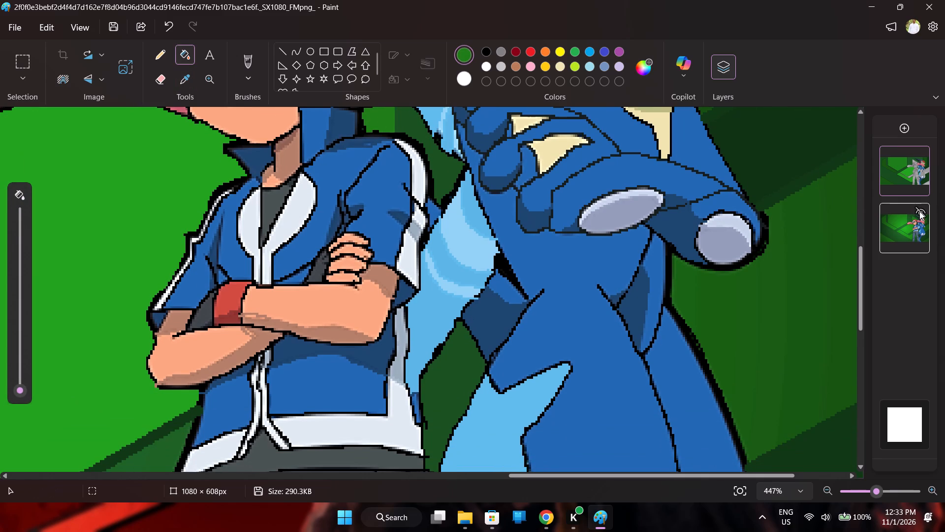
# With the reference layer hidden, close the outline of the frog's outer fingertip pad using a short black Pencil line, and show the reference again.
pyautogui.click(919, 211)
pyautogui.click(919, 211)
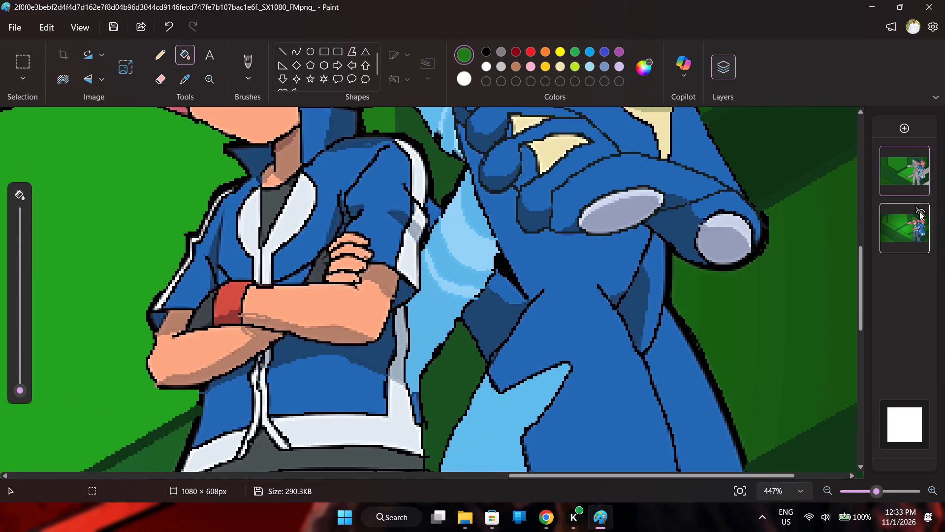
pyautogui.click(919, 211)
pyautogui.click(919, 211)
pyautogui.click(919, 211)
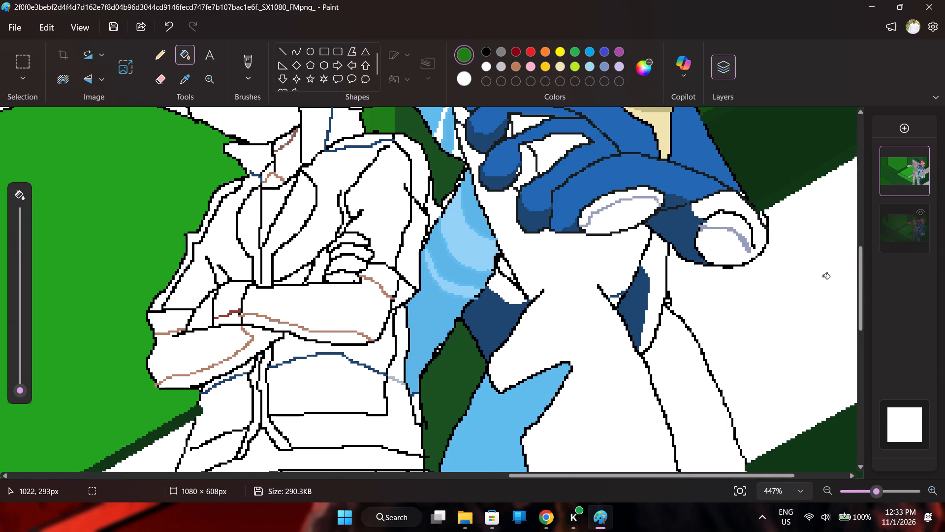
pyautogui.scroll(-1, 819, 296)
pyautogui.scroll(1, 819, 296)
pyautogui.click(485, 51)
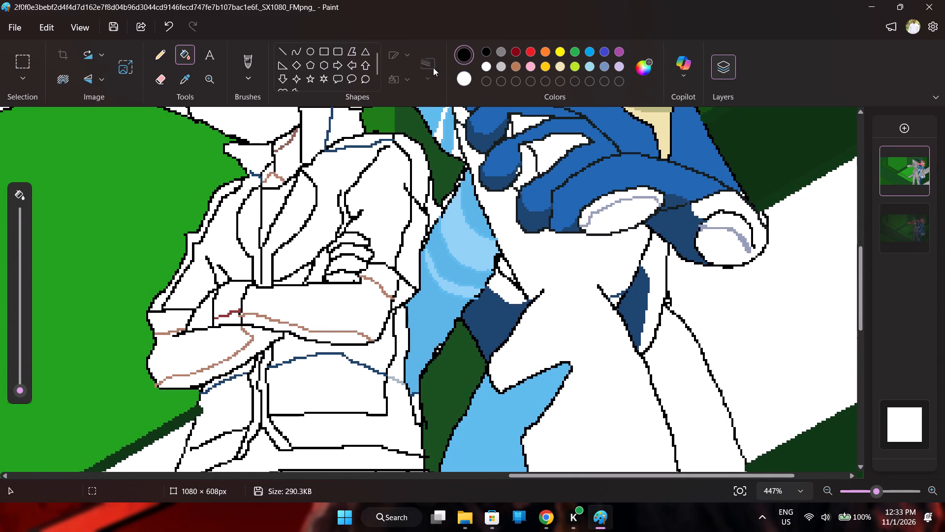
pyautogui.click(157, 61)
pyautogui.moveTo(754, 246); pyautogui.dragTo(752, 261)
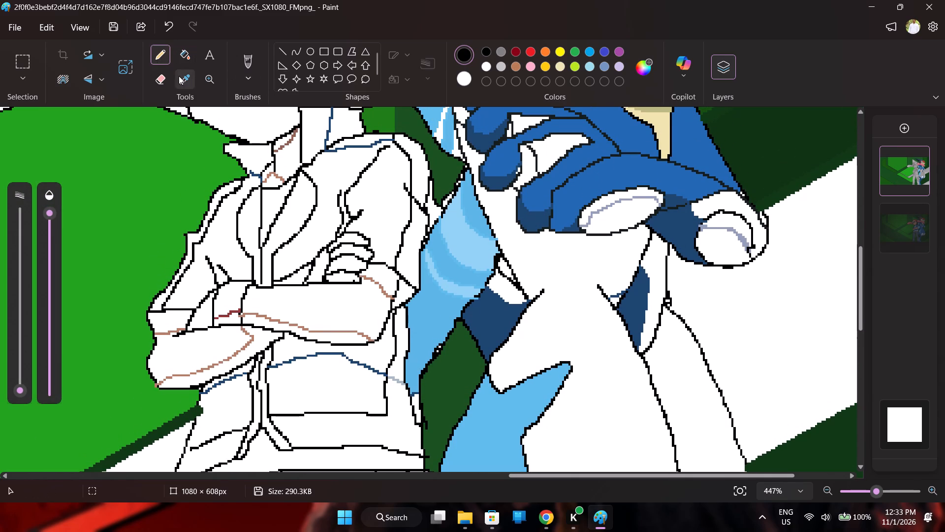
pyautogui.click(179, 76)
pyautogui.click(184, 59)
pyautogui.click(920, 209)
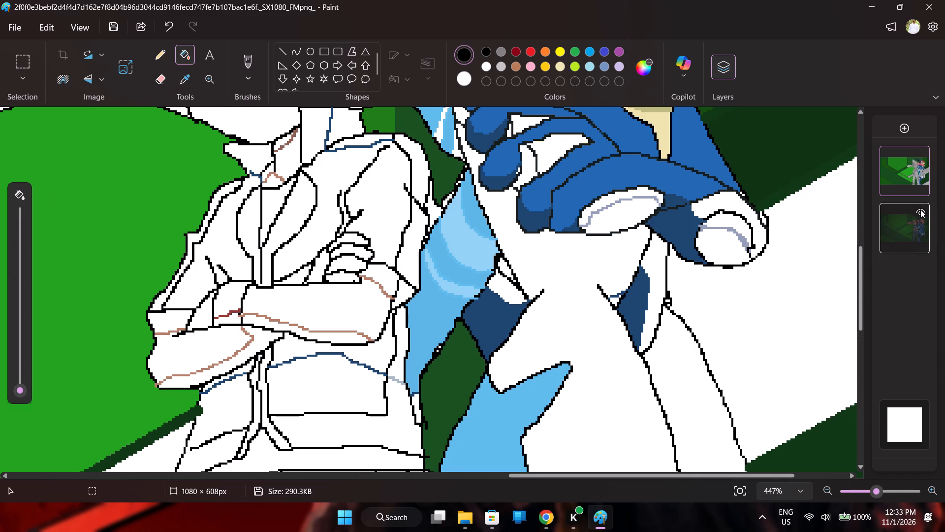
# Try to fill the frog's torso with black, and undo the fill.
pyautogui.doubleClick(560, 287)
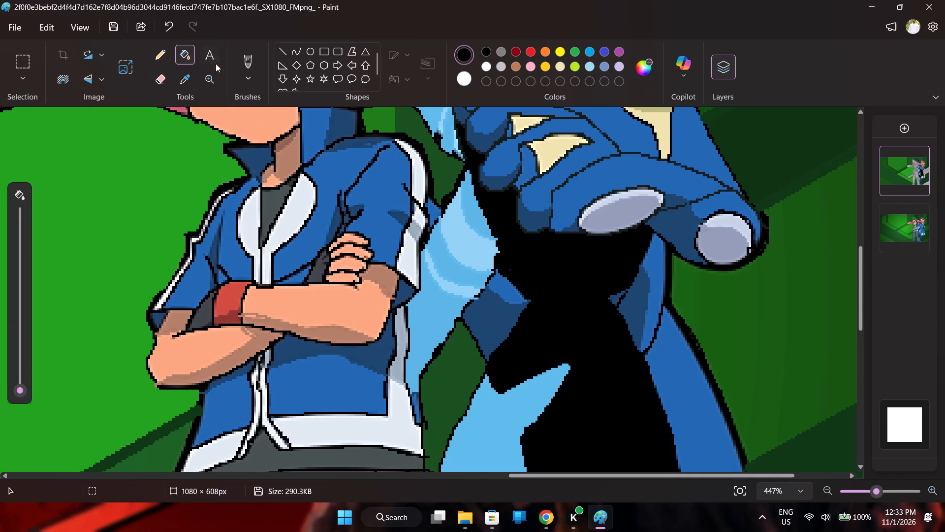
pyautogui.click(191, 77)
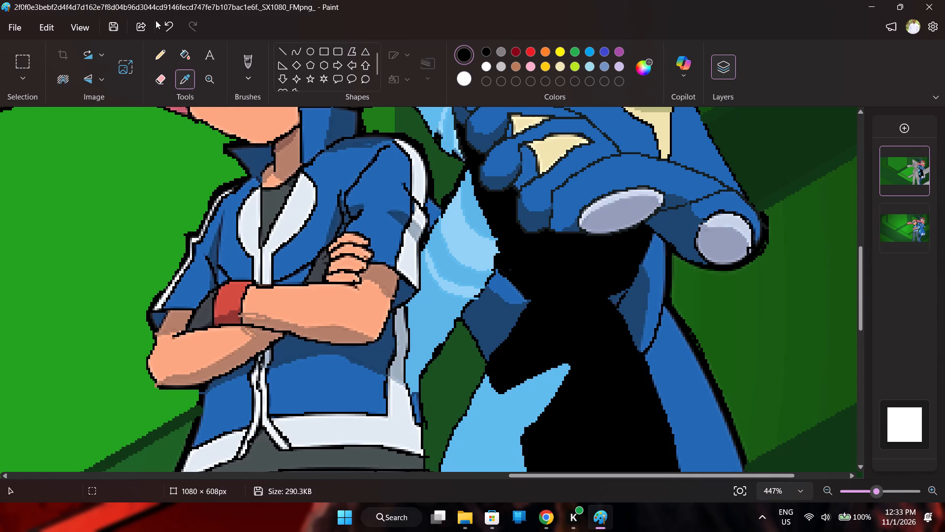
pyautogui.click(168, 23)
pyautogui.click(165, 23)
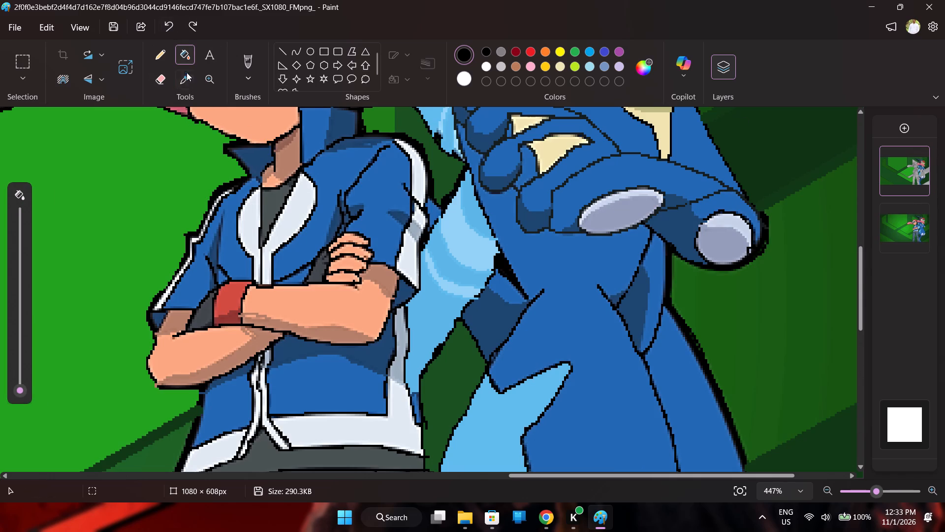
# Fill the frog's torso, the strip along its side and its outer thigh with blue sampled from the reference.
pyautogui.click(189, 74)
pyautogui.doubleClick(582, 314)
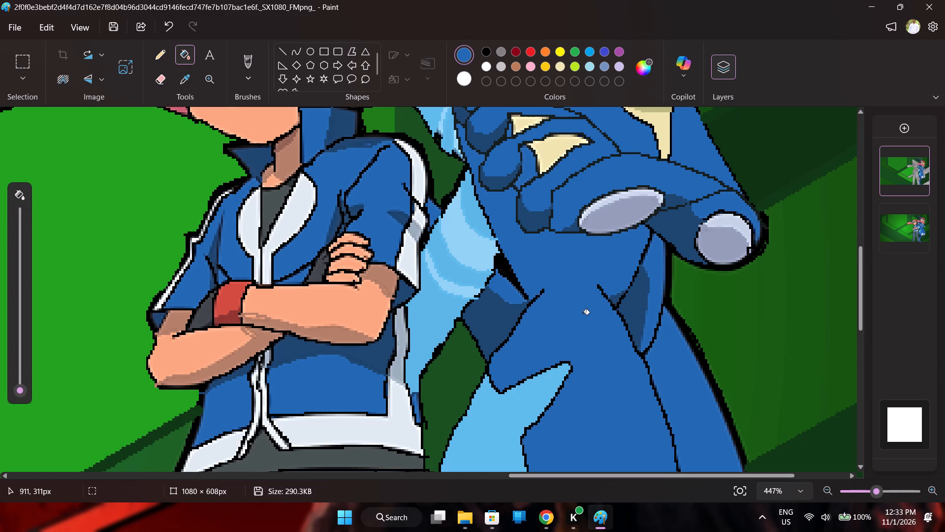
pyautogui.click(655, 306)
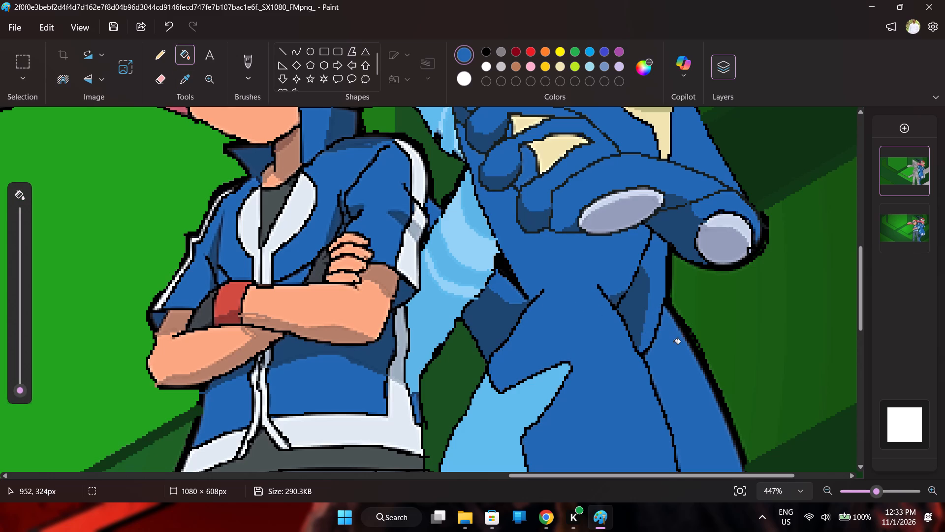
pyautogui.click(674, 343)
# Fill the remaining small areas of the frog's head with the current blue, sampled pale lavender and sampled dark slate.
pyautogui.scroll(-6, 674, 344)
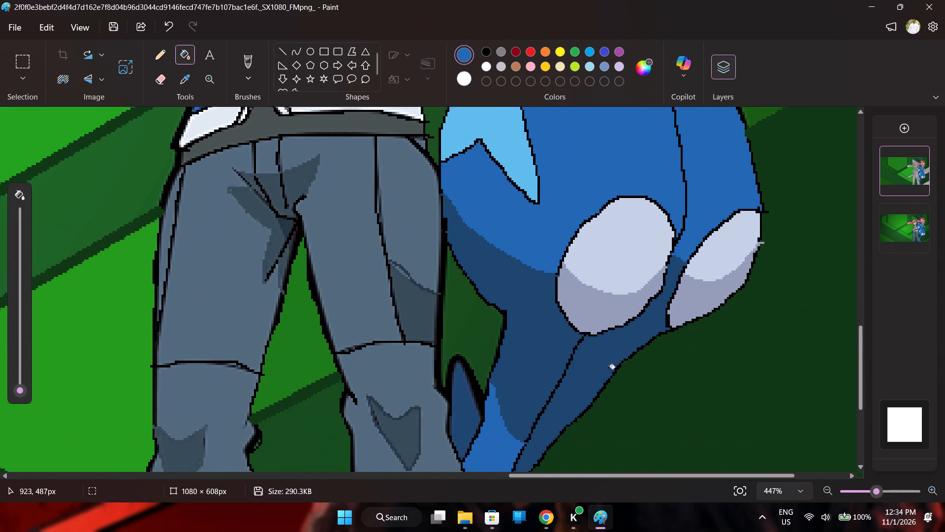
pyautogui.scroll(-2, 608, 371)
pyautogui.scroll(7, 507, 405)
pyautogui.scroll(3, 527, 343)
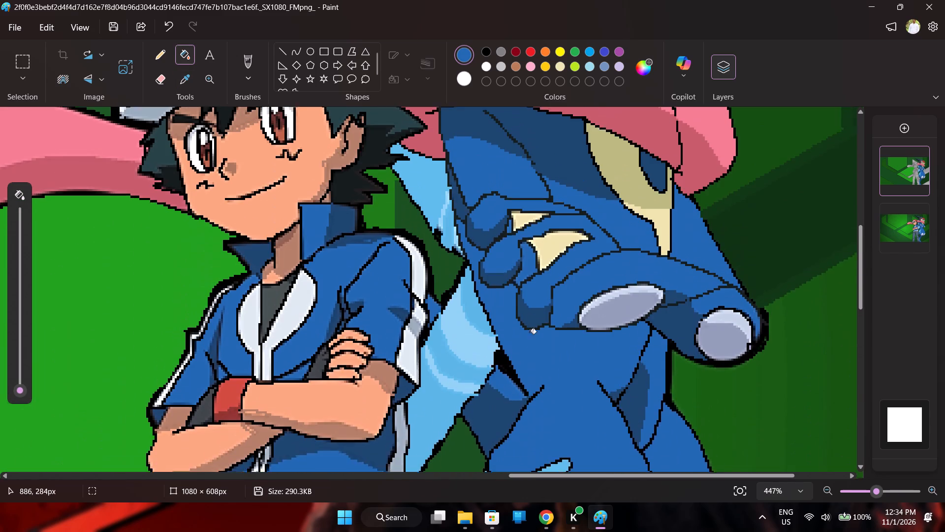
pyautogui.moveTo(874, 493); pyautogui.dragTo(863, 495)
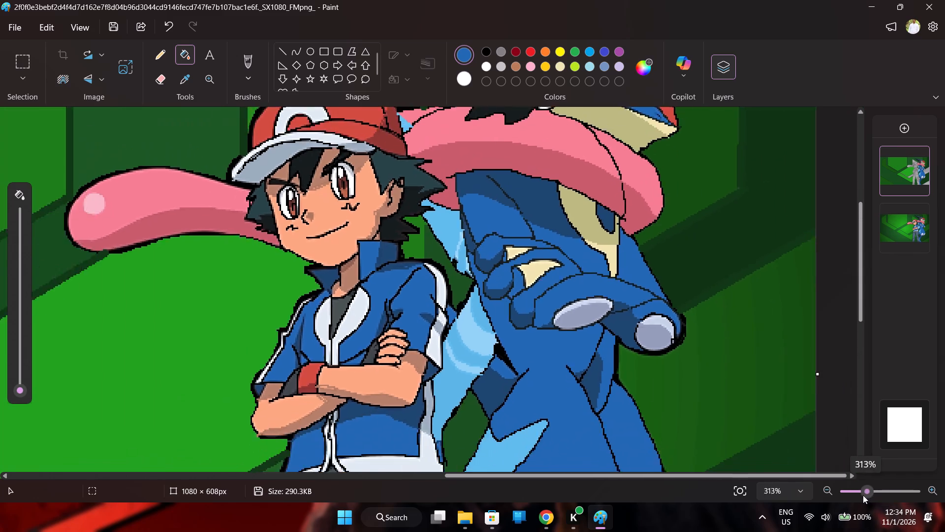
pyautogui.moveTo(863, 495); pyautogui.dragTo(850, 498)
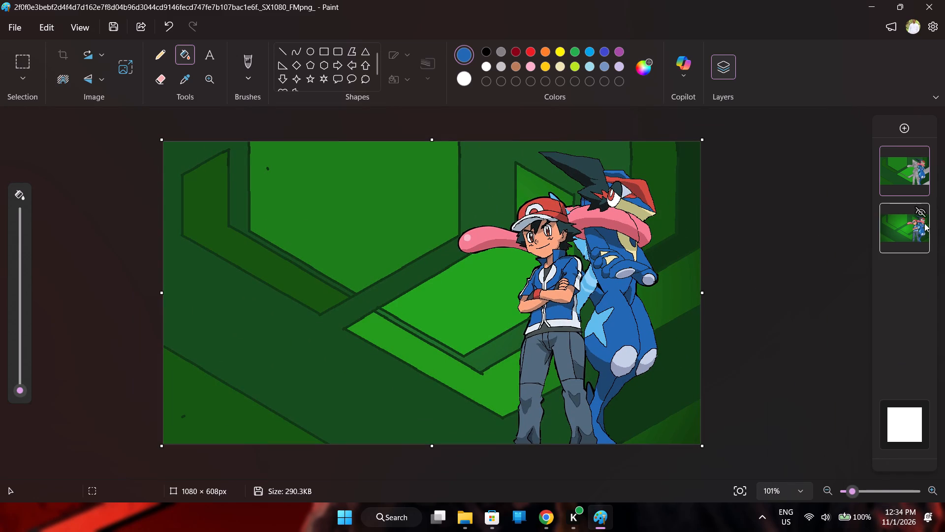
pyautogui.click(921, 210)
pyautogui.click(921, 210)
pyautogui.click(637, 203)
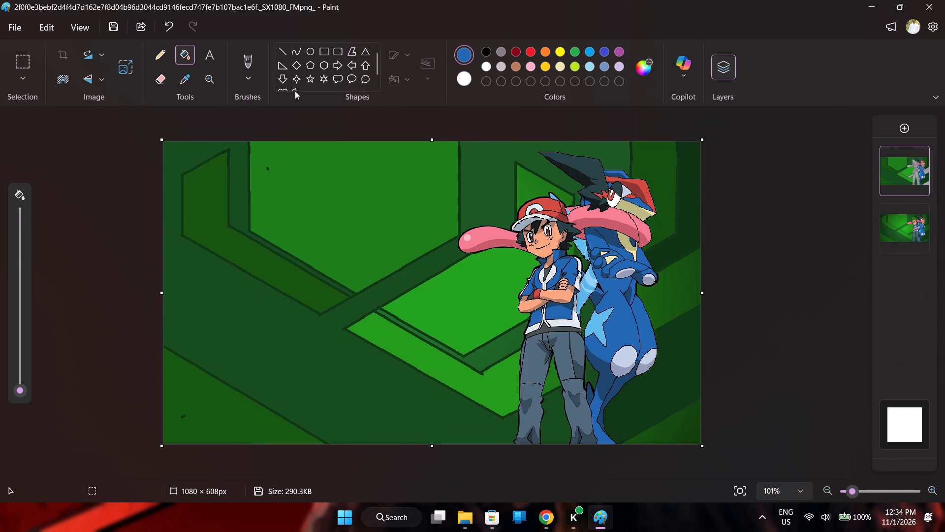
pyautogui.click(184, 75)
pyautogui.scroll(1, 632, 235)
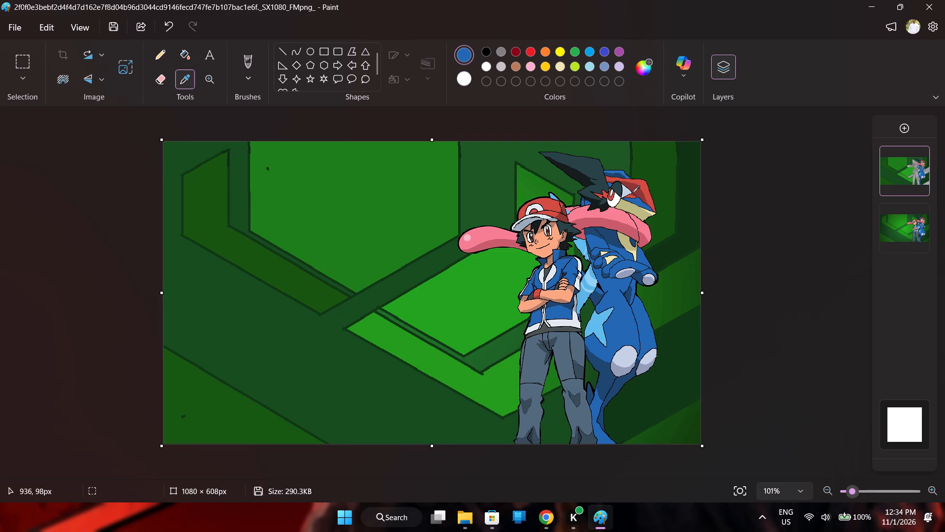
pyautogui.doubleClick(625, 191)
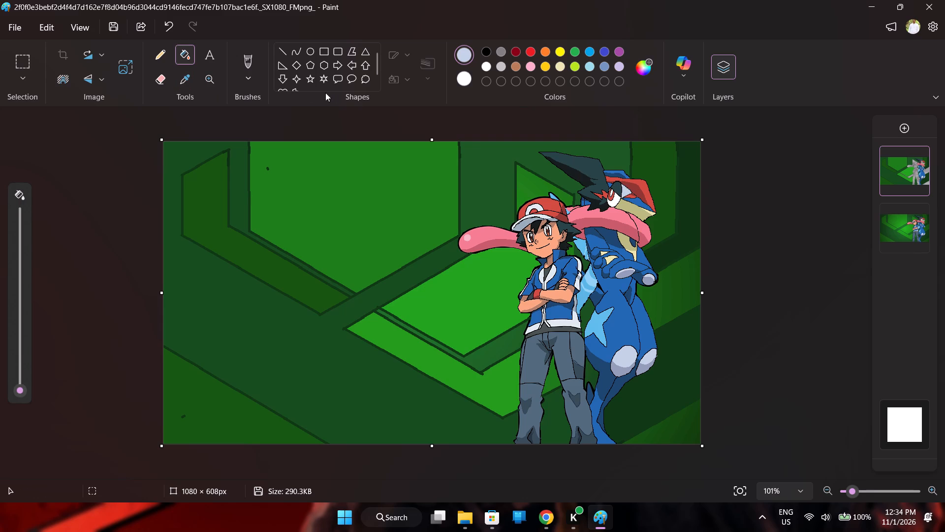
pyautogui.click(184, 78)
pyautogui.doubleClick(616, 185)
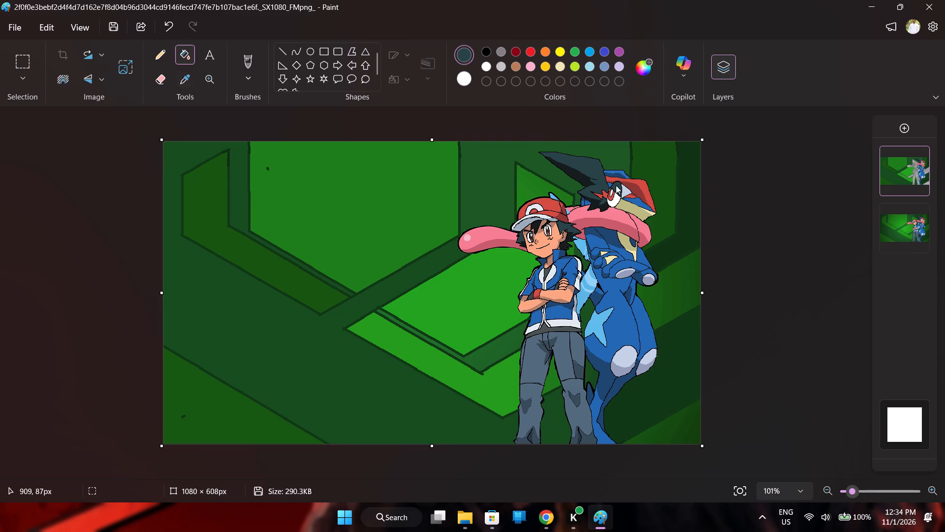
# Compare the coloured layer with the reference by repeatedly hiding and showing the reference layer, checking for unfilled areas.
pyautogui.click(920, 210)
pyautogui.tripleClick(920, 210)
pyautogui.click(920, 210)
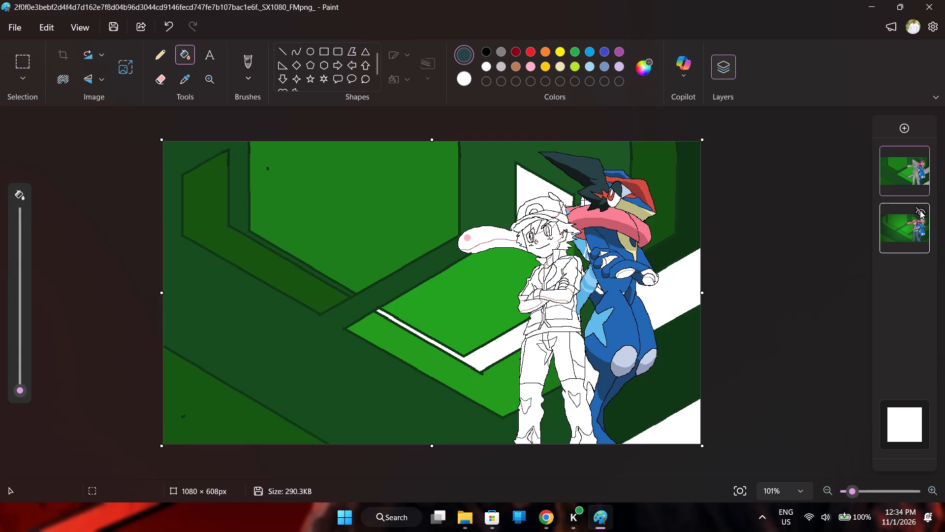
pyautogui.click(920, 210)
pyautogui.tripleClick(920, 210)
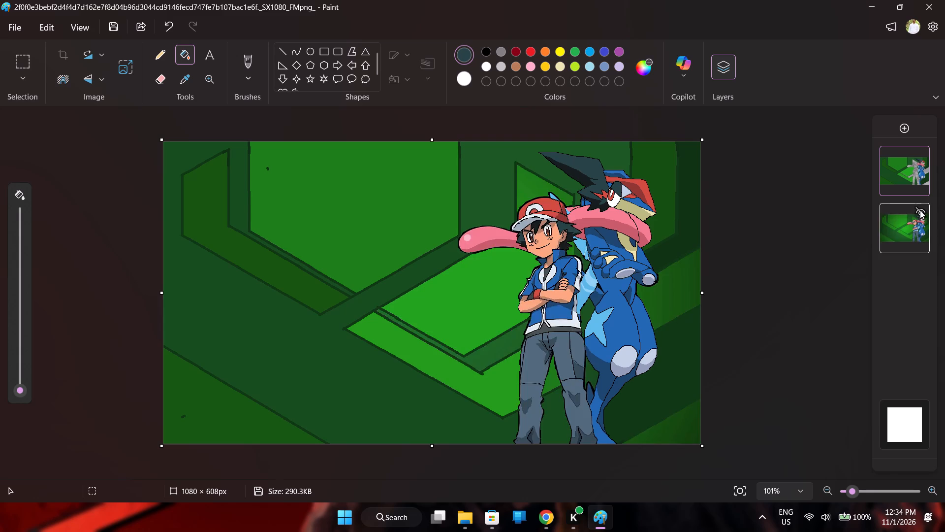
pyautogui.tripleClick(920, 210)
pyautogui.tripleClick(920, 210)
pyautogui.tripleClick(920, 210)
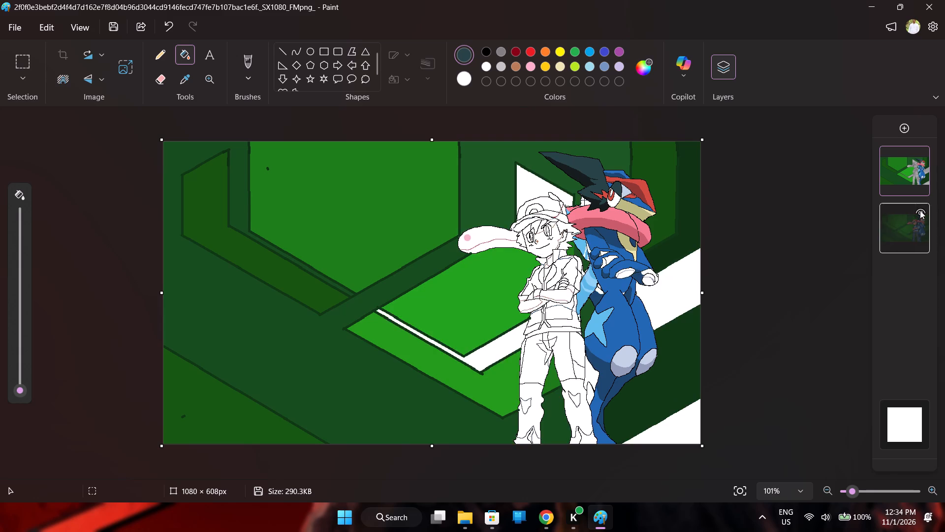
pyautogui.tripleClick(920, 210)
pyautogui.tripleClick(920, 210)
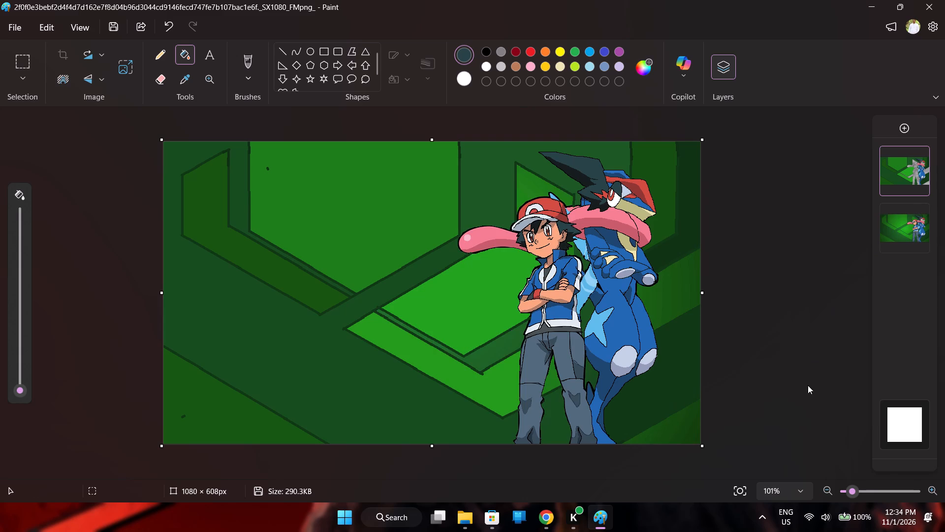
# Fill the small areas between the frog's raised hand and the light-blue scarf shape behind it with sampled dark blue.
pyautogui.moveTo(857, 486); pyautogui.dragTo(888, 481)
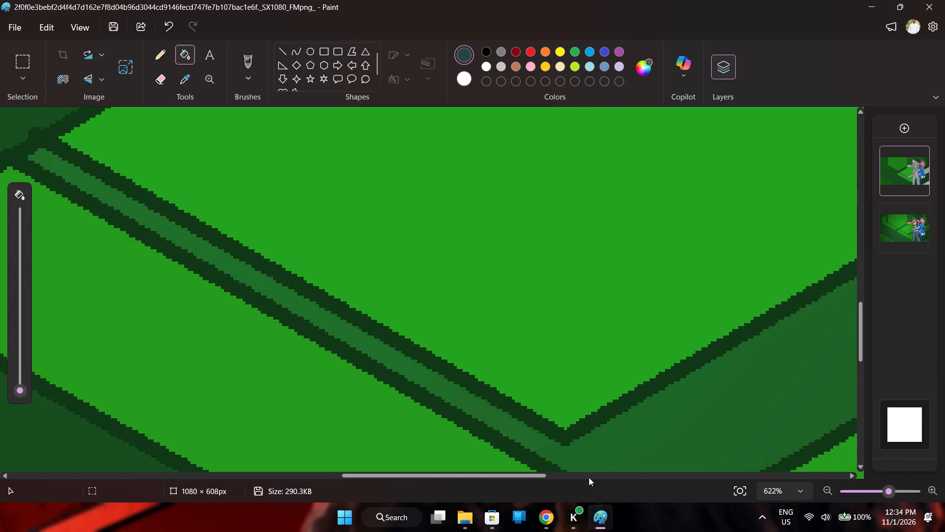
pyautogui.moveTo(533, 476); pyautogui.dragTo(944, 475)
pyautogui.moveTo(888, 493); pyautogui.dragTo(871, 494)
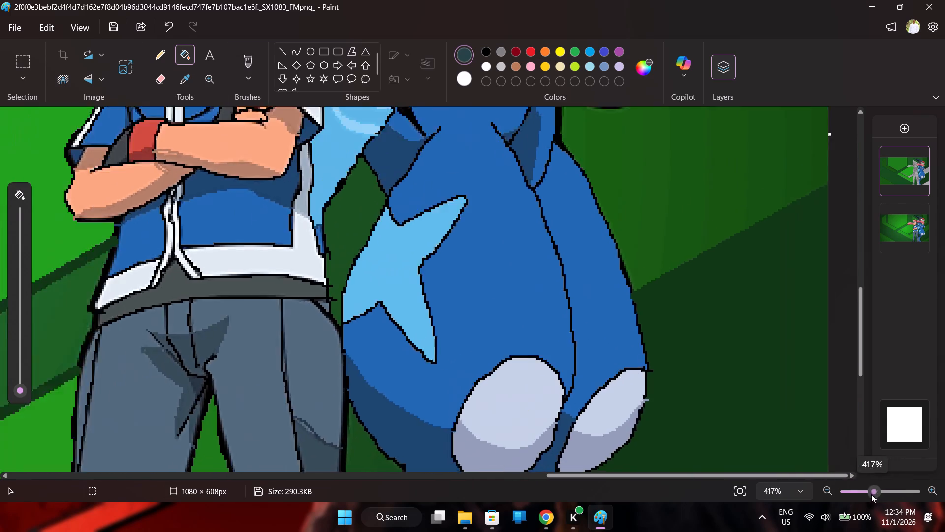
pyautogui.moveTo(871, 494); pyautogui.dragTo(862, 494)
pyautogui.scroll(2, 746, 397)
pyautogui.scroll(1, 571, 343)
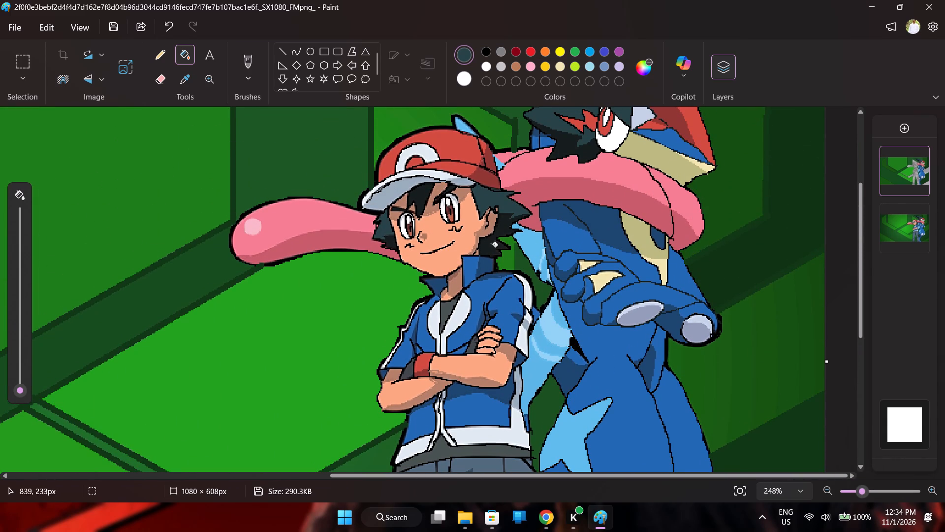
pyautogui.click(185, 80)
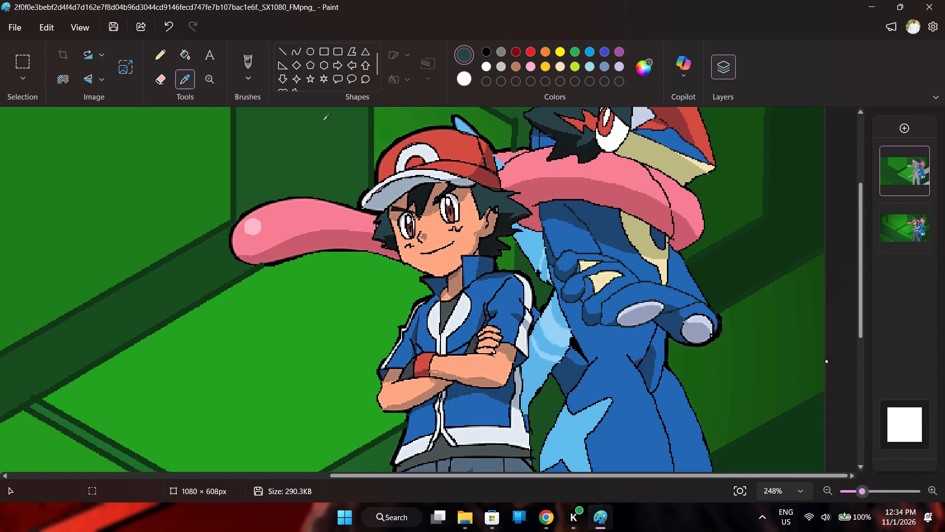
pyautogui.click(920, 213)
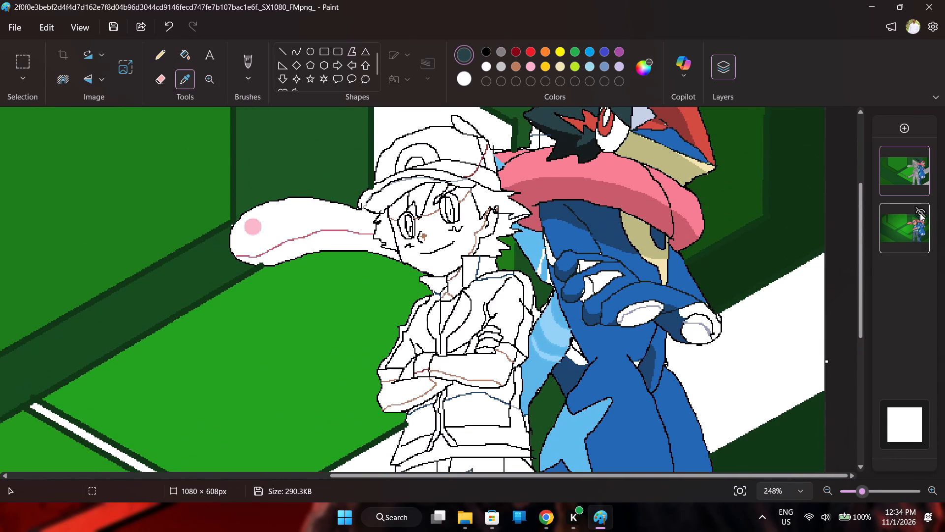
pyautogui.click(920, 213)
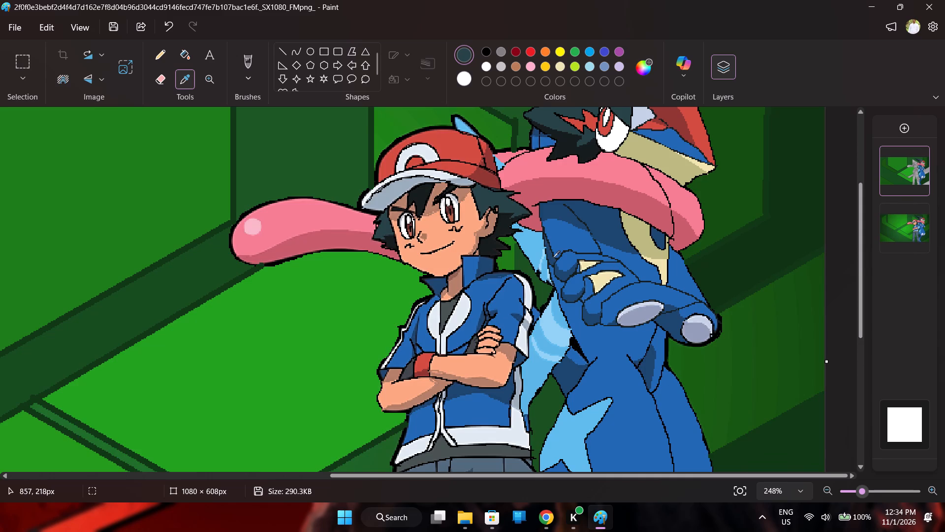
pyautogui.doubleClick(552, 258)
pyautogui.click(542, 258)
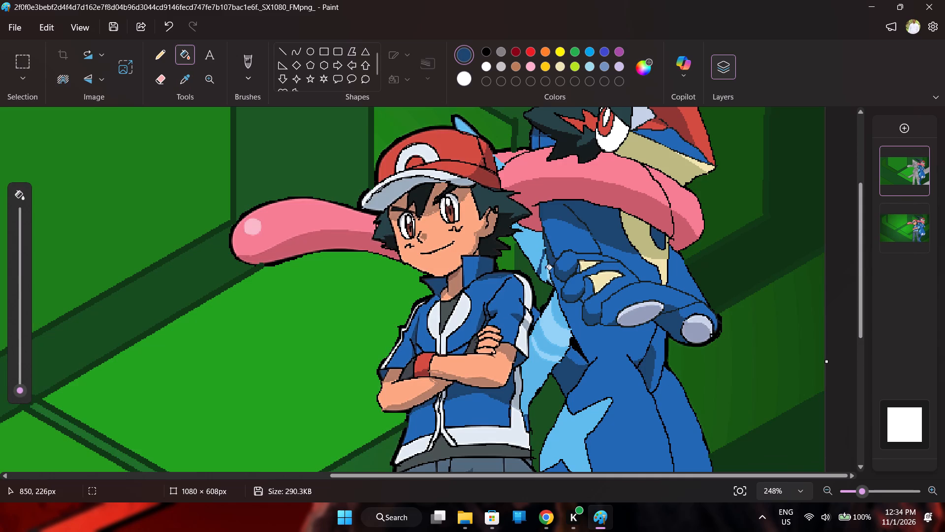
pyautogui.click(548, 274)
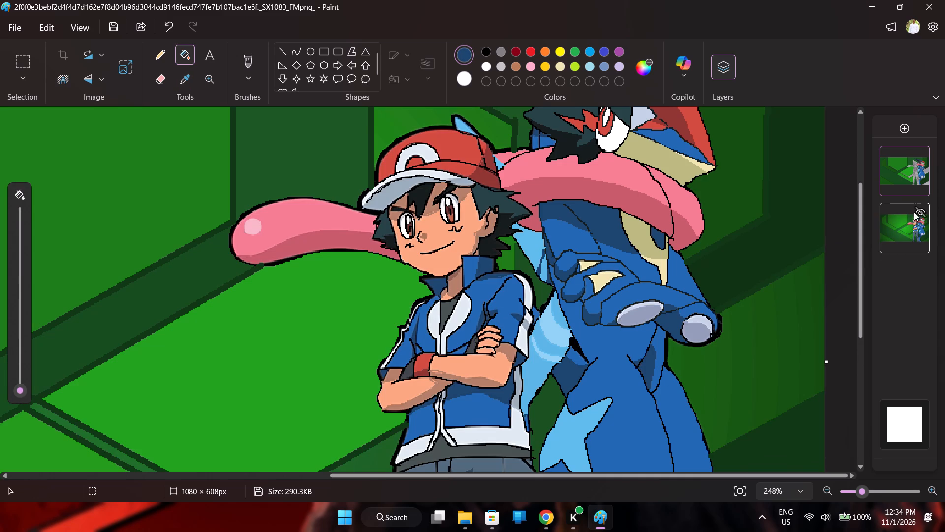
# Compare the frog's coloured body with the reference by repeatedly hiding and showing the reference layer, checking for unfilled areas.
pyautogui.click(914, 212)
pyautogui.click(877, 182)
pyautogui.click(889, 182)
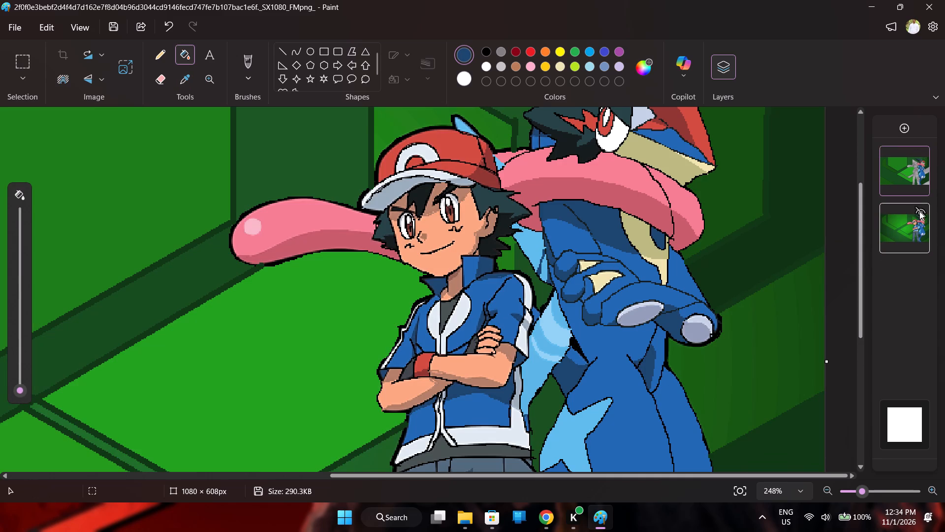
pyautogui.click(919, 211)
pyautogui.click(919, 211)
pyautogui.click(919, 211)
pyautogui.tripleClick(919, 211)
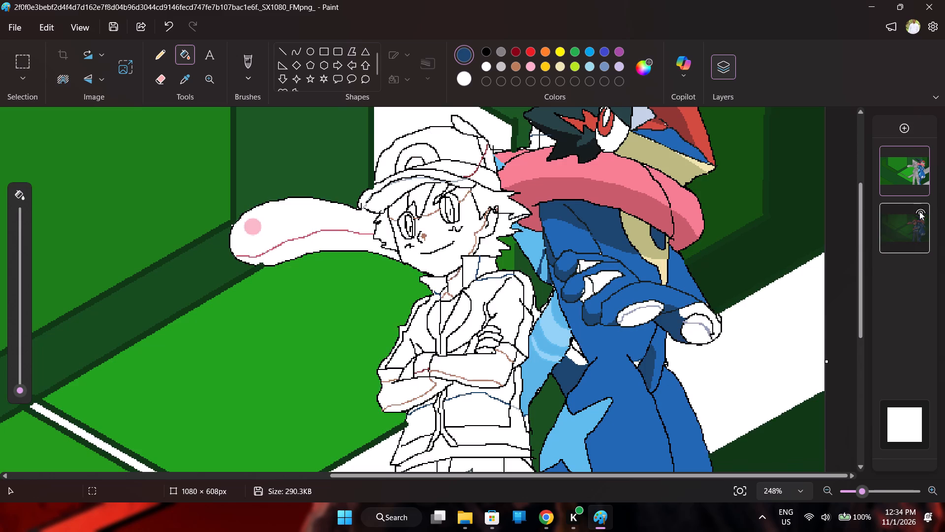
pyautogui.click(919, 211)
pyautogui.click(919, 211)
# Fill the small areas behind the frog's cheek, above the pink scarf, with sampled blue and sampled dark blue.
pyautogui.scroll(1, 647, 267)
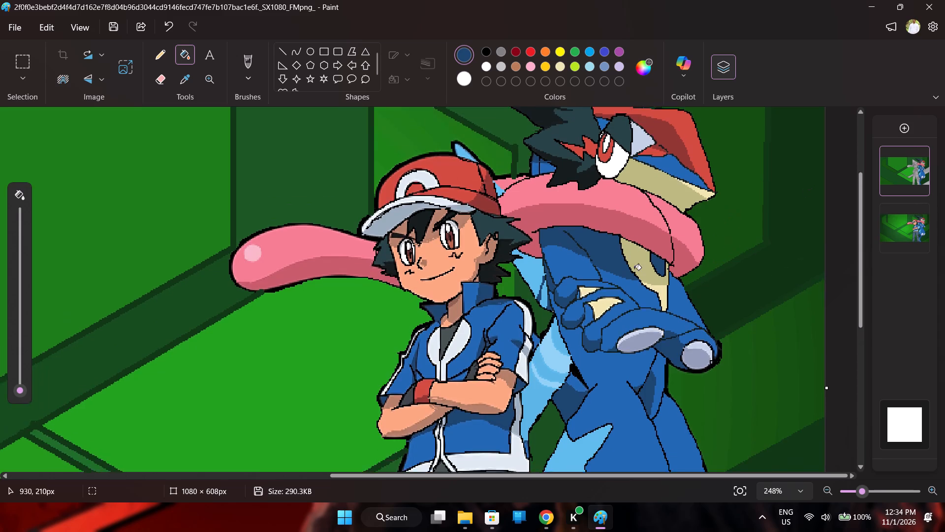
pyautogui.scroll(1, 634, 269)
pyautogui.click(182, 75)
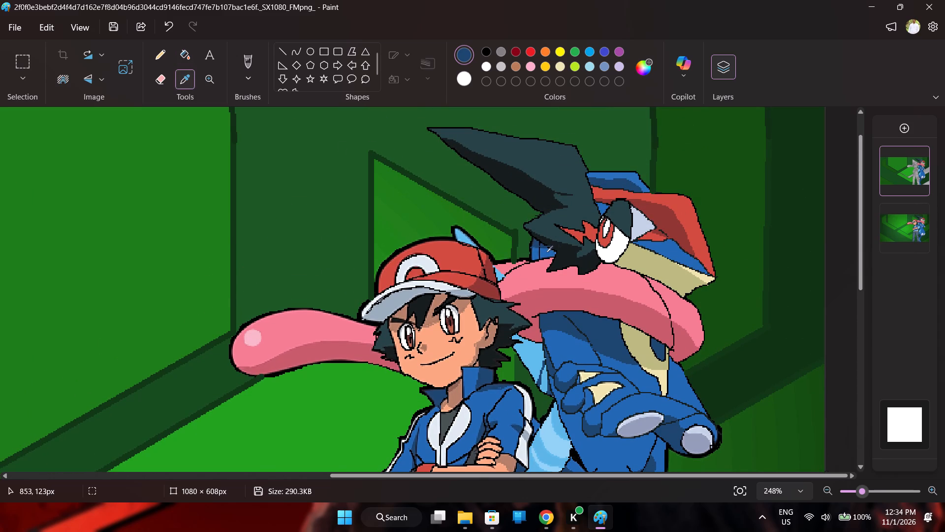
pyautogui.doubleClick(546, 252)
pyautogui.click(534, 253)
pyautogui.click(189, 76)
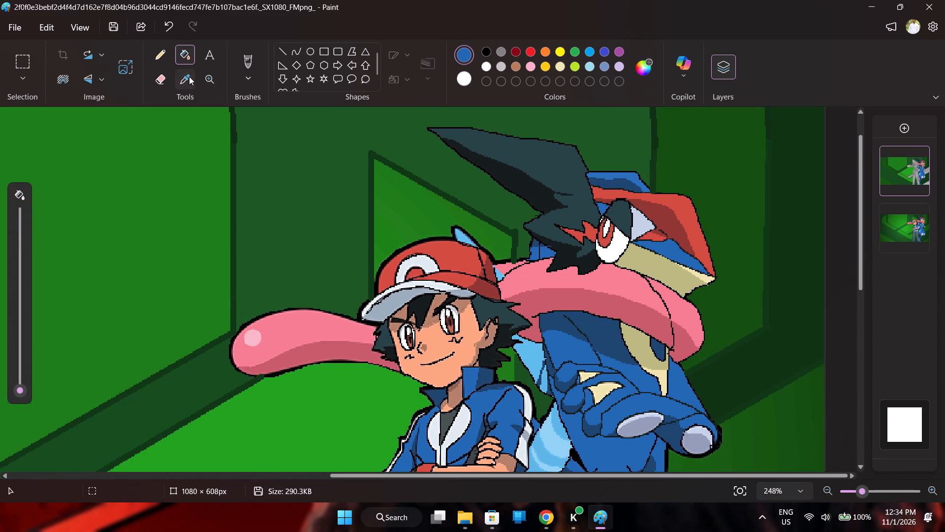
pyautogui.doubleClick(536, 243)
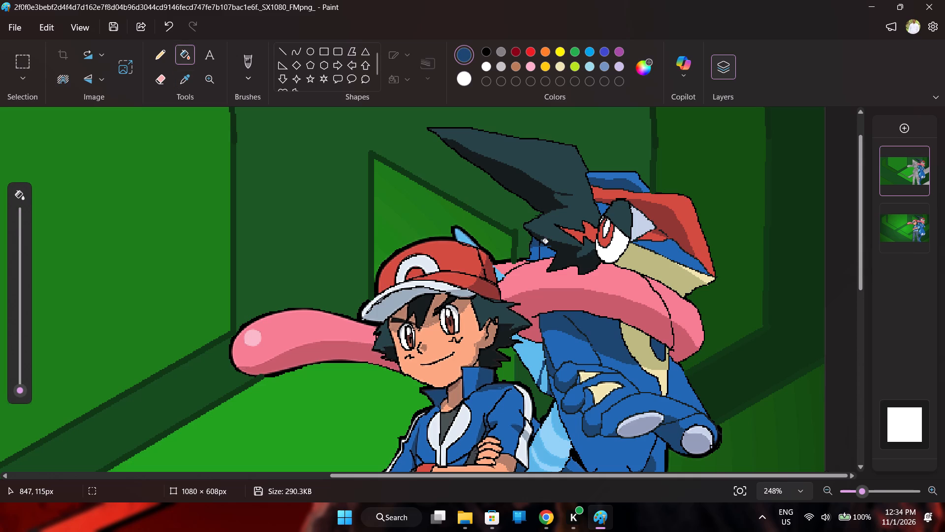
pyautogui.click(543, 245)
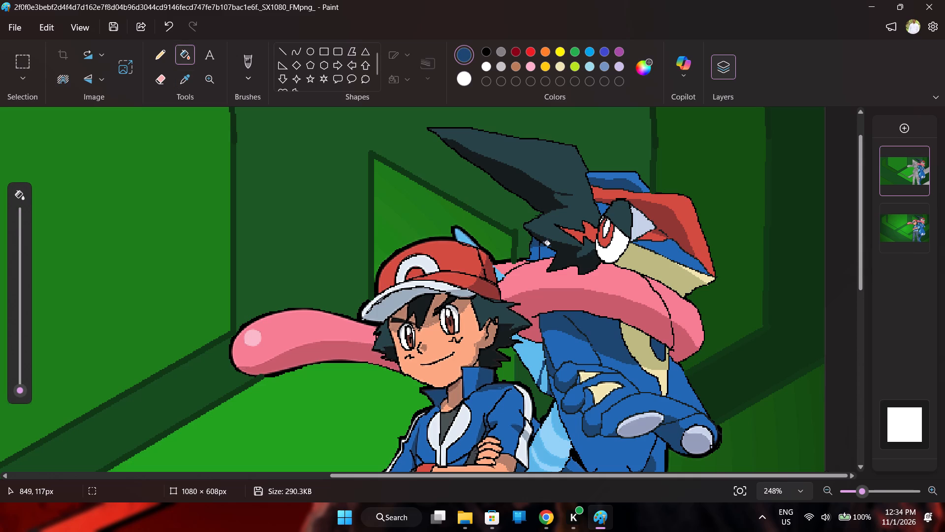
pyautogui.click(543, 246)
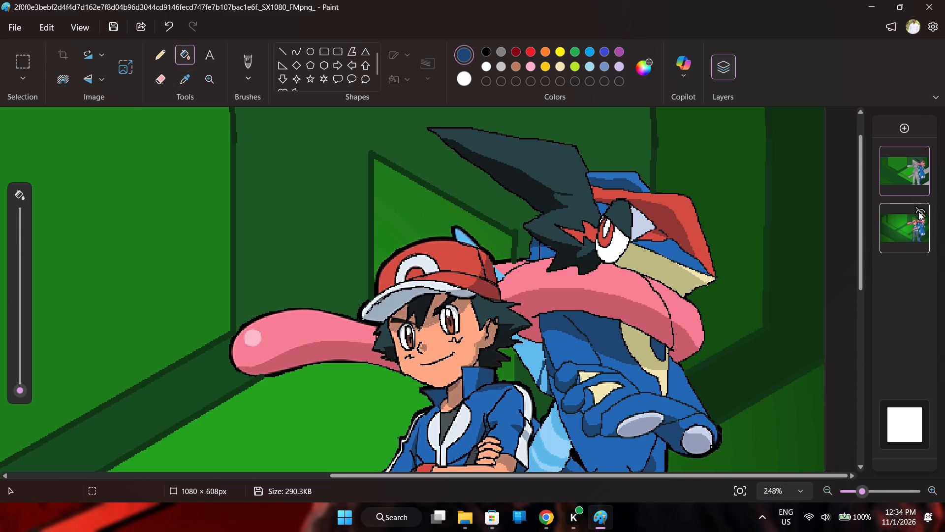
# Check the hand against the reference, and fill its unfilled finger areas with sampled blue and its palm patches with sampled cream.
pyautogui.click(918, 212)
pyautogui.doubleClick(918, 212)
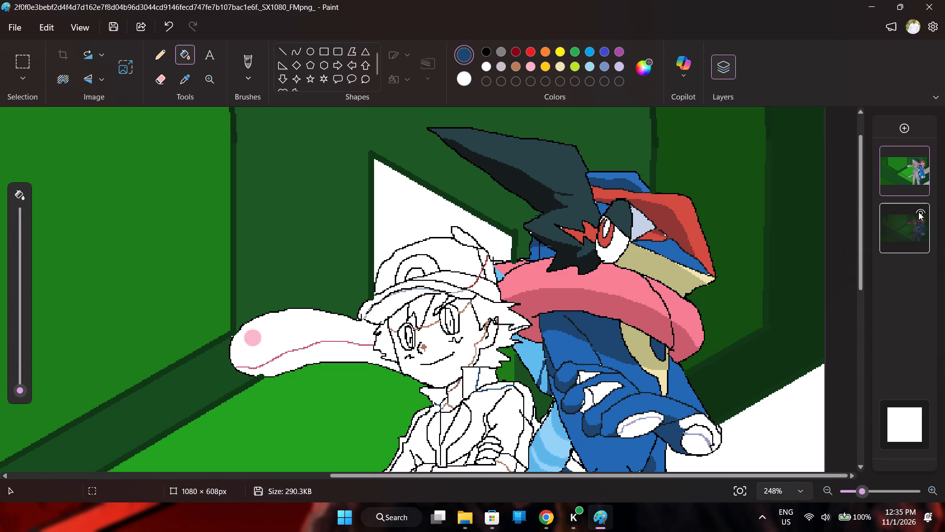
pyautogui.doubleClick(918, 212)
pyautogui.doubleClick(918, 212)
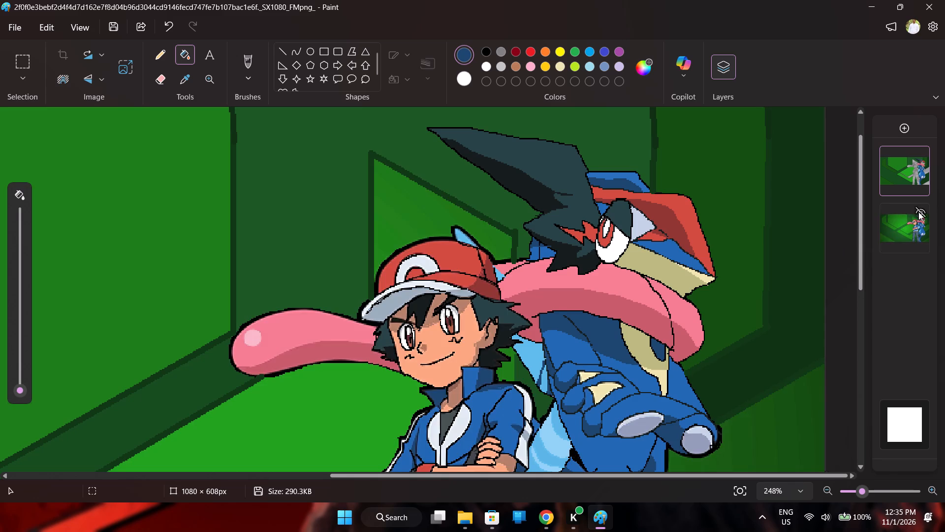
pyautogui.click(918, 212)
pyautogui.click(918, 212)
pyautogui.click(918, 212)
pyautogui.click(189, 84)
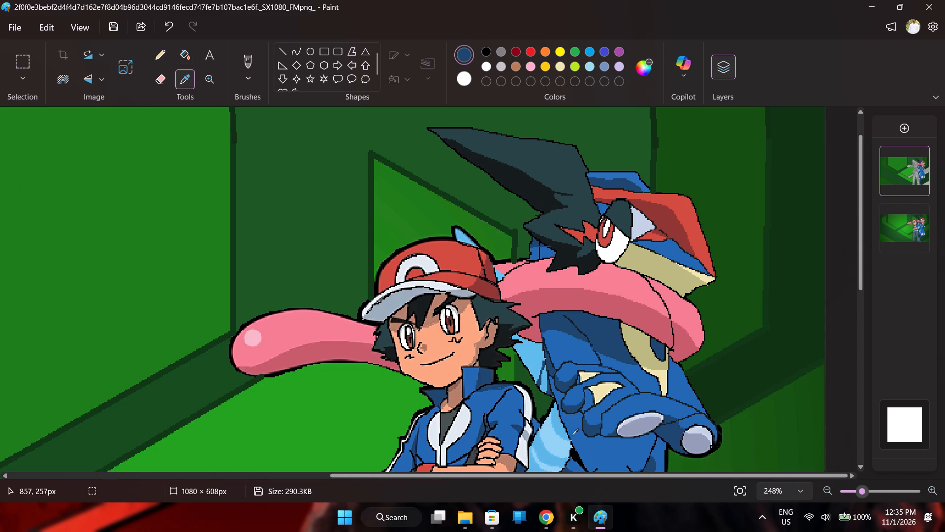
pyautogui.doubleClick(589, 402)
pyautogui.click(578, 382)
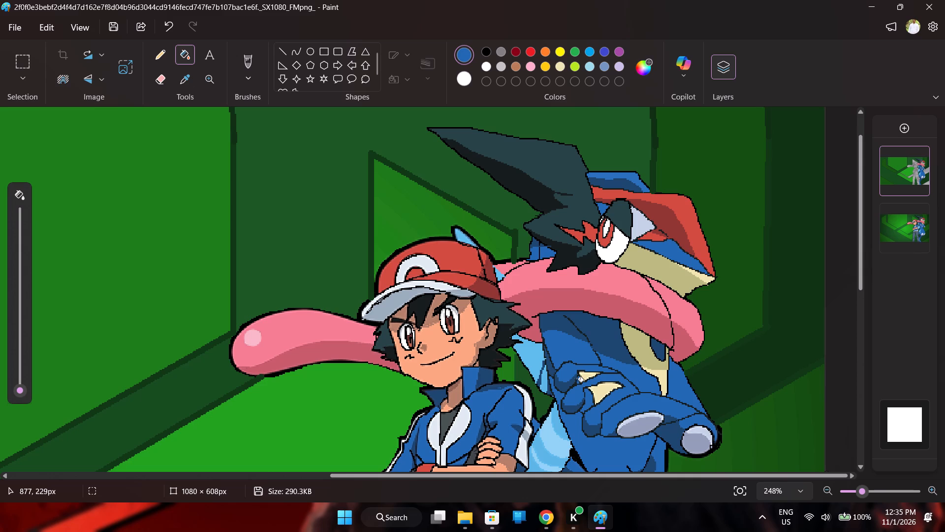
pyautogui.click(182, 82)
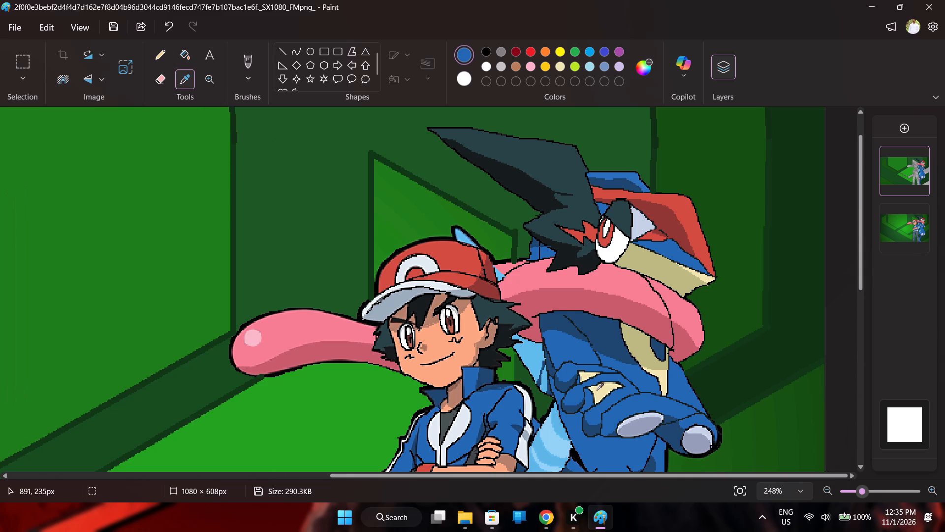
pyautogui.doubleClick(583, 375)
pyautogui.click(601, 389)
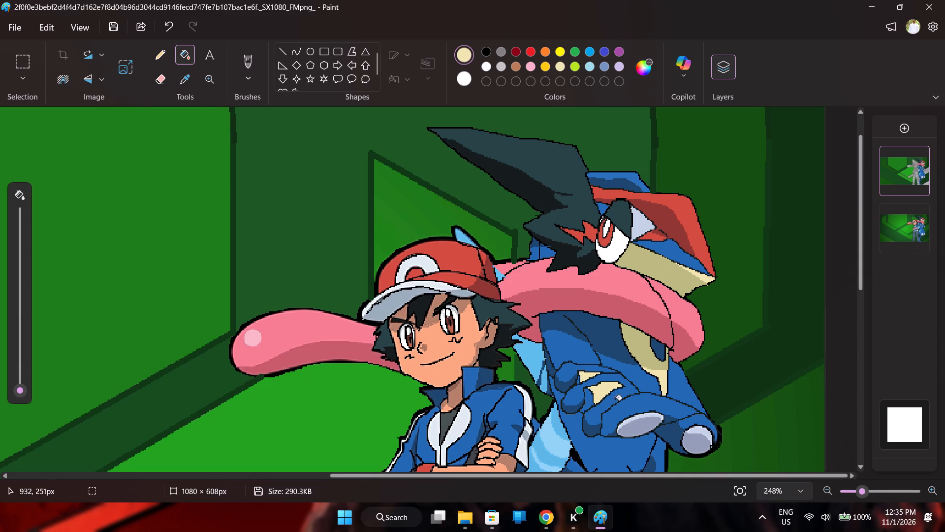
# Fill the frog's two fingertips with sampled greyish lavender shading and pale lavender, and the area around the outer tip with sampled blue.
pyautogui.click(184, 83)
pyautogui.doubleClick(638, 428)
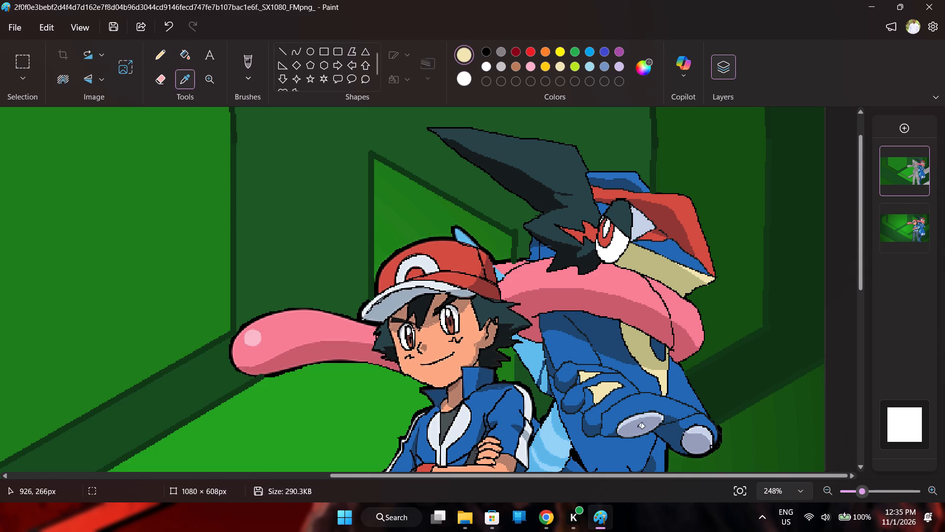
pyautogui.click(182, 83)
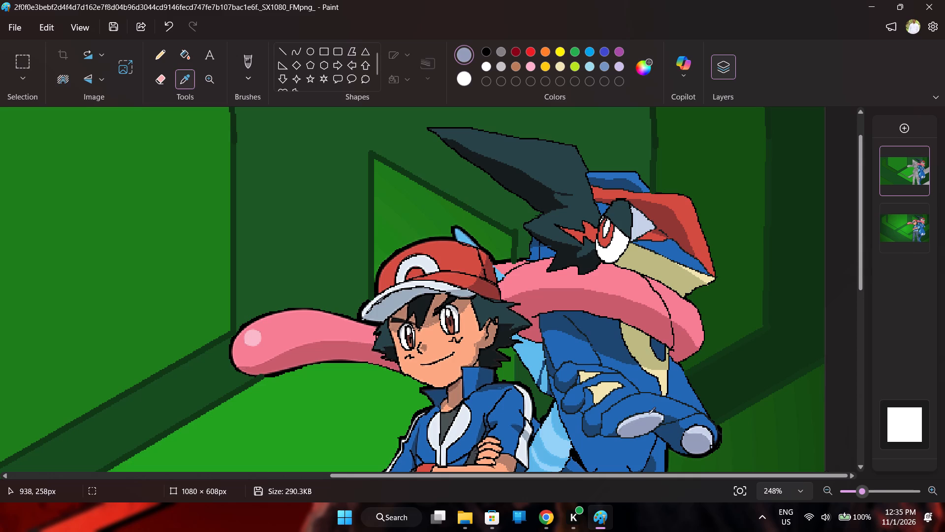
pyautogui.doubleClick(649, 414)
pyautogui.click(702, 432)
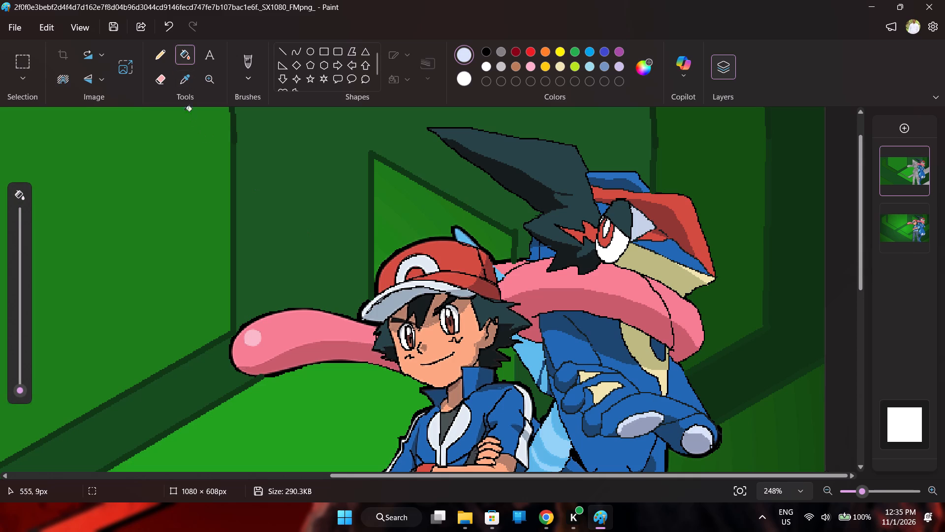
pyautogui.click(187, 82)
pyautogui.doubleClick(693, 441)
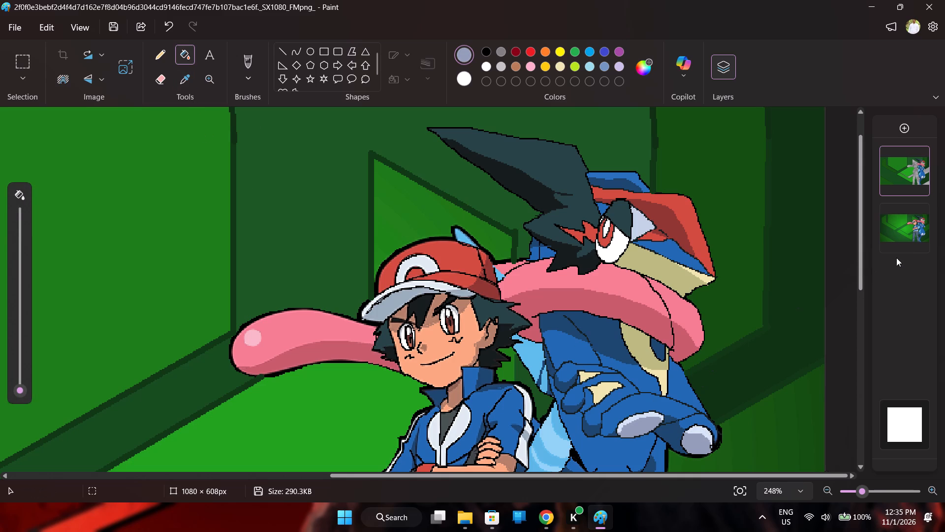
pyautogui.click(921, 210)
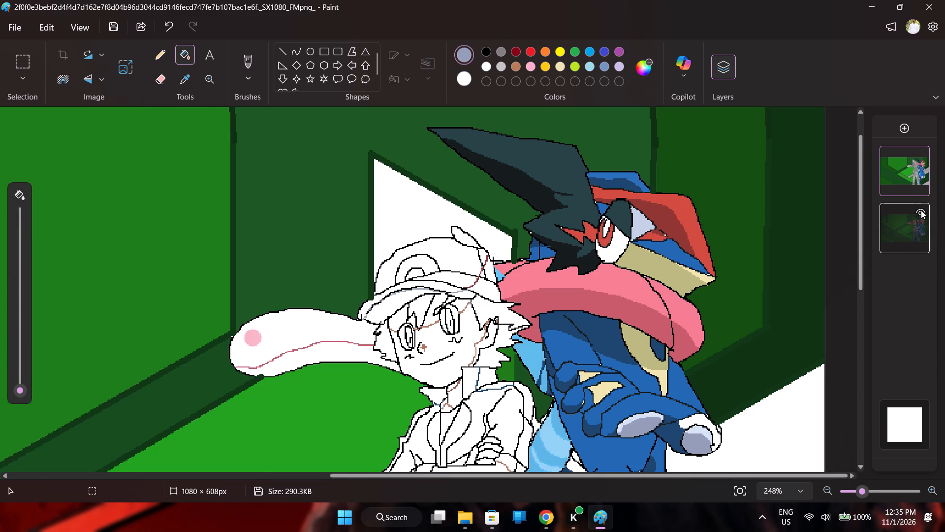
pyautogui.click(921, 210)
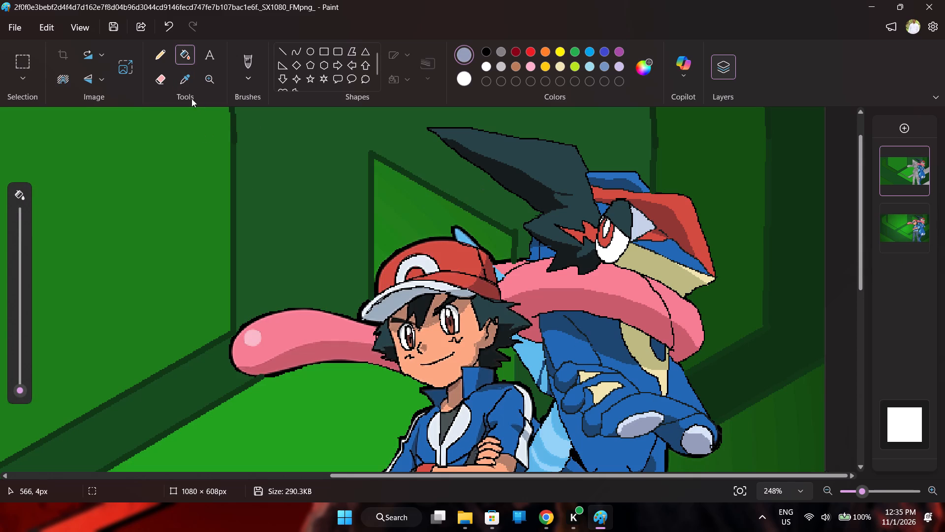
pyautogui.click(185, 84)
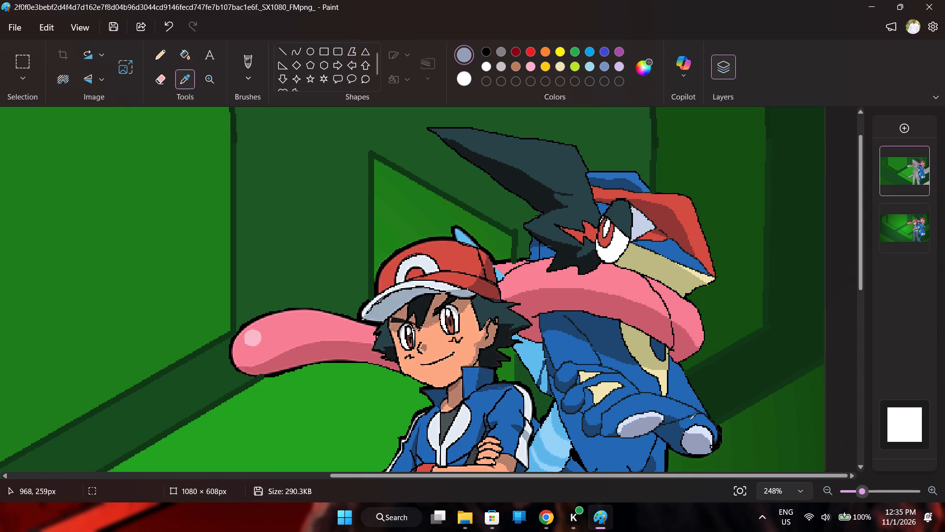
pyautogui.doubleClick(690, 420)
# Fill the small gaps between the light-blue scarf shape and the frog's body below its hand with sampled blue and black.
pyautogui.scroll(-2, 688, 418)
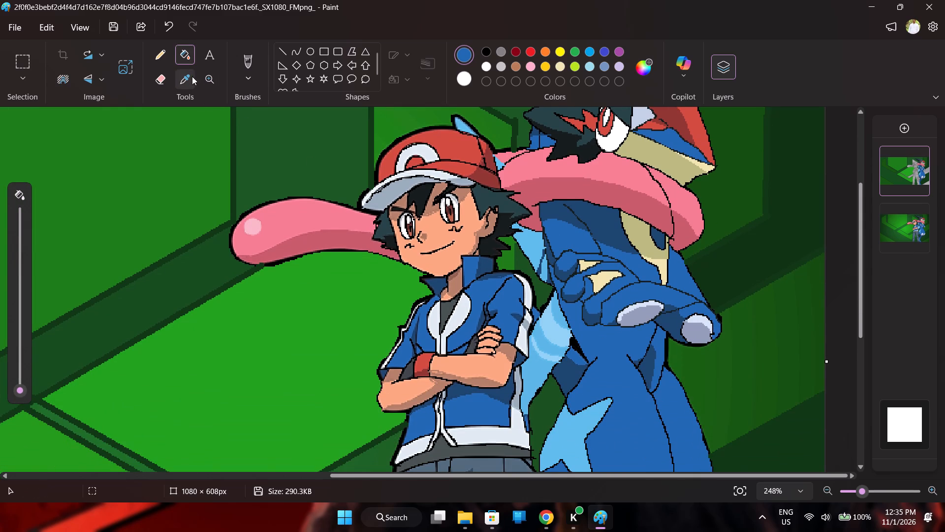
pyautogui.click(192, 76)
pyautogui.click(919, 210)
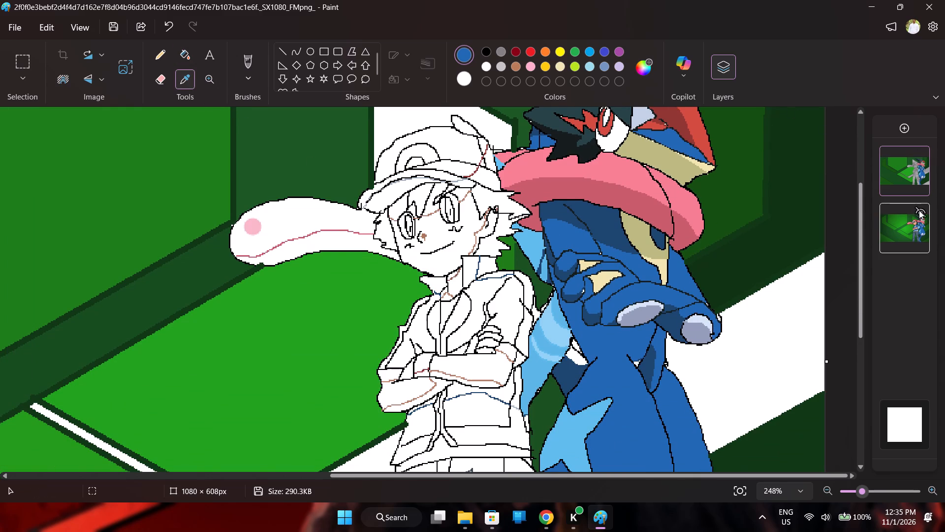
pyautogui.click(919, 210)
pyautogui.doubleClick(576, 360)
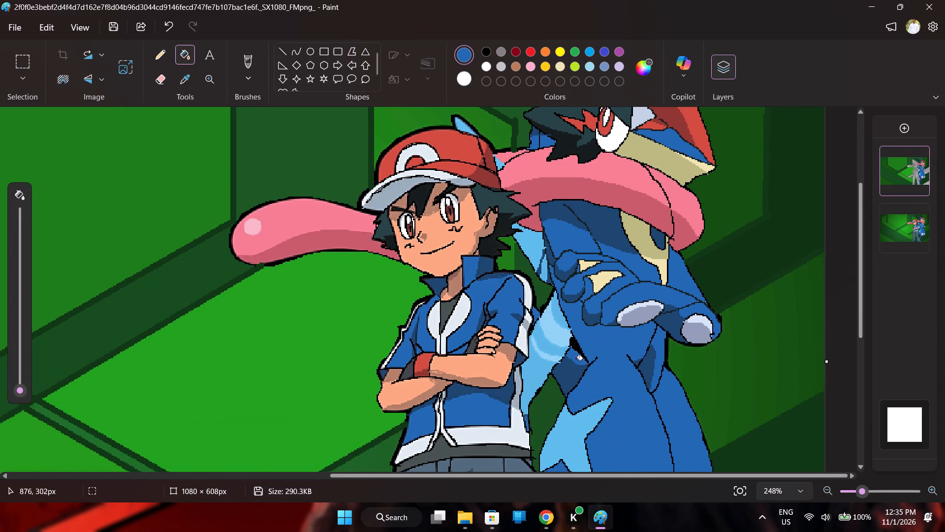
pyautogui.click(492, 52)
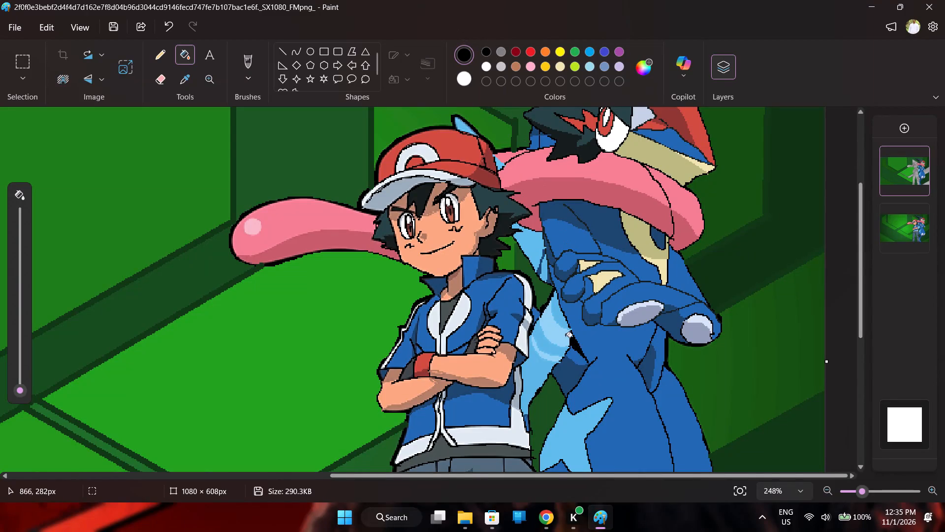
pyautogui.click(576, 345)
# Fill the white background band beside the frog's hand and thigh with green sampled from the reference.
pyautogui.click(181, 76)
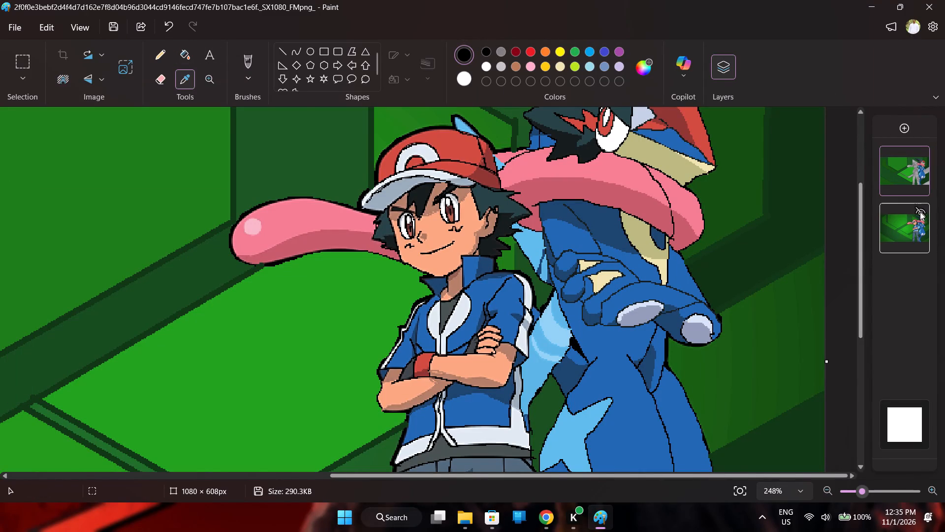
pyautogui.click(919, 212)
pyautogui.click(919, 211)
pyautogui.doubleClick(787, 305)
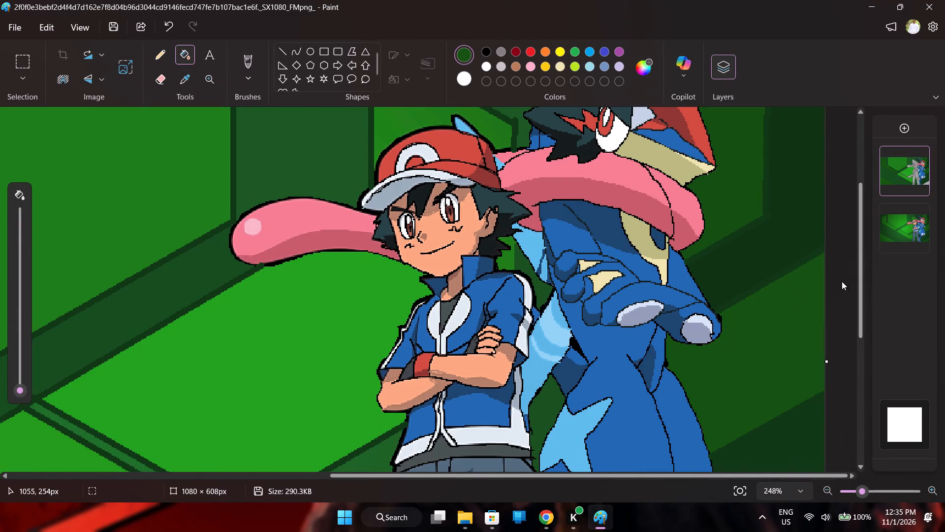
# Recheck against the reference layer and fill the small gap at the top of the frog's inner thigh with sampled dark blue.
pyautogui.click(919, 213)
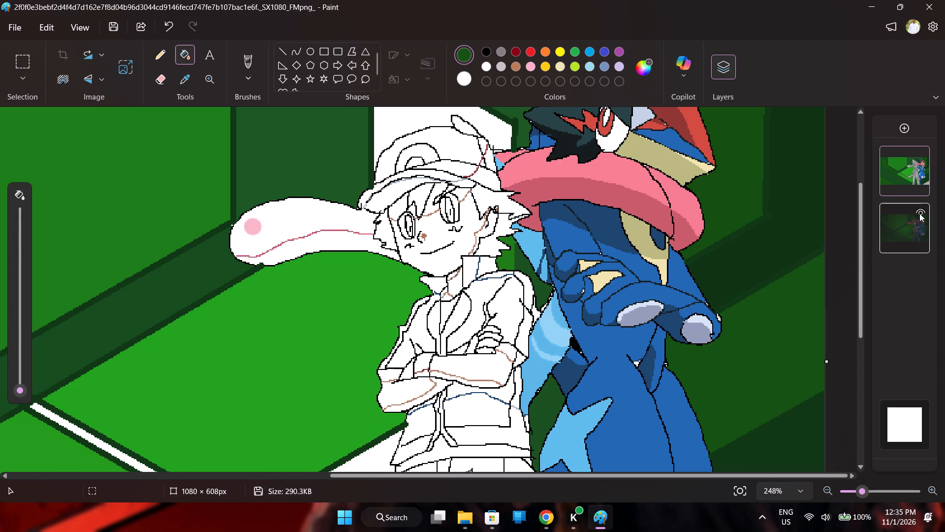
pyautogui.doubleClick(919, 213)
pyautogui.click(919, 213)
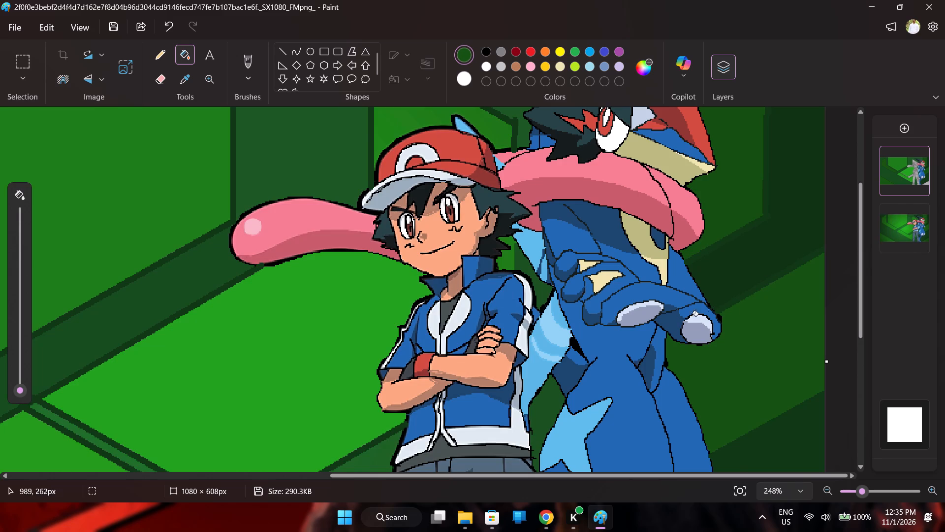
pyautogui.click(184, 80)
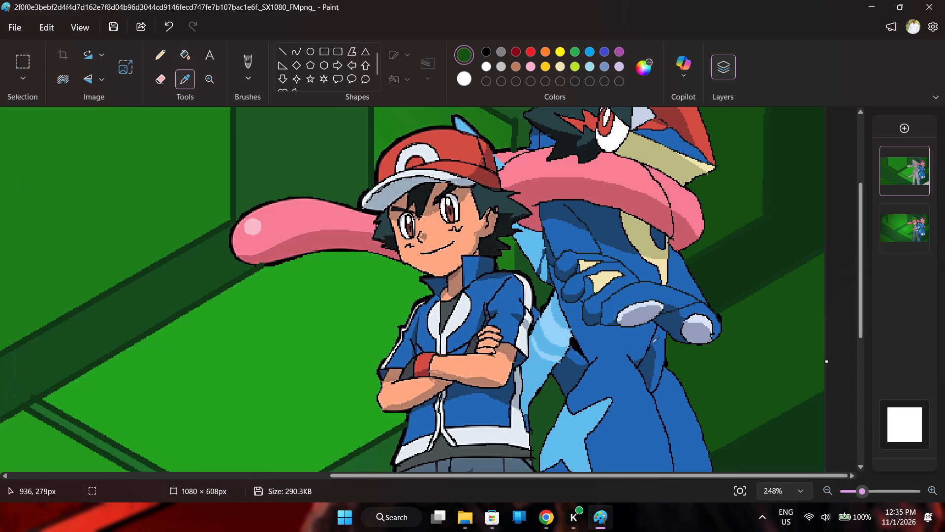
pyautogui.click(650, 360)
pyautogui.click(638, 364)
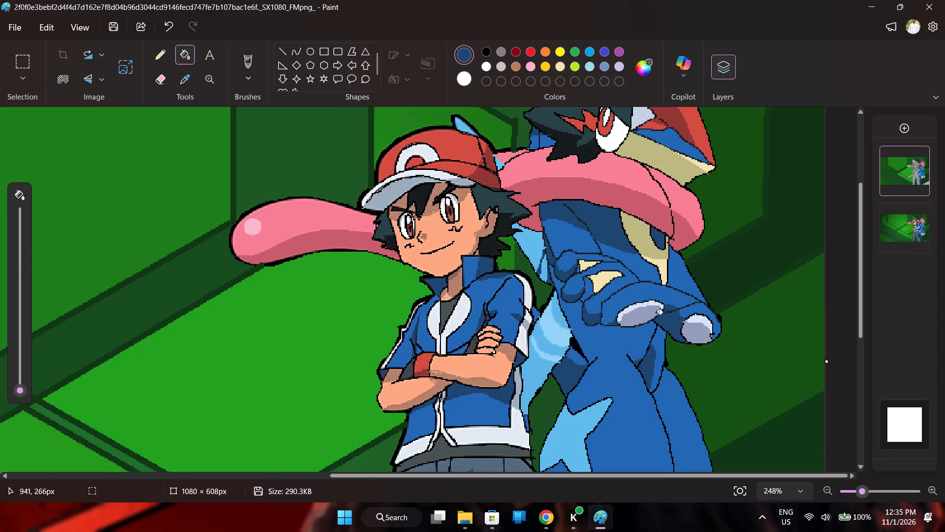
# Fill the background's bottom corner beyond the frog's leg with green sampled from the reference.
pyautogui.scroll(-6, 657, 313)
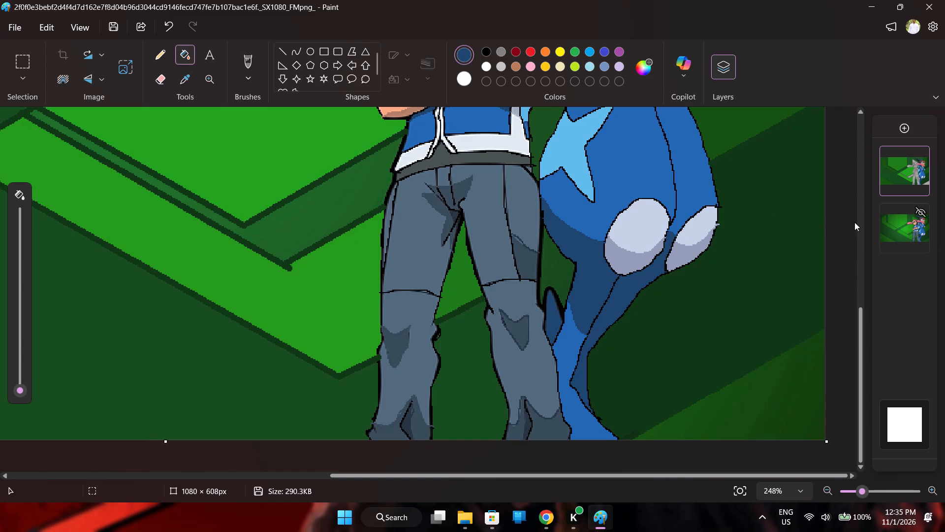
pyautogui.click(177, 84)
pyautogui.doubleClick(793, 399)
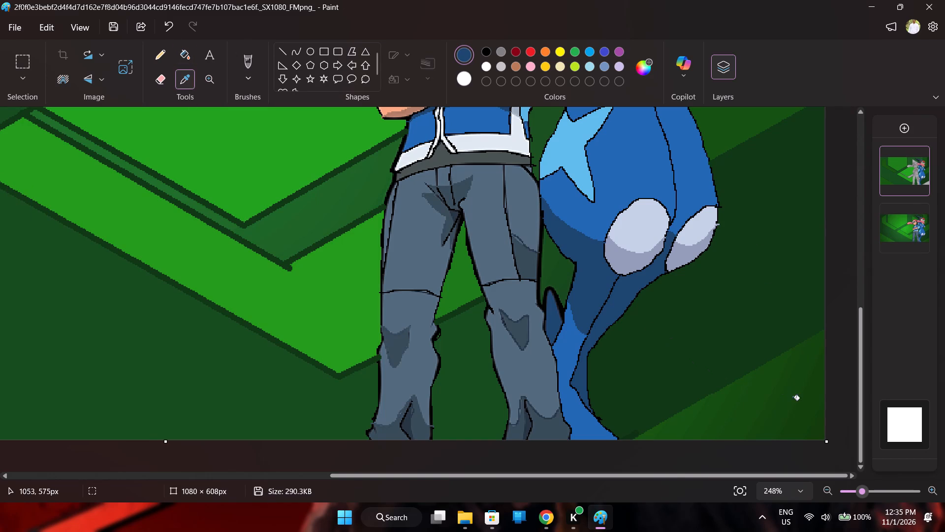
# Check the line art against the reference layer and fill the main front panel of the boy's cap with sampled red.
pyautogui.scroll(6, 627, 260)
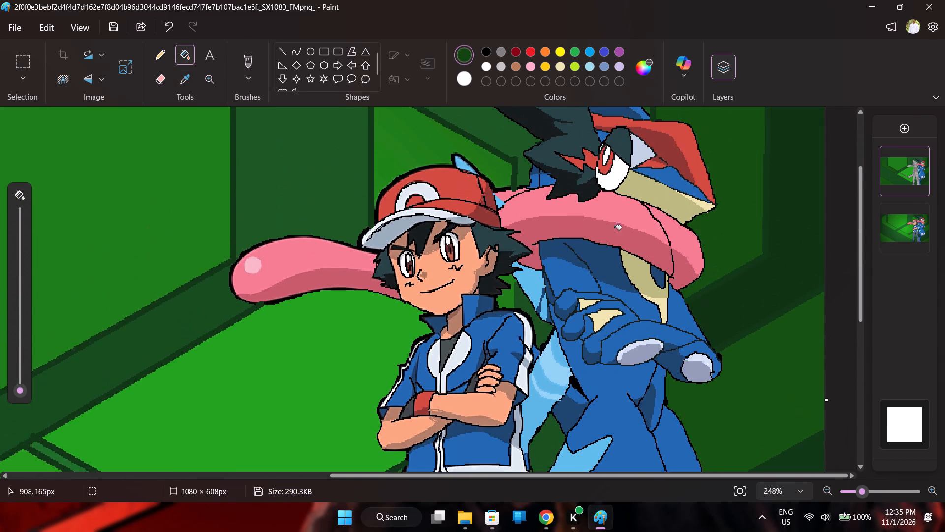
pyautogui.click(178, 79)
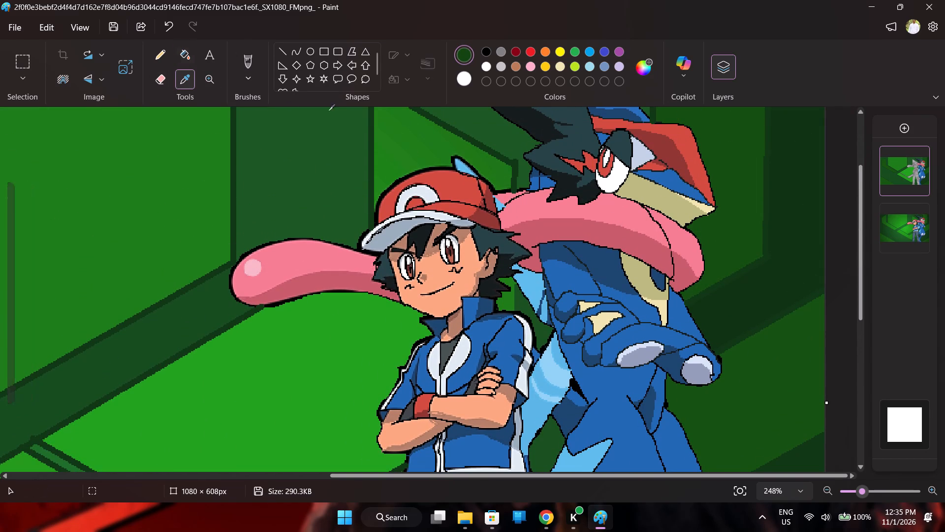
pyautogui.click(919, 211)
pyautogui.click(919, 211)
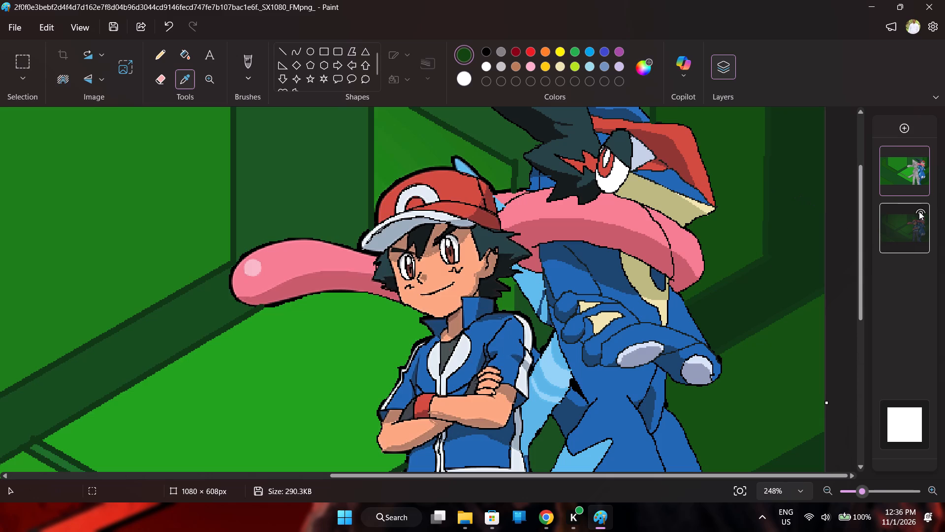
pyautogui.click(919, 211)
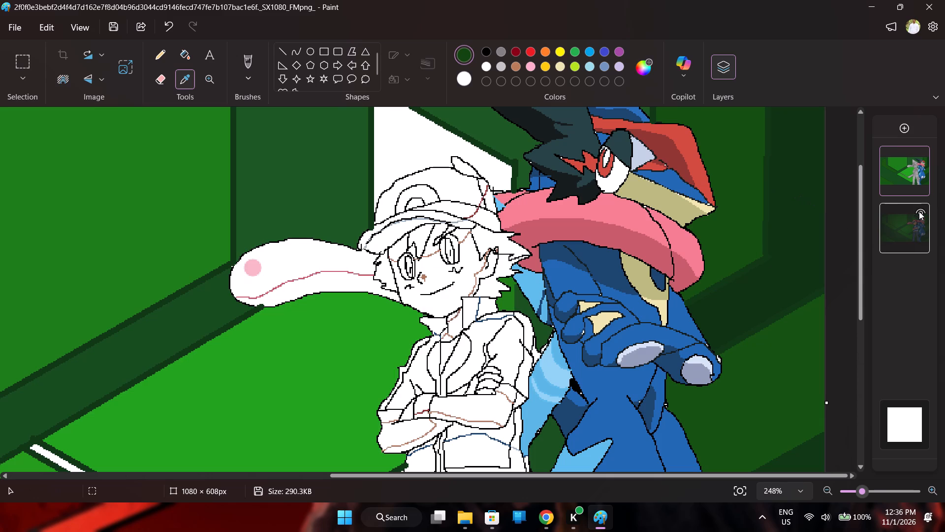
pyautogui.click(919, 211)
pyautogui.doubleClick(455, 189)
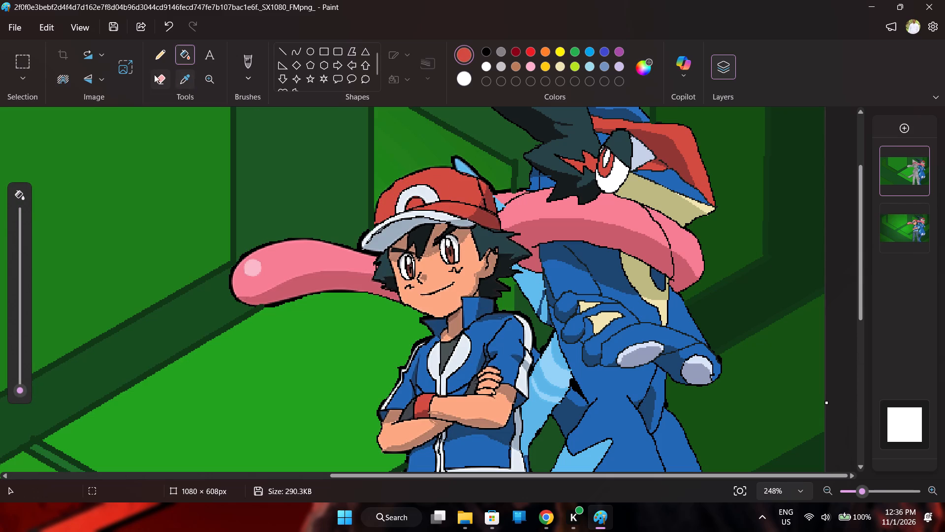
# Fill the pink tongue end beside the boy's head with sampled pink and its lower shadow band with sampled darker pink.
pyautogui.click(181, 77)
pyautogui.doubleClick(301, 248)
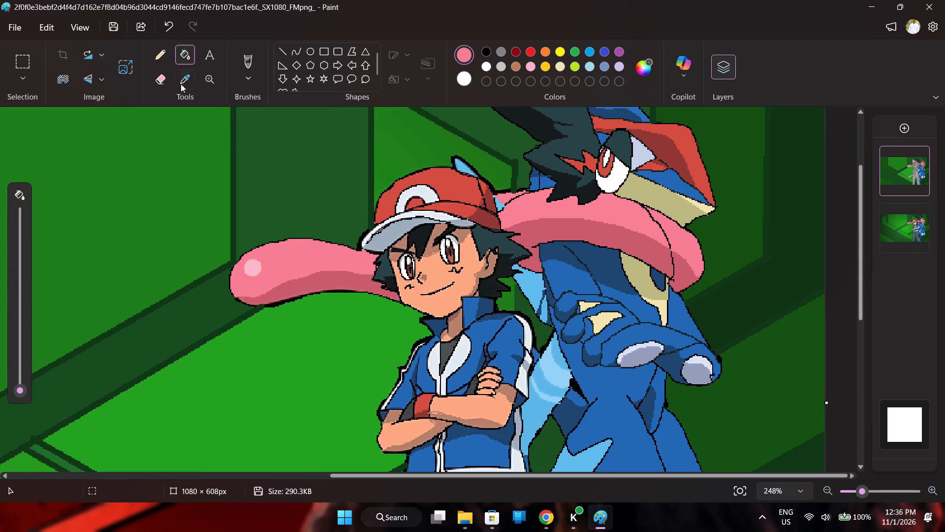
pyautogui.click(177, 75)
pyautogui.doubleClick(325, 288)
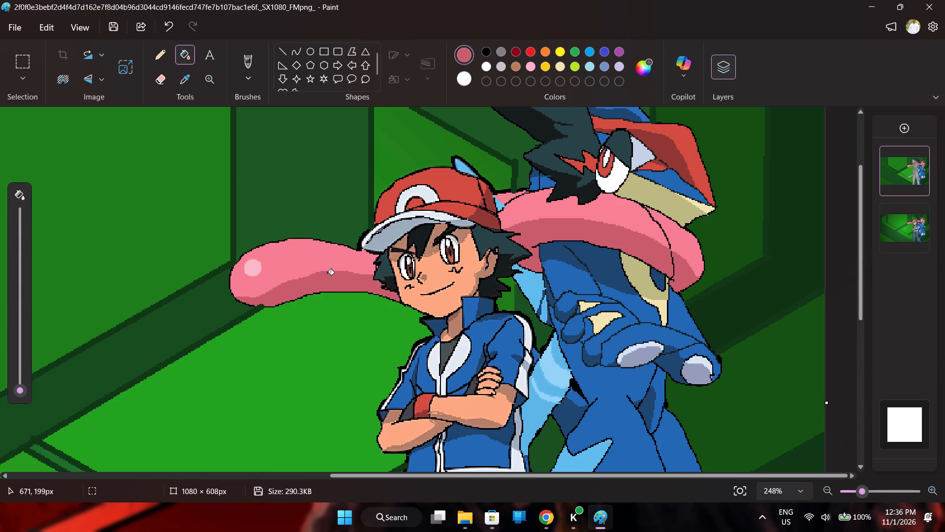
# Fill the top of the cap's brim and the inside of the emblem with sampled red, and the emblem arc with sampled off-white.
pyautogui.scroll(1, 325, 255)
pyautogui.click(185, 84)
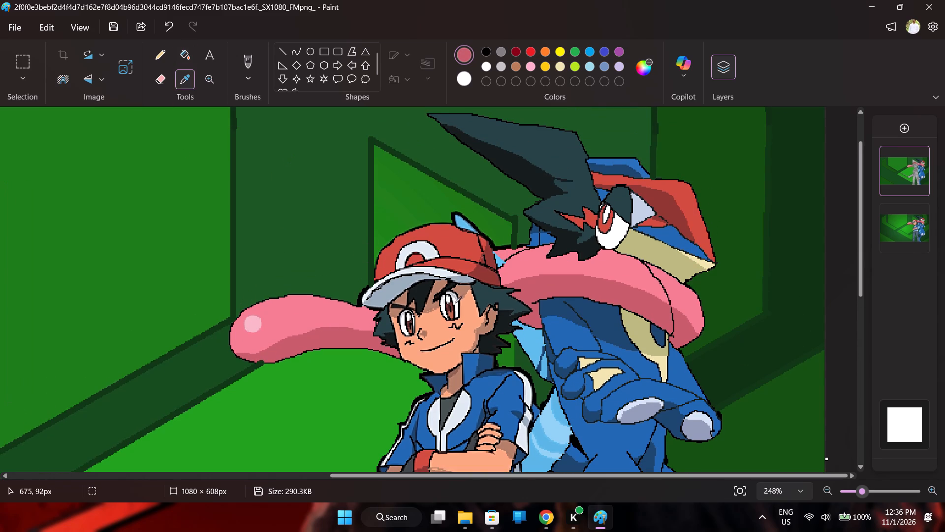
pyautogui.moveTo(863, 495); pyautogui.dragTo(890, 495)
pyautogui.doubleClick(574, 217)
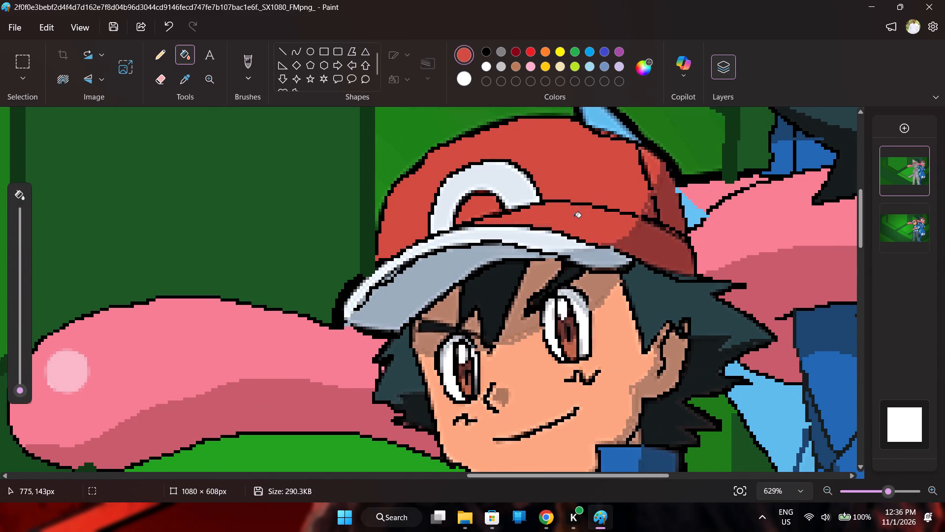
pyautogui.click(189, 77)
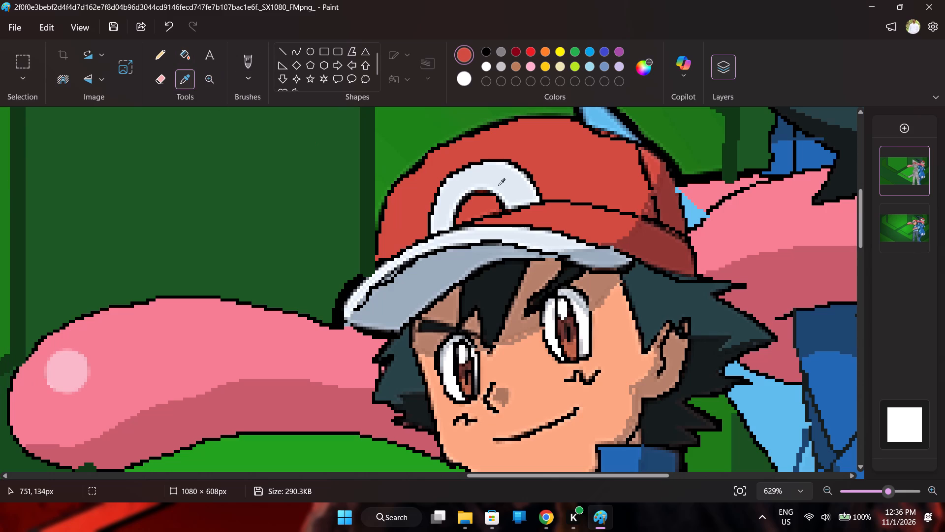
pyautogui.doubleClick(498, 185)
pyautogui.click(182, 75)
pyautogui.doubleClick(484, 204)
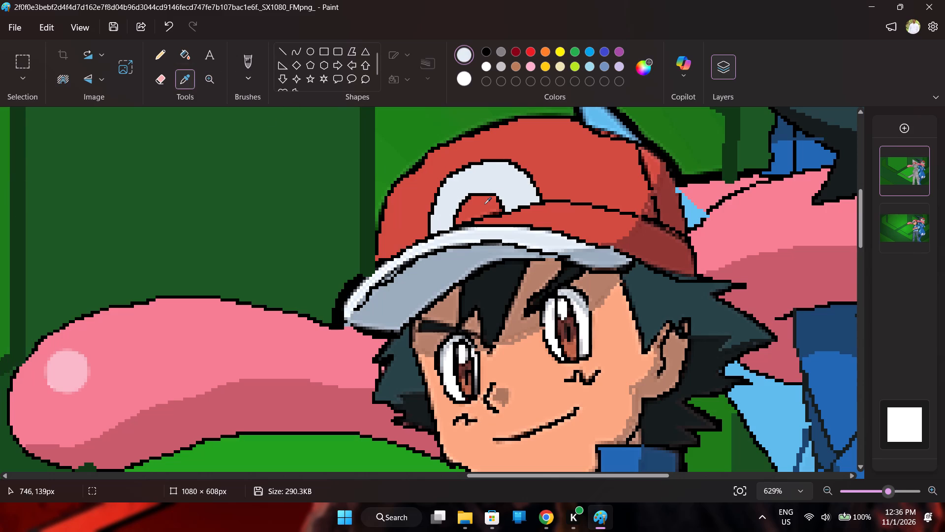
# Fill the shaded areas at the back of the boy's cap and brim with sampled dark red.
pyautogui.click(188, 76)
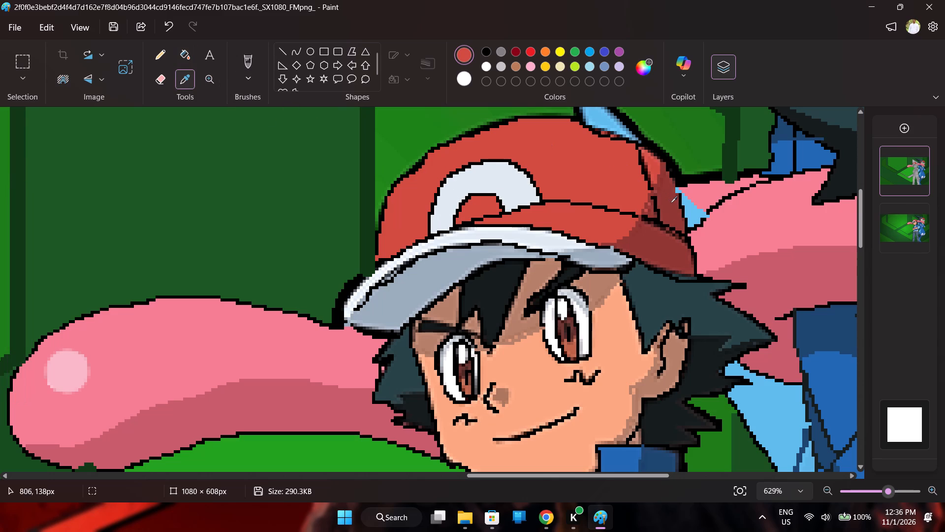
pyautogui.doubleClick(671, 202)
pyautogui.click(660, 241)
pyautogui.click(651, 212)
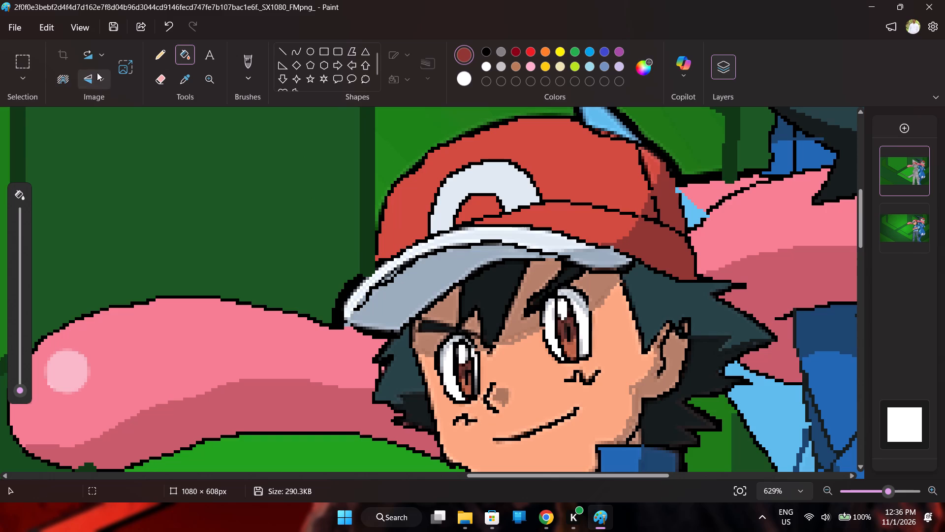
# Fill the pointed shape sticking up behind the boy's cap with sampled light blue.
pyautogui.click(179, 84)
pyautogui.scroll(1, 406, 156)
pyautogui.doubleClick(599, 175)
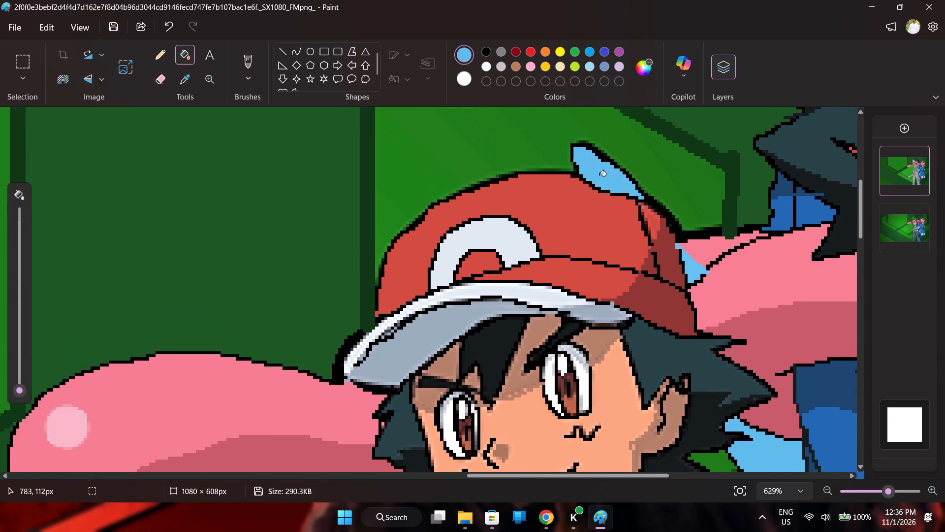
# Fill the boy's face with sampled peach and the shadow areas across his forehead with sampled brown.
pyautogui.scroll(-2, 302, 123)
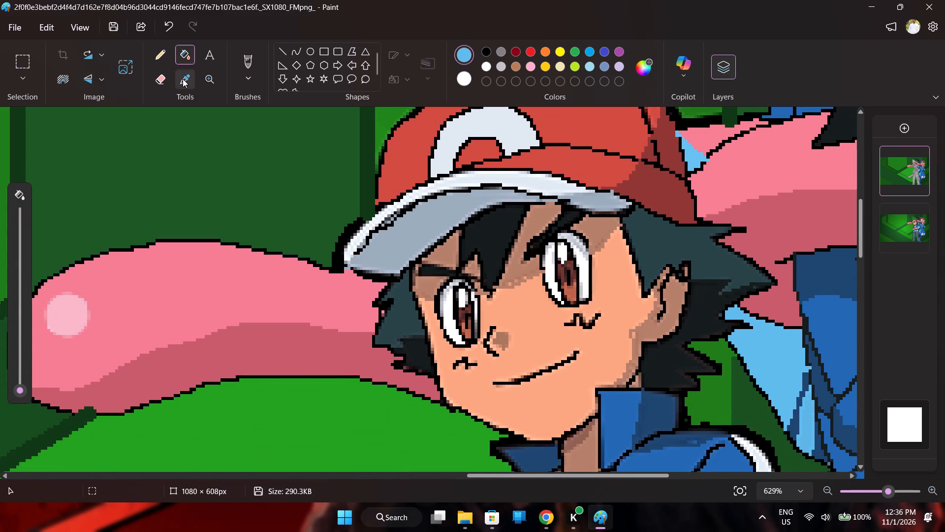
pyautogui.click(183, 79)
pyautogui.doubleClick(526, 315)
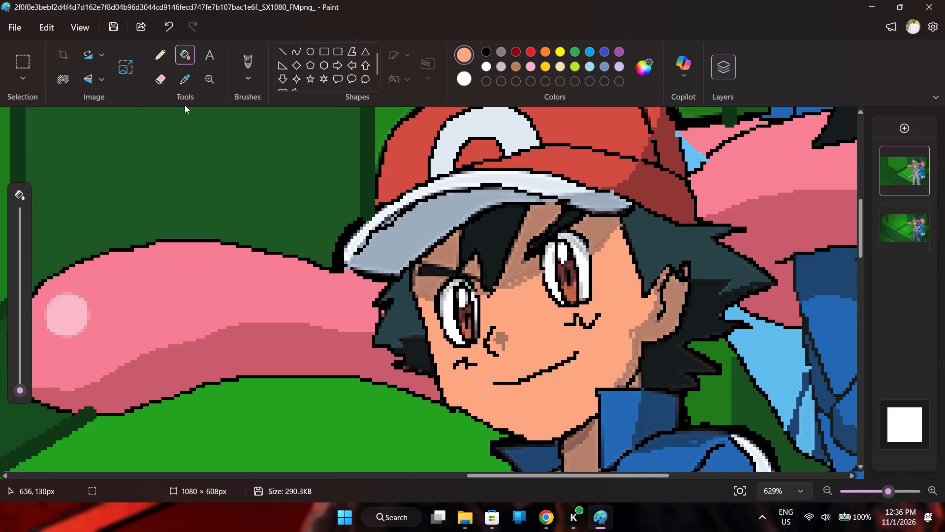
pyautogui.click(183, 84)
pyautogui.doubleClick(530, 229)
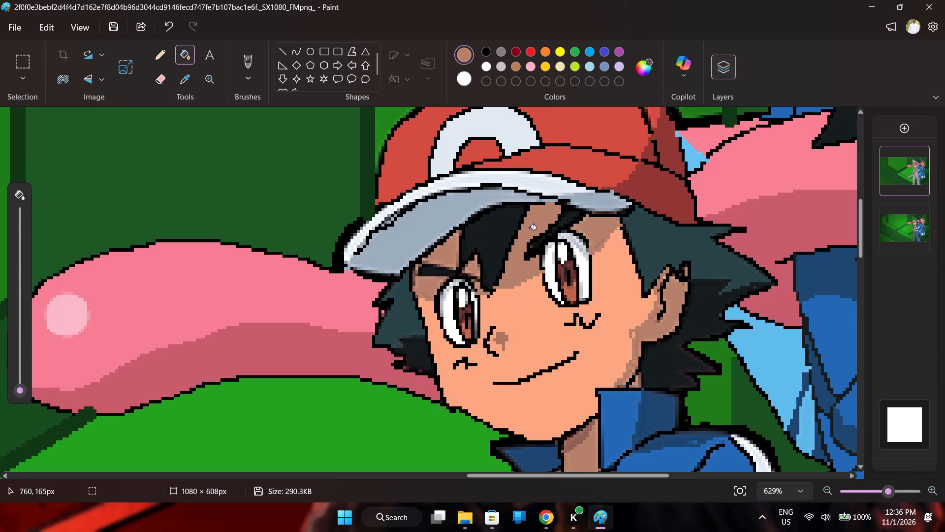
pyautogui.click(598, 227)
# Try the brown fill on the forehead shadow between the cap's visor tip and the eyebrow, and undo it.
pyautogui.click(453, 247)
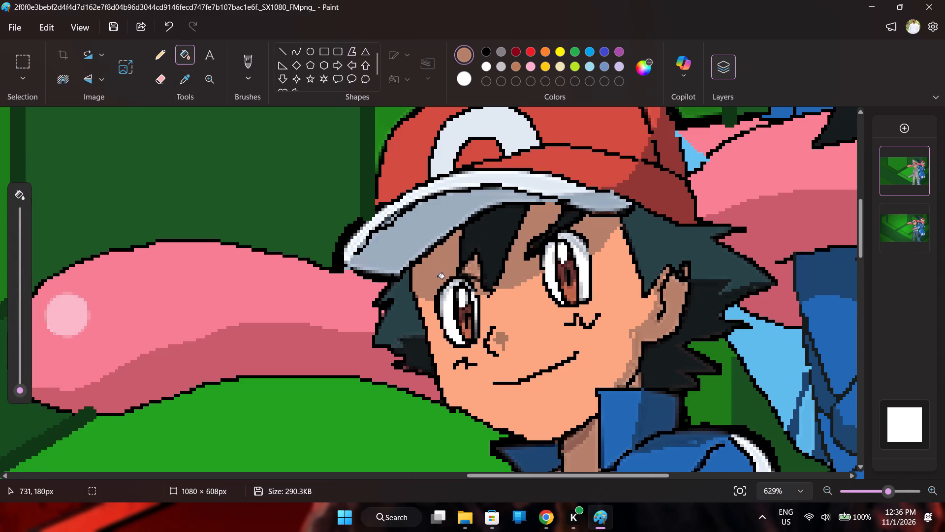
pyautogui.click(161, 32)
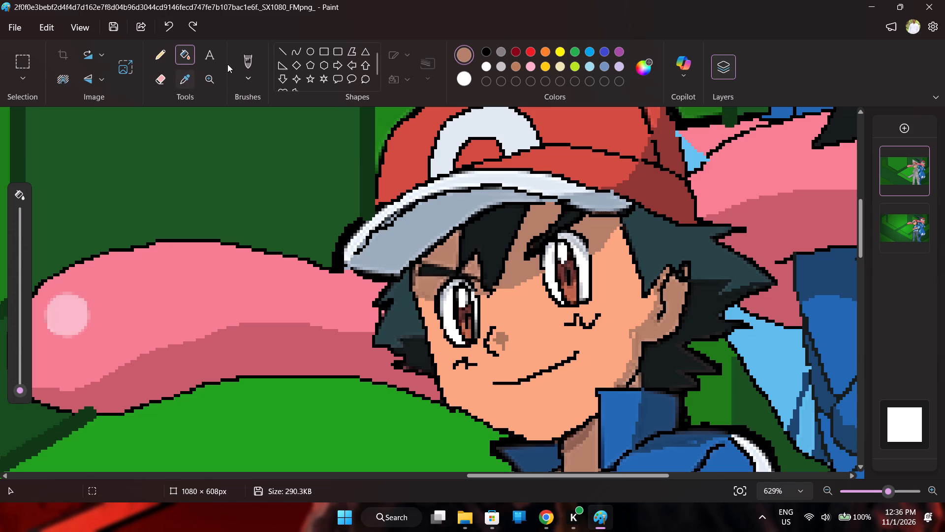
# Paint over the boy's eyebrow nearest the visor tip with a thin black brush to make it solid.
pyautogui.click(487, 53)
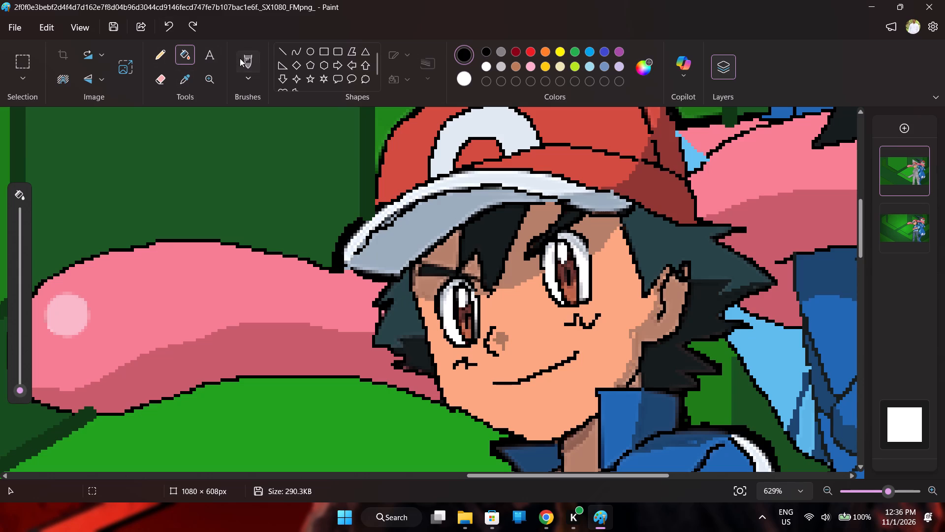
pyautogui.click(240, 58)
pyautogui.moveTo(19, 368); pyautogui.dragTo(20, 388)
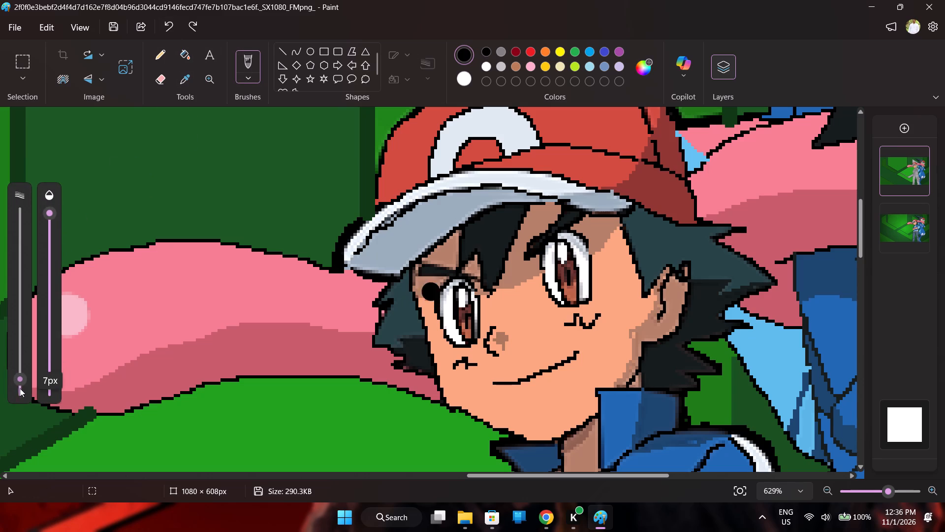
pyautogui.moveTo(20, 388); pyautogui.dragTo(20, 402)
pyautogui.moveTo(420, 275); pyautogui.dragTo(434, 273)
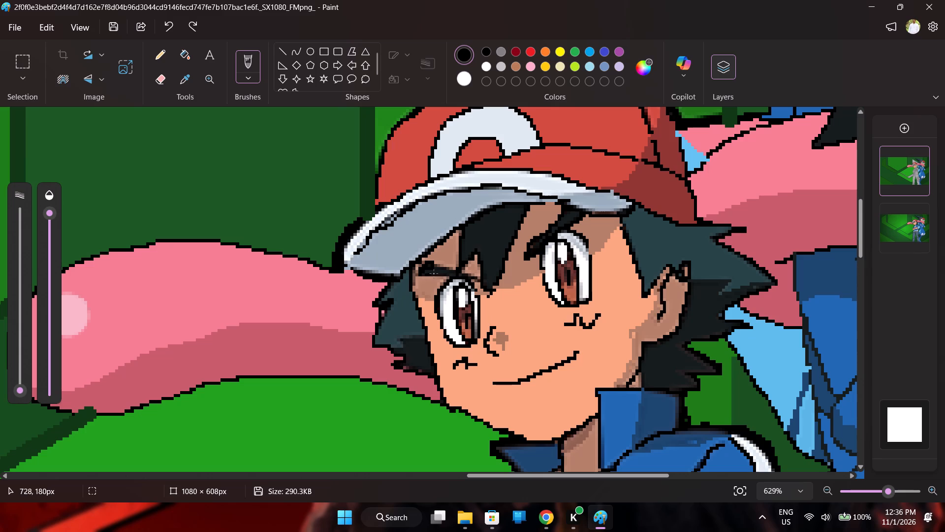
pyautogui.moveTo(434, 273); pyautogui.dragTo(447, 274)
pyautogui.moveTo(447, 274); pyautogui.dragTo(442, 266)
pyautogui.moveTo(442, 266); pyautogui.dragTo(456, 272)
# Fill the forehead shadow above the repainted eyebrow with sampled brown.
pyautogui.click(185, 62)
pyautogui.click(189, 75)
pyautogui.doubleClick(450, 261)
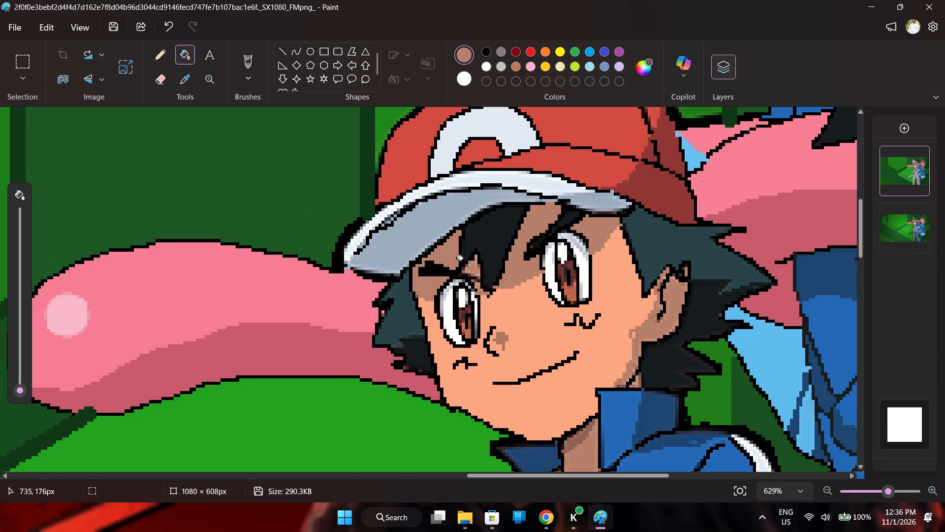
# Fill the boy's hair beside his cheek and above his ear with sampled dark teal.
pyautogui.scroll(-1, 474, 261)
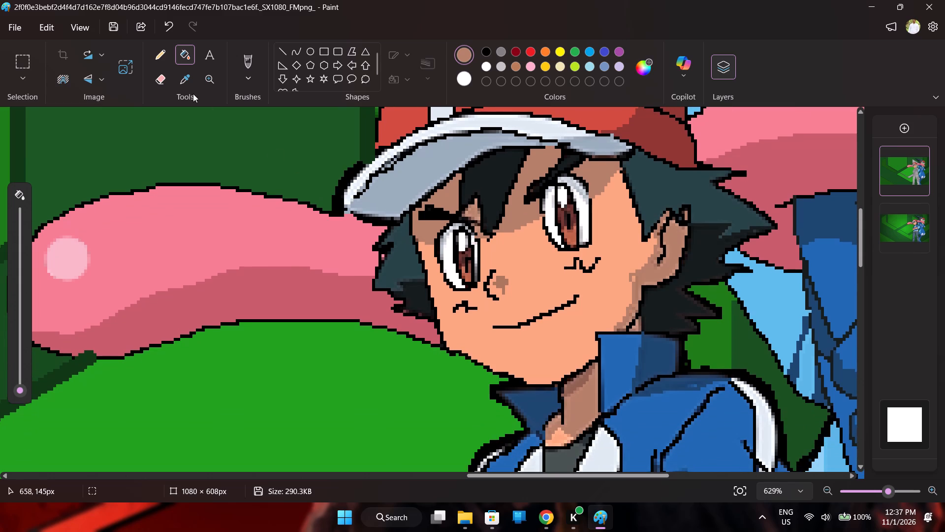
pyautogui.click(183, 81)
pyautogui.doubleClick(409, 258)
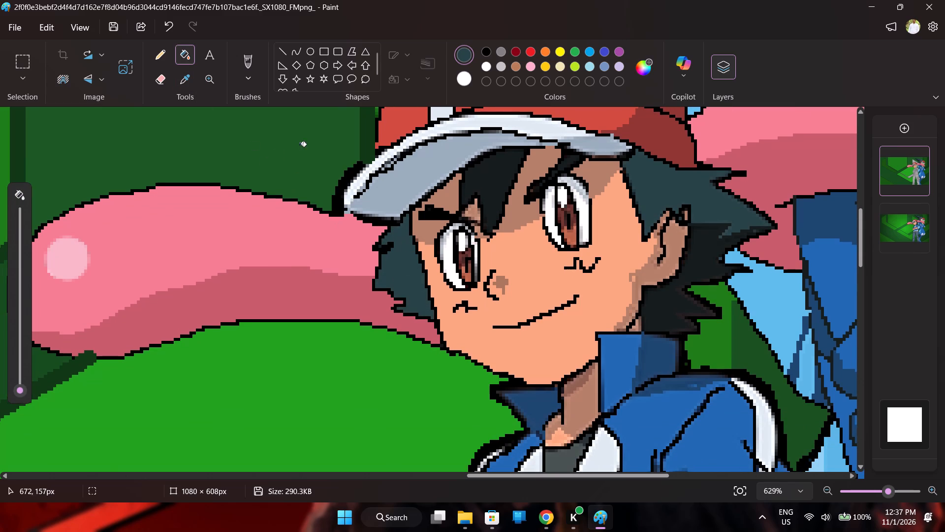
pyautogui.click(179, 79)
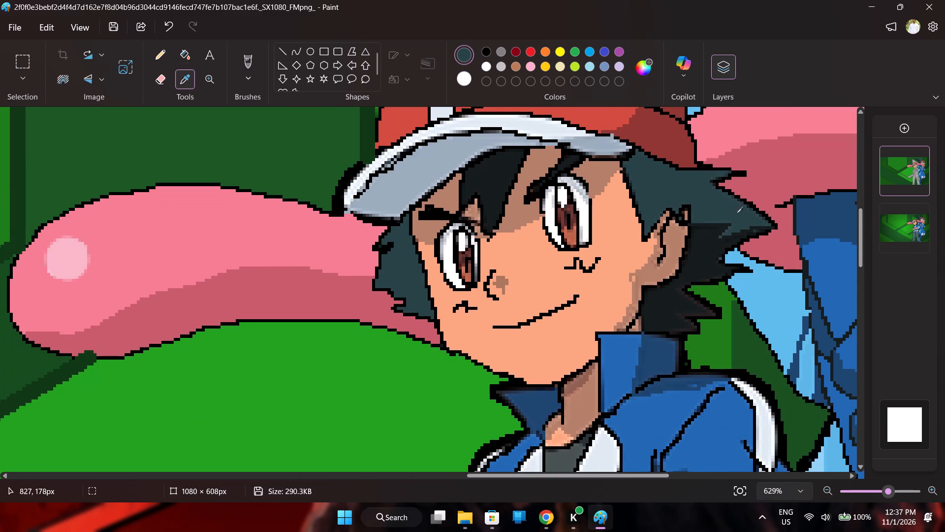
pyautogui.doubleClick(698, 200)
# Fill both parts of the cap visor's underside with sampled grey-blue and the visor's front edge with sampled off-white.
pyautogui.click(184, 74)
pyautogui.doubleClick(448, 157)
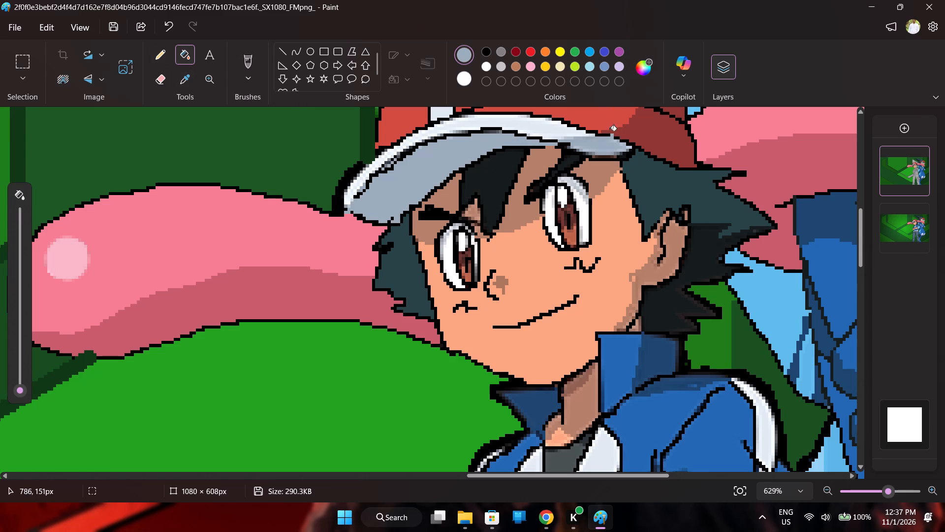
pyautogui.click(606, 145)
pyautogui.click(193, 77)
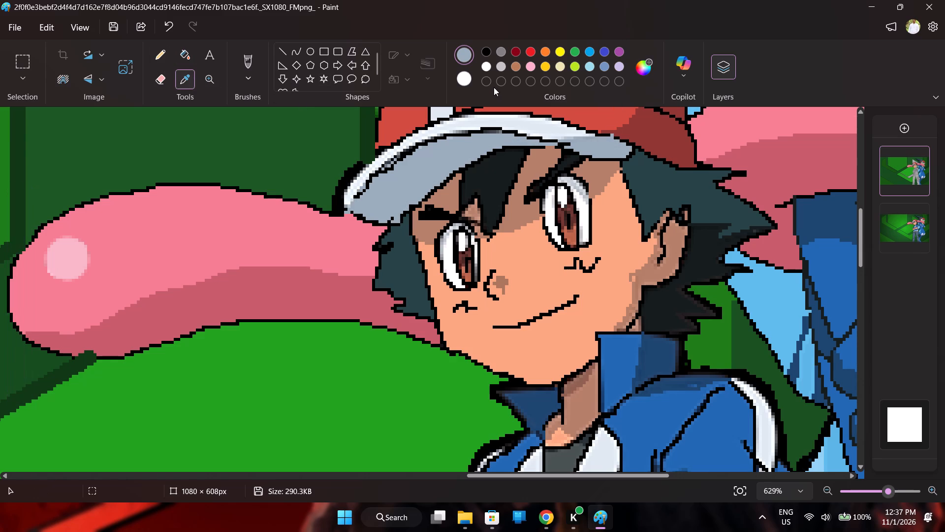
pyautogui.doubleClick(510, 119)
# Fill the boy's ear with sampled shaded-skin brown.
pyautogui.scroll(-1, 530, 119)
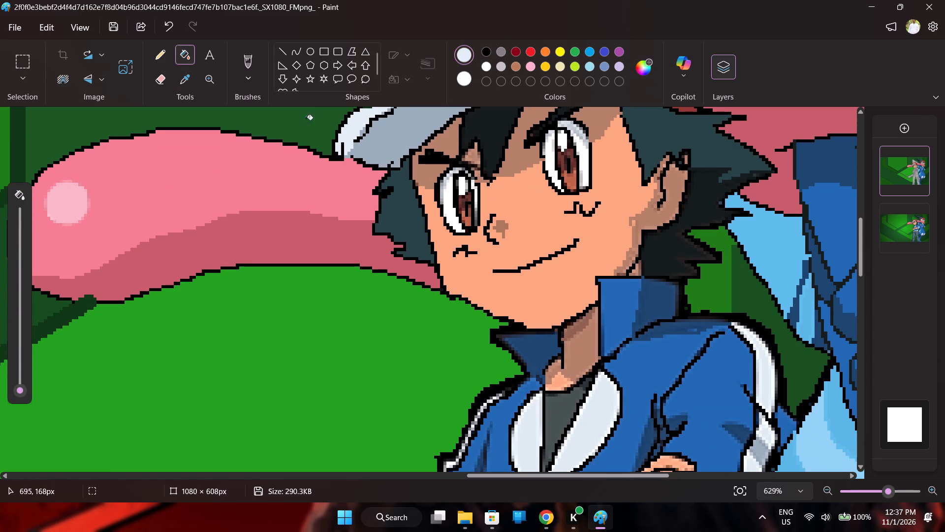
pyautogui.click(185, 80)
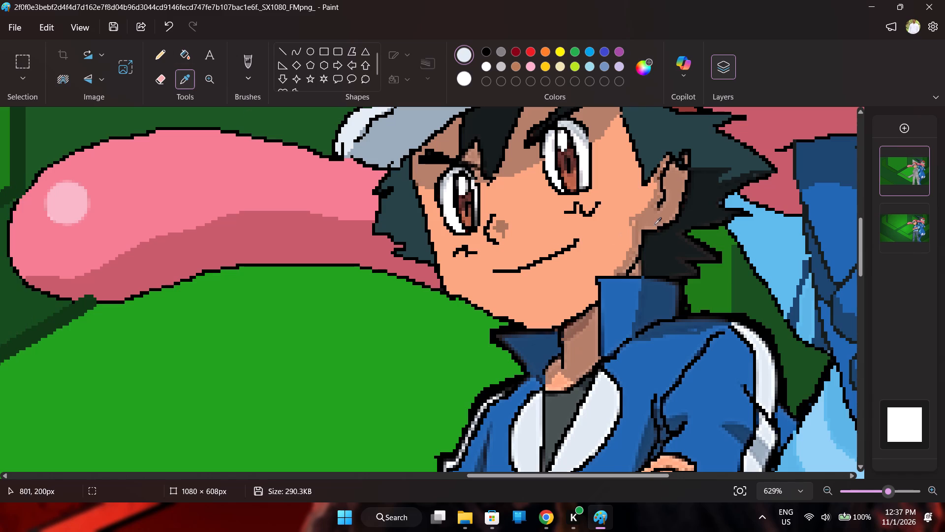
pyautogui.doubleClick(653, 220)
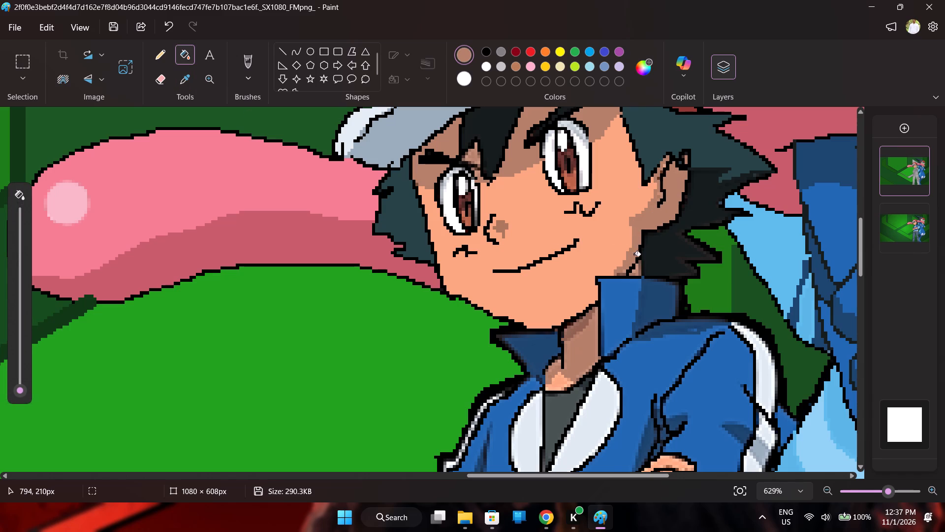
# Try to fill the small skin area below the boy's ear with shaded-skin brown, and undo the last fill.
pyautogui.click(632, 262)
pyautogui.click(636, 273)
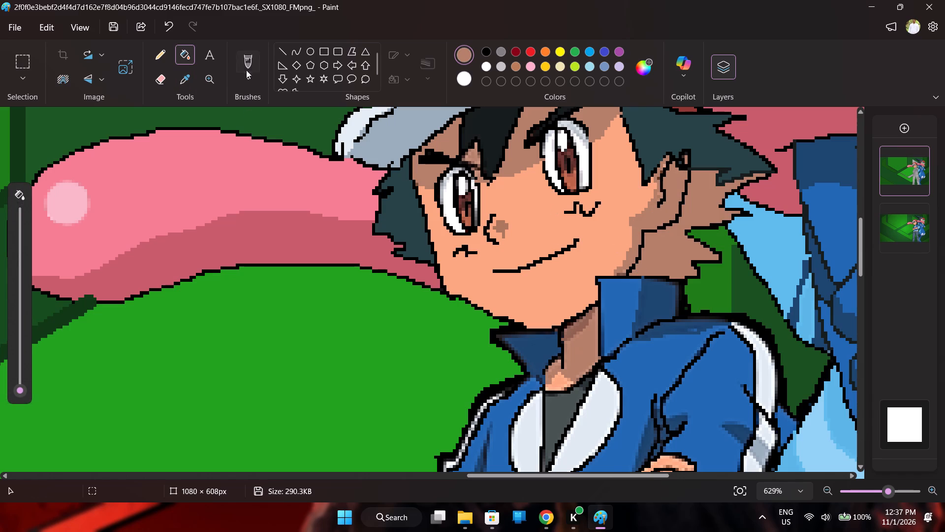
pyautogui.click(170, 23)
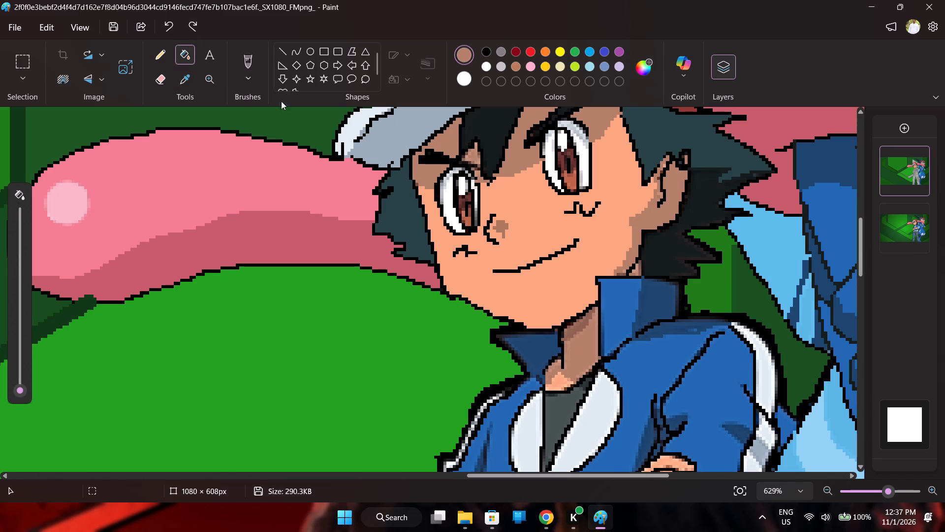
# Fill the boy's shaded hair behind and below the ear with the near-black sampled from it.
pyautogui.click(179, 82)
pyautogui.doubleClick(666, 257)
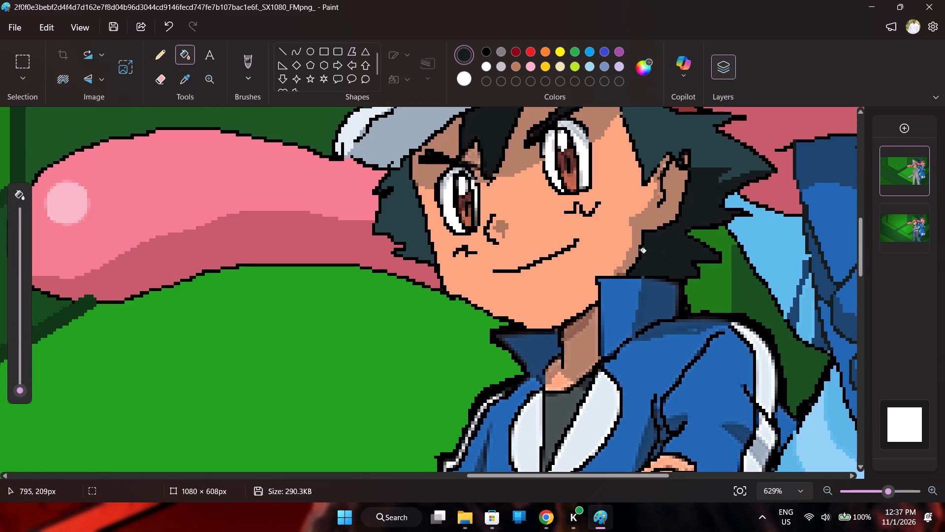
# Fill the shaded parts of the jacket collar and the shoulder shadow below it with sampled navy blue.
pyautogui.click(180, 75)
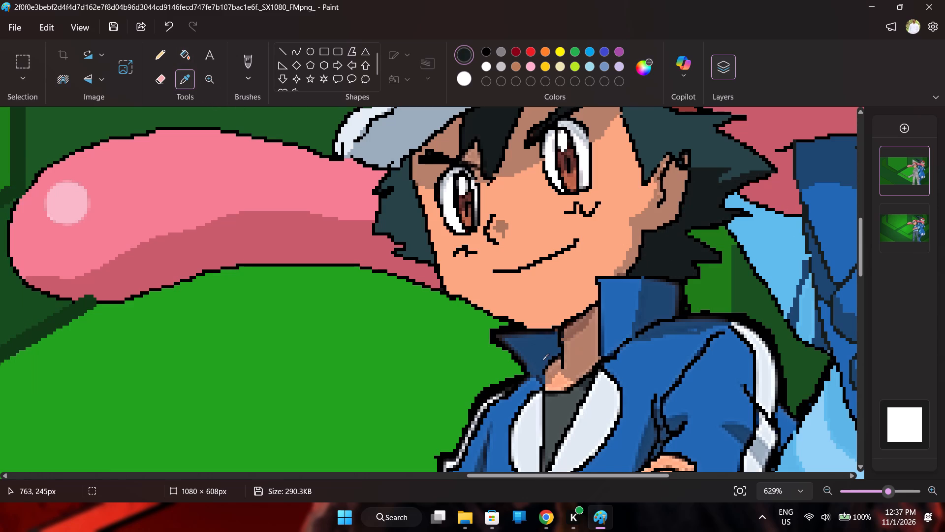
pyautogui.doubleClick(541, 356)
pyautogui.click(656, 309)
pyautogui.click(674, 327)
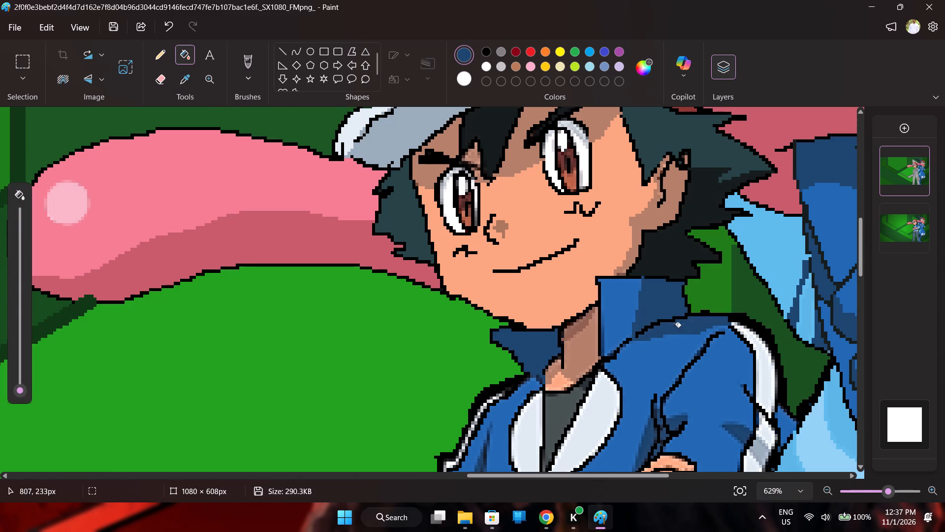
# Fill the lit part of the collar and the jacket's chest with sampled medium blue.
pyautogui.click(177, 82)
pyautogui.doubleClick(625, 312)
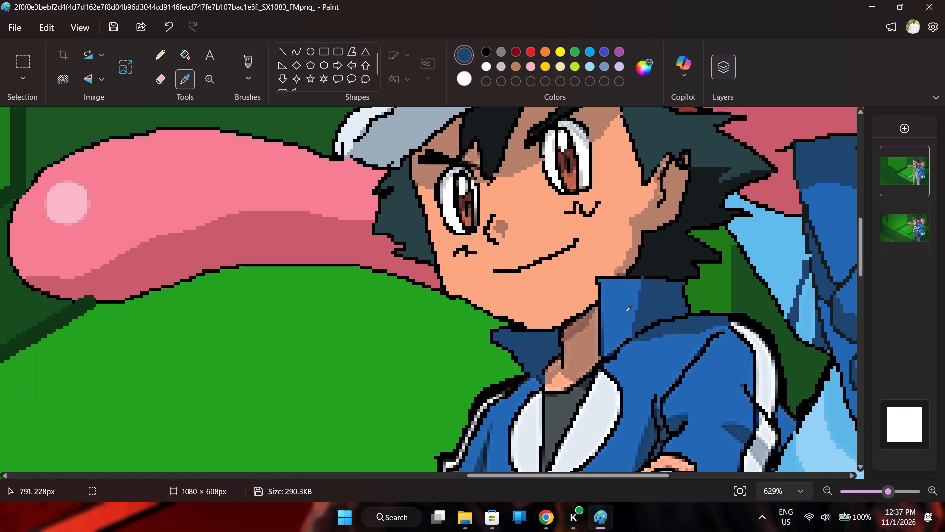
pyautogui.click(657, 361)
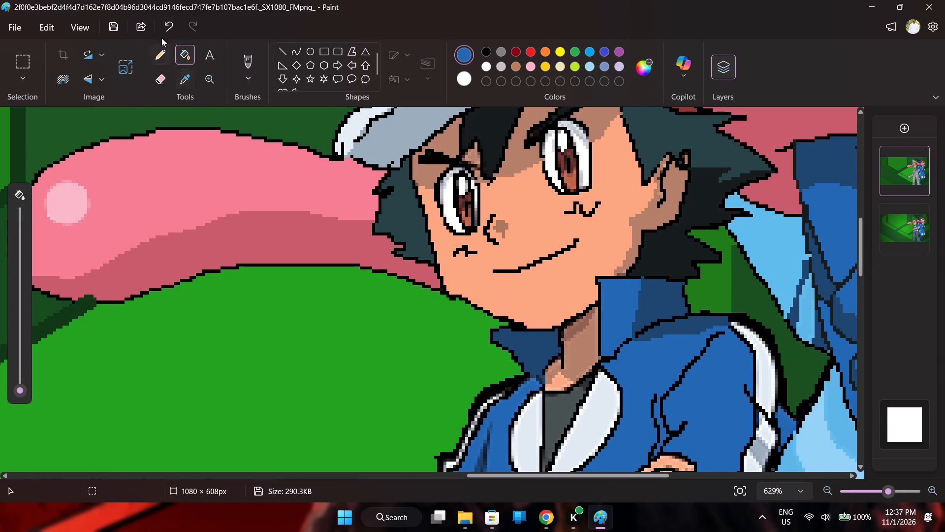
pyautogui.click(162, 26)
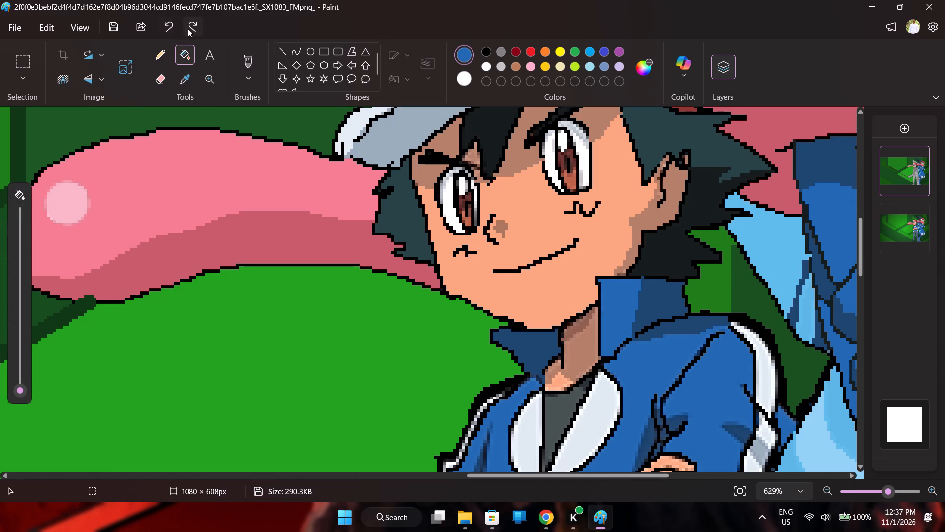
pyautogui.click(188, 29)
# Fill the undershirt in the jacket's neck opening with sampled dark grey.
pyautogui.scroll(-1, 319, 102)
pyautogui.click(191, 79)
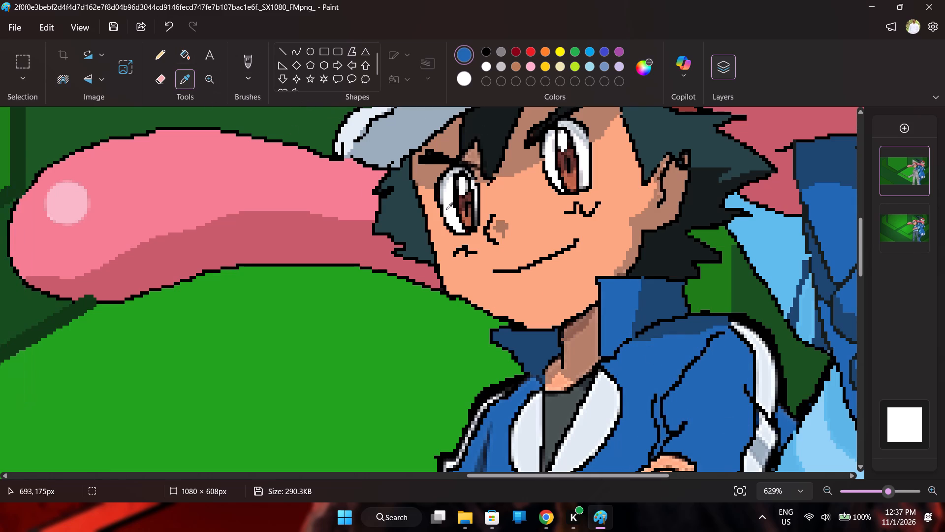
pyautogui.scroll(-2, 716, 348)
pyautogui.doubleClick(567, 298)
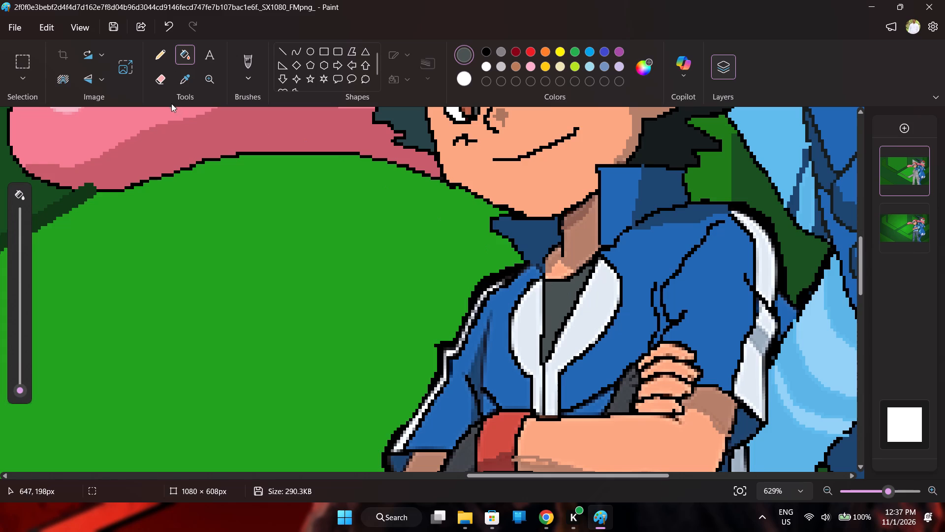
# Fill the boy's shaded neck with sampled brown and the lit skin at the base of the neck with sampled peach.
pyautogui.click(183, 85)
pyautogui.doubleClick(576, 234)
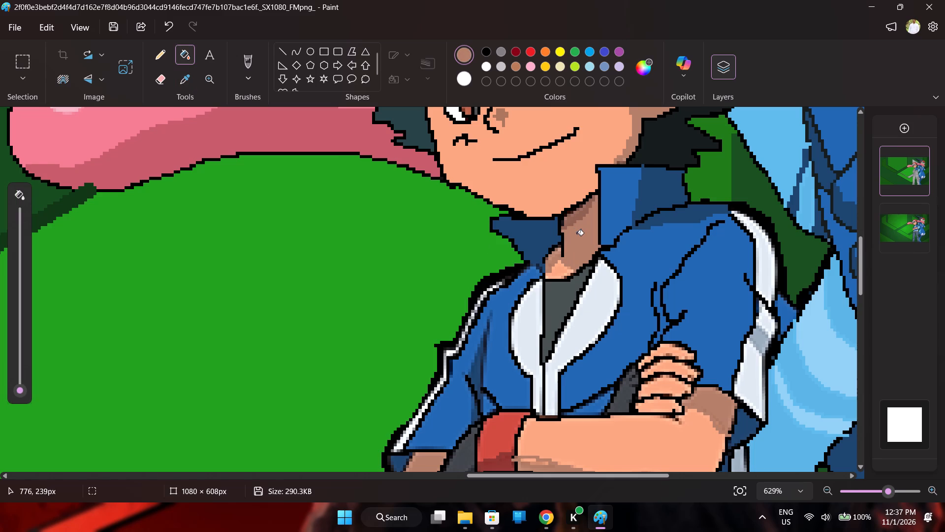
pyautogui.click(552, 254)
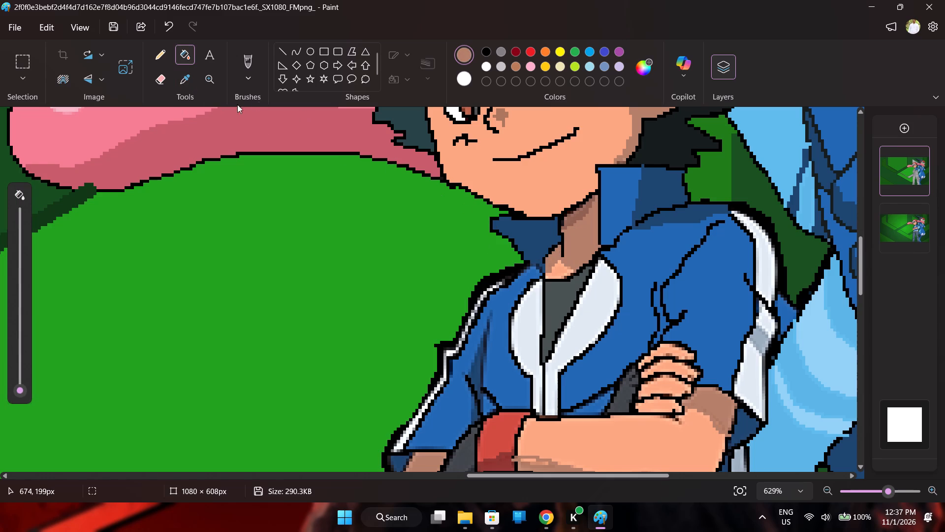
pyautogui.click(185, 83)
pyautogui.click(558, 266)
pyautogui.click(559, 268)
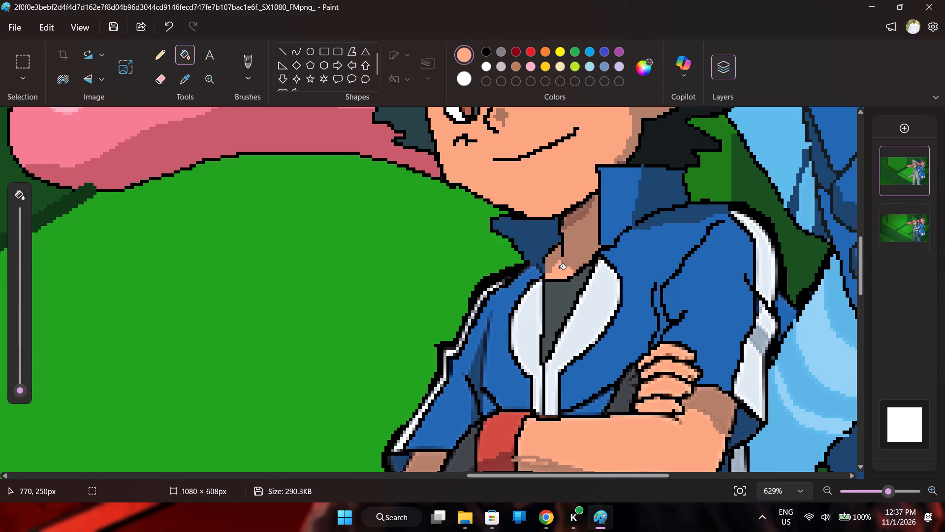
# Fill the jacket's front trim with sampled off-white and the sleeve beside the frog's green body with sampled medium blue.
pyautogui.click(180, 83)
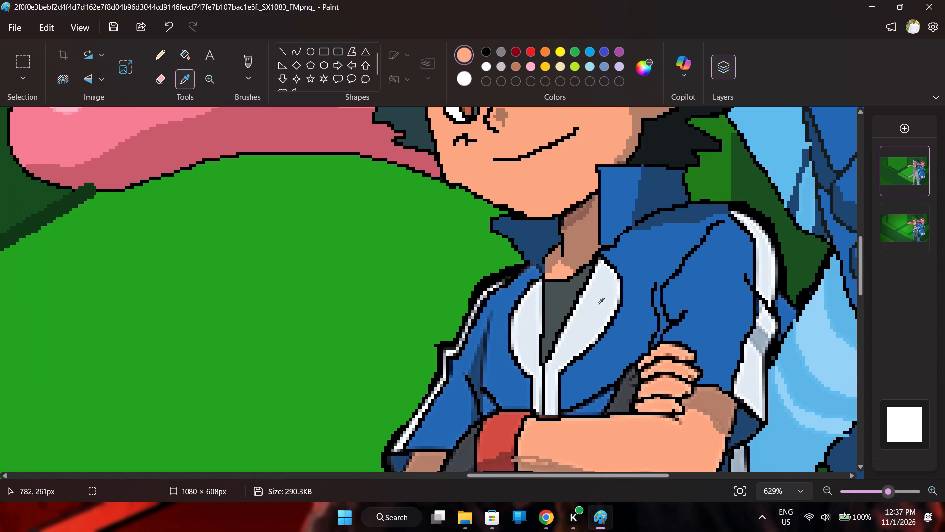
pyautogui.doubleClick(598, 304)
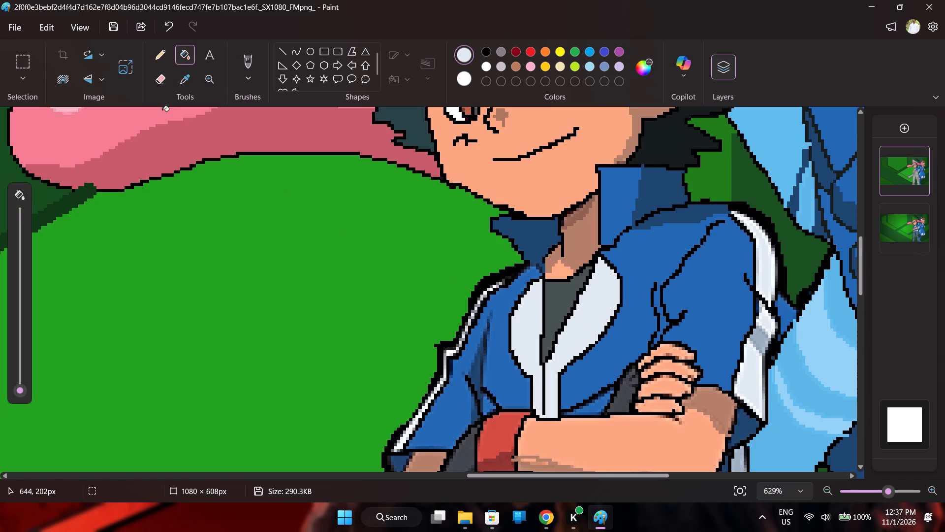
pyautogui.click(180, 86)
pyautogui.doubleClick(456, 407)
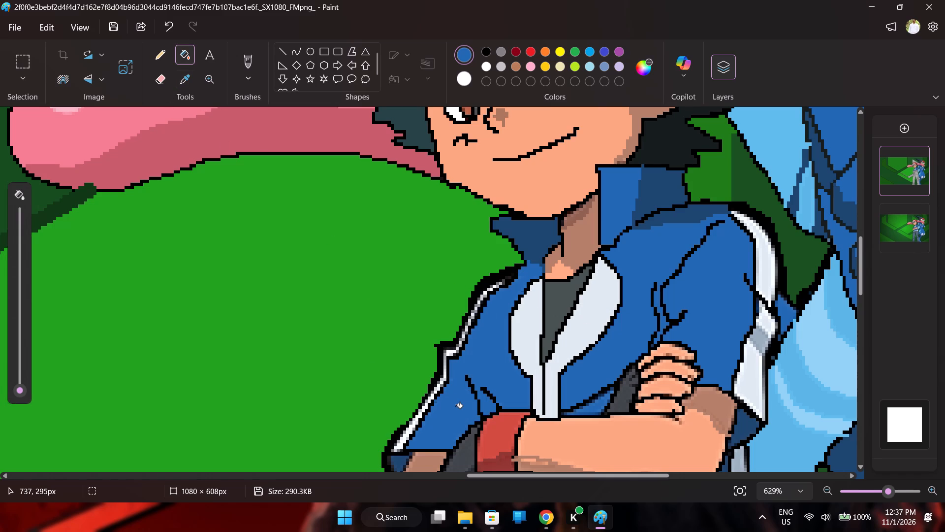
# Fill the stripe along the outer edge of that sleeve with sampled white.
pyautogui.scroll(-1, 456, 407)
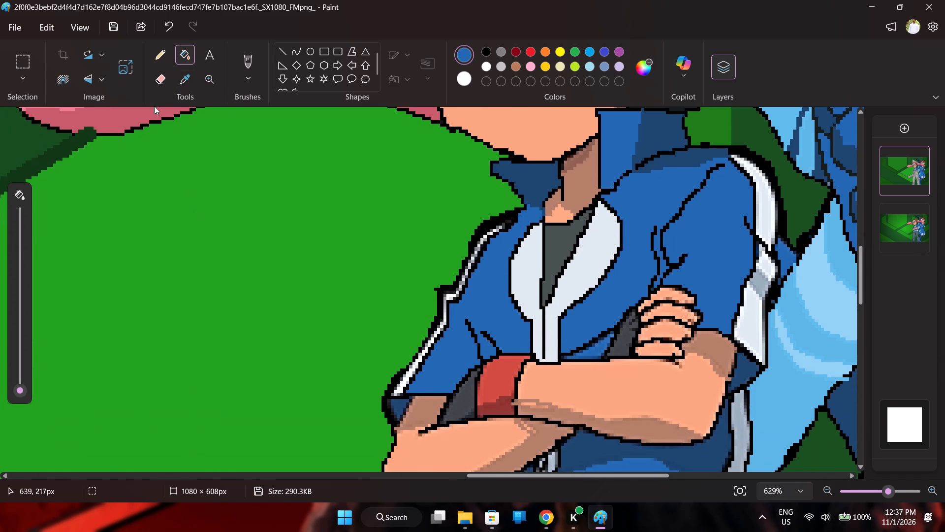
pyautogui.click(182, 85)
pyautogui.click(417, 364)
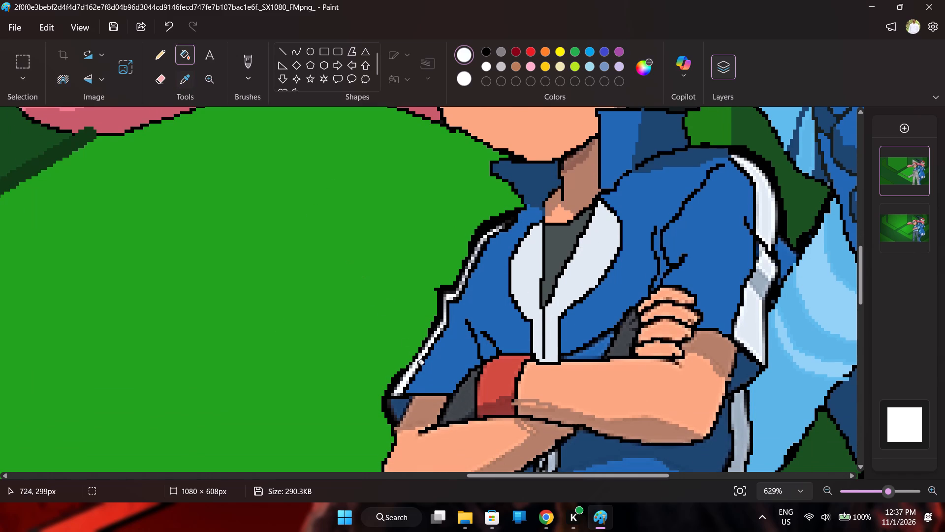
pyautogui.click(417, 364)
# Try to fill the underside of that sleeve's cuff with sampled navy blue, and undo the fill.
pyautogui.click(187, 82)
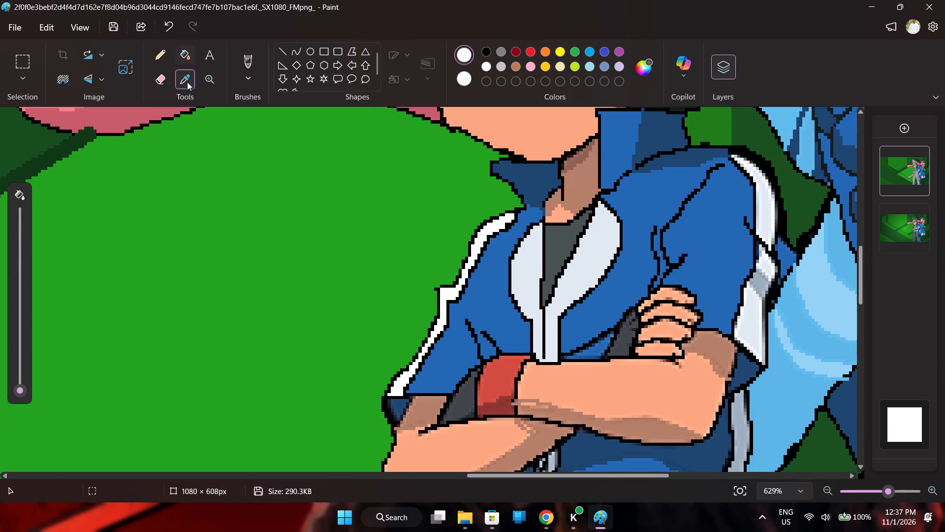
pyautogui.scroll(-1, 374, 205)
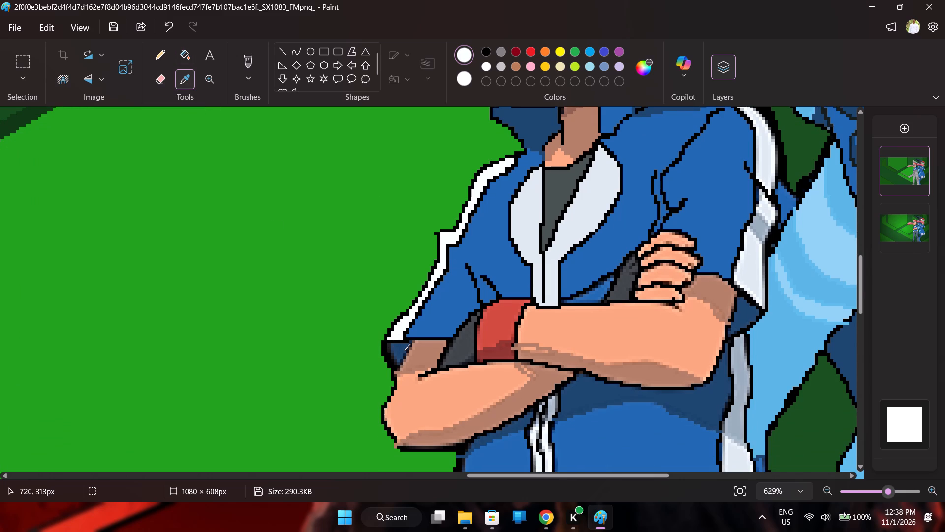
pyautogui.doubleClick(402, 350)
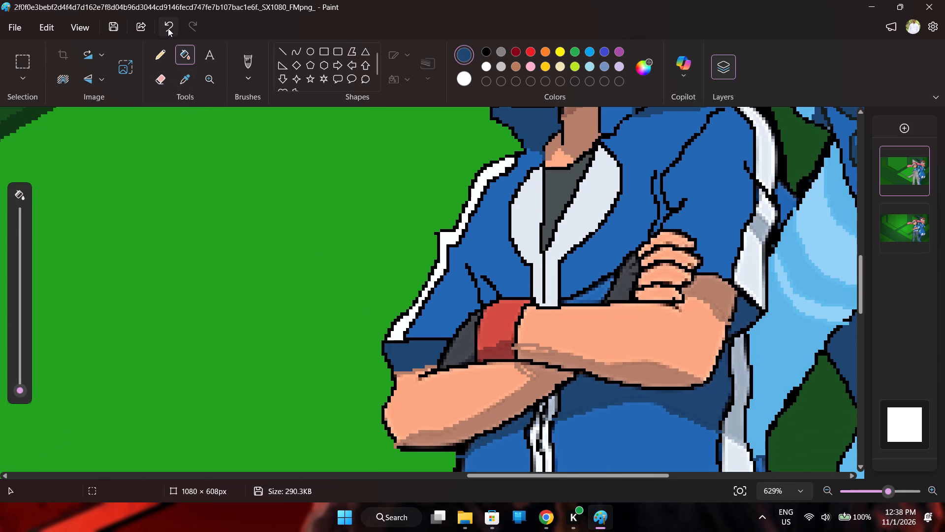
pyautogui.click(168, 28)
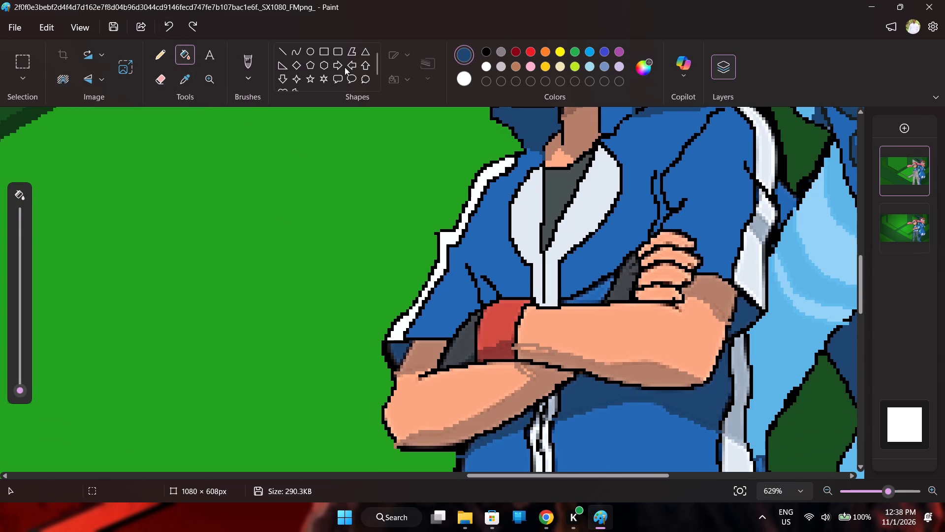
# Draw a black pencil line separating the cuff's underside from the arm, and fill the cuff area with sampled navy blue.
pyautogui.click(163, 55)
pyautogui.click(483, 46)
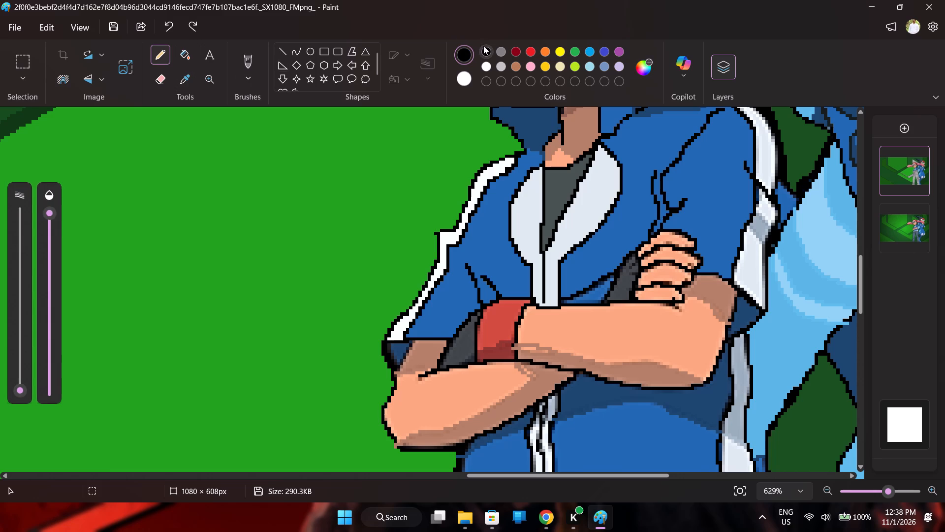
pyautogui.moveTo(414, 338); pyautogui.dragTo(396, 370)
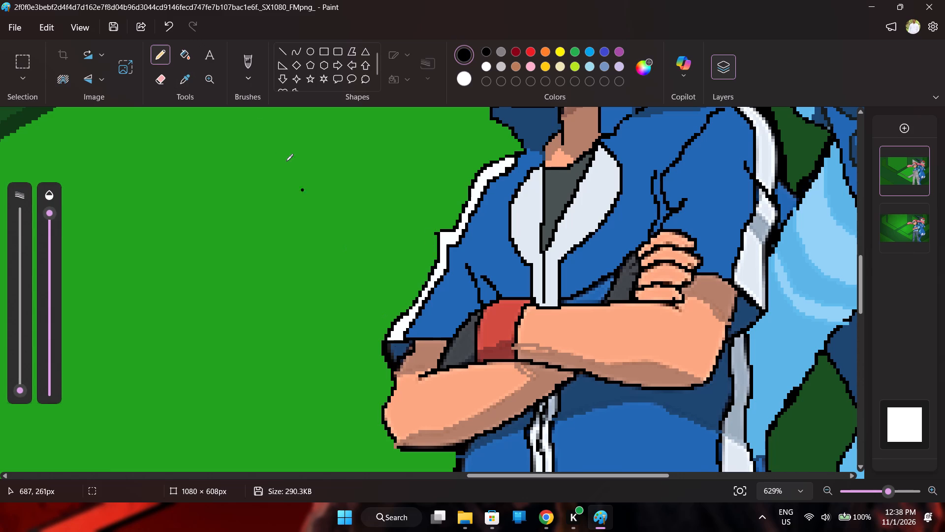
pyautogui.click(185, 58)
pyautogui.click(187, 76)
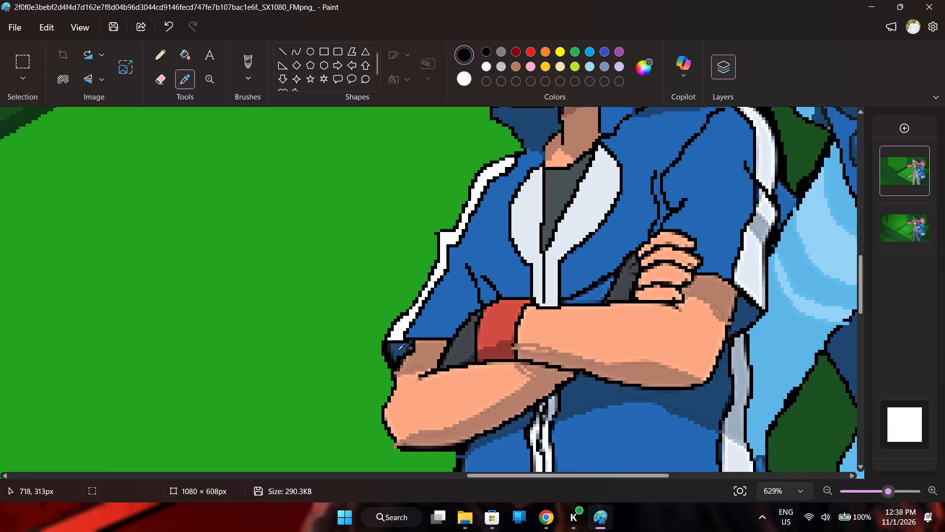
pyautogui.doubleClick(399, 350)
# Fill the shaded skin below both sleeves and the shadows on the crossed forearms with sampled brown.
pyautogui.click(184, 78)
pyautogui.doubleClick(425, 358)
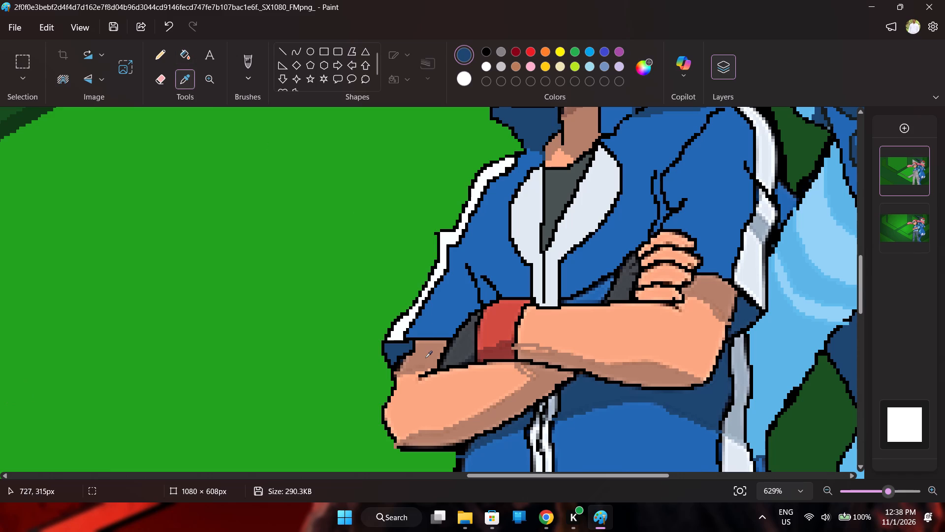
pyautogui.scroll(-2, 451, 280)
pyautogui.click(541, 276)
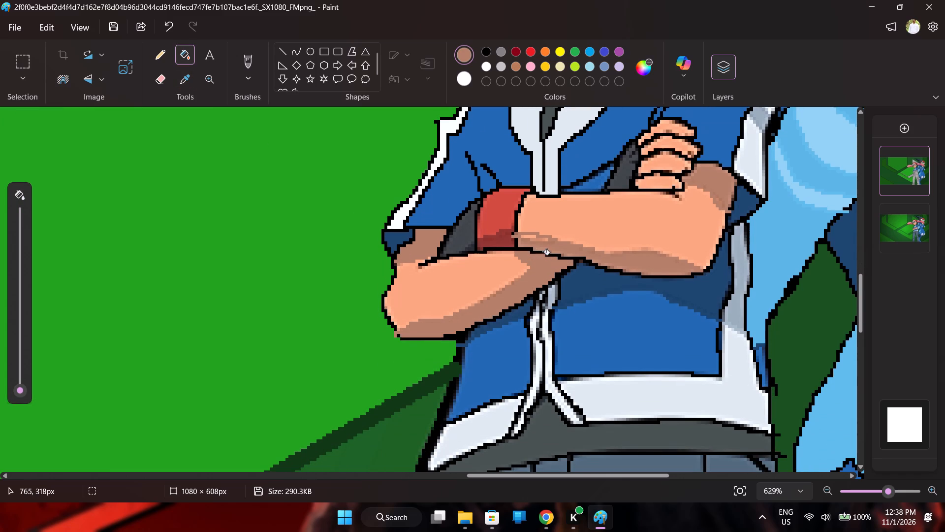
pyautogui.click(548, 247)
pyautogui.click(718, 177)
# Fill the glove beside the boy's fingers with sampled dark grey and the jacket strip next to it with sampled medium blue.
pyautogui.scroll(1, 665, 182)
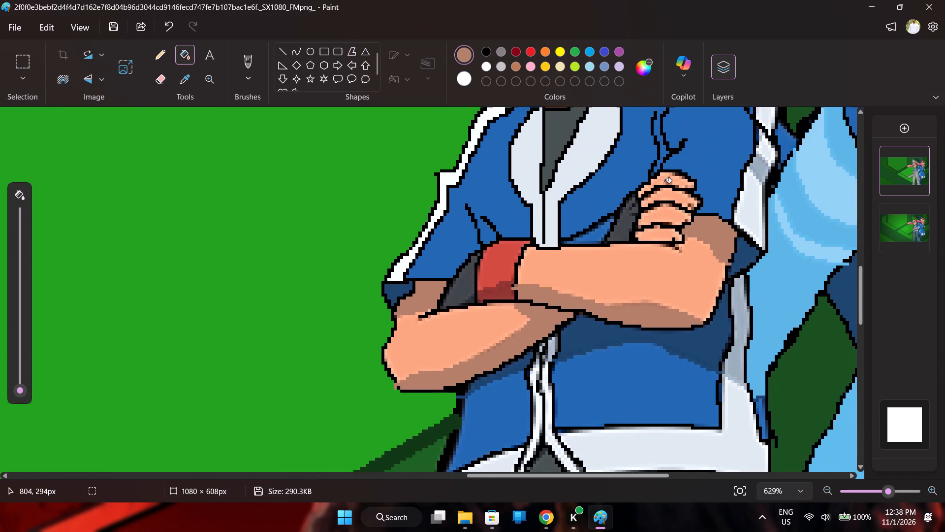
pyautogui.click(180, 84)
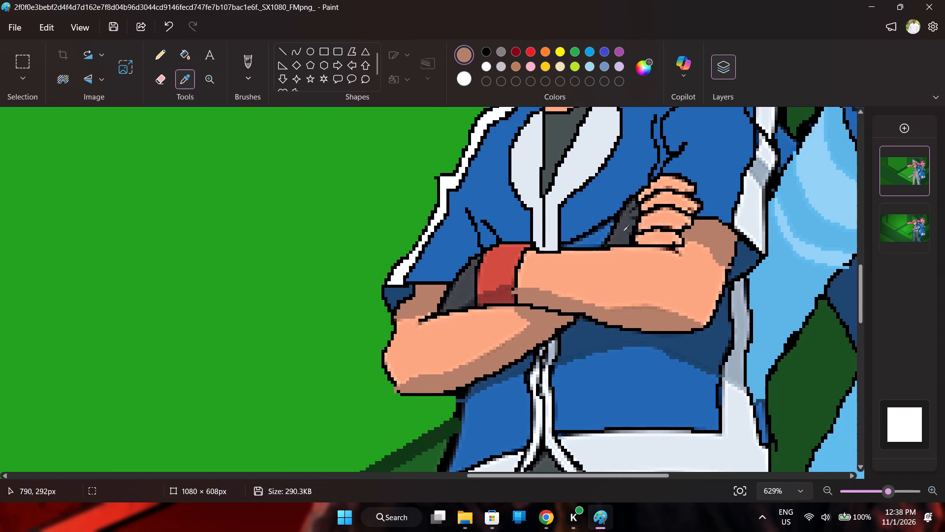
pyautogui.doubleClick(623, 231)
pyautogui.click(187, 77)
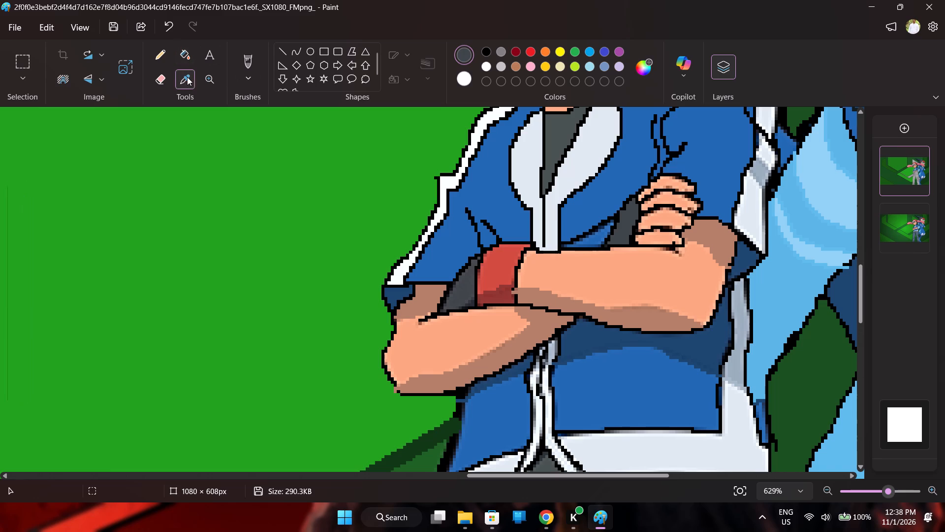
pyautogui.doubleClick(595, 237)
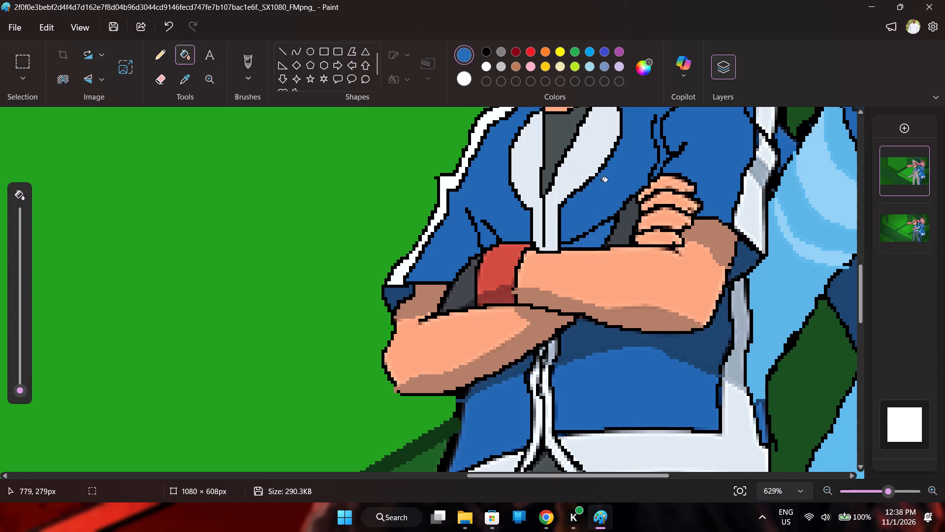
# Hide the reference layer to check the boy's jacket, neck and face for unfilled areas, and show it again.
pyautogui.click(921, 209)
pyautogui.scroll(1, 717, 233)
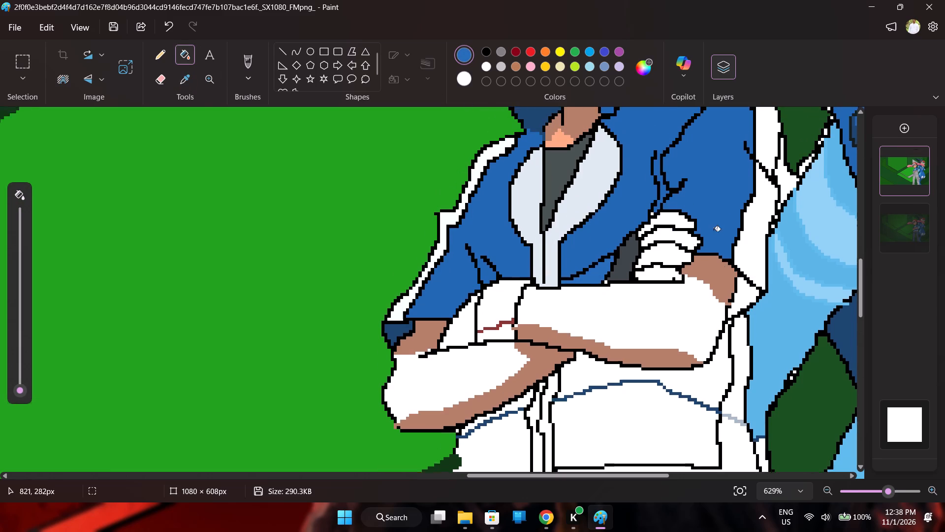
pyautogui.scroll(3, 714, 231)
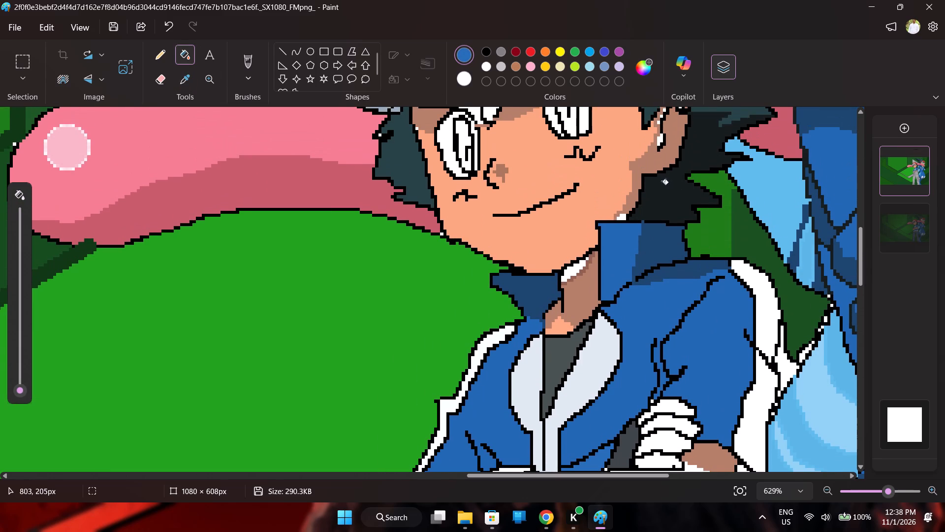
pyautogui.scroll(3, 658, 178)
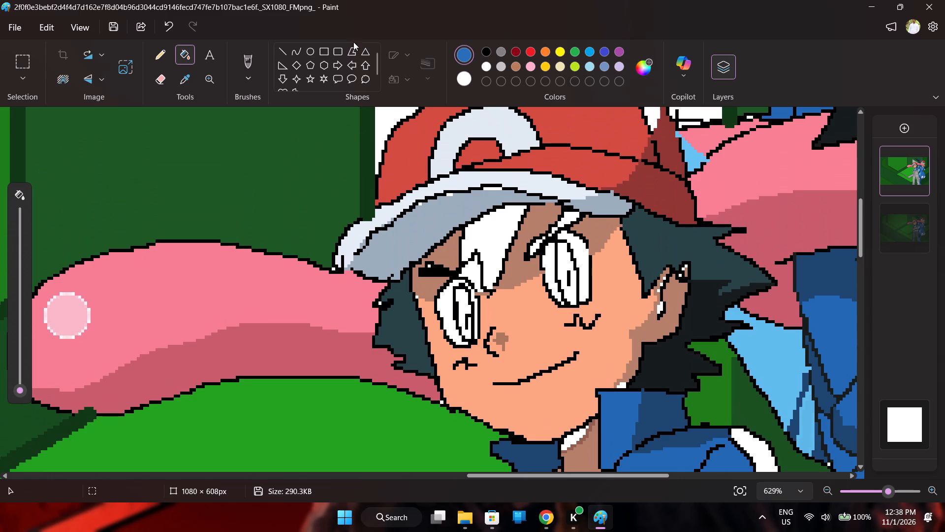
pyautogui.click(919, 208)
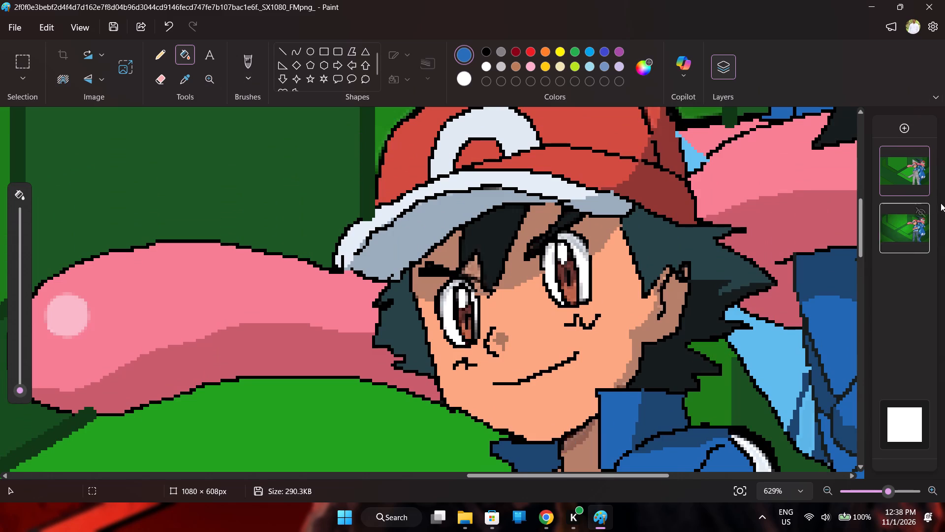
# Fill the boy's dark fringe with sampled near-black and the shaded skin just beneath it with sampled brown.
pyautogui.click(181, 76)
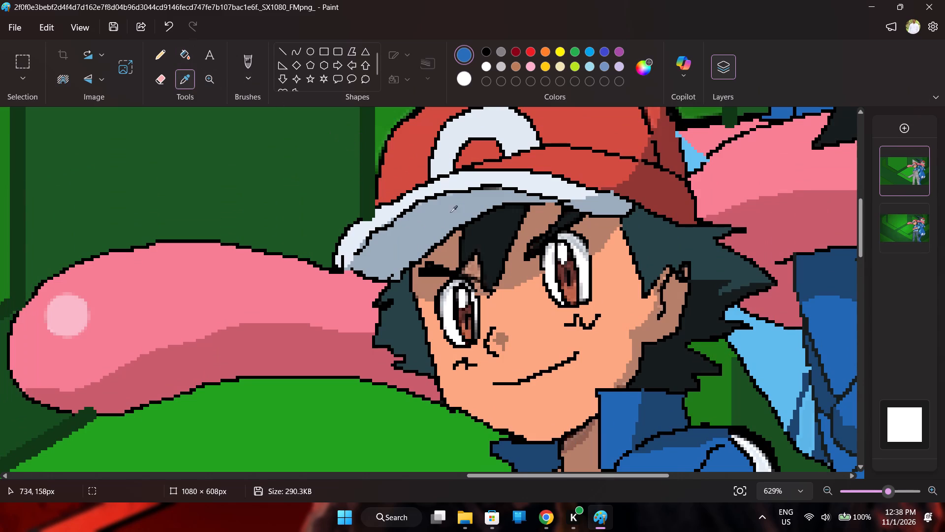
pyautogui.doubleClick(922, 210)
pyautogui.doubleClick(492, 225)
pyautogui.click(192, 80)
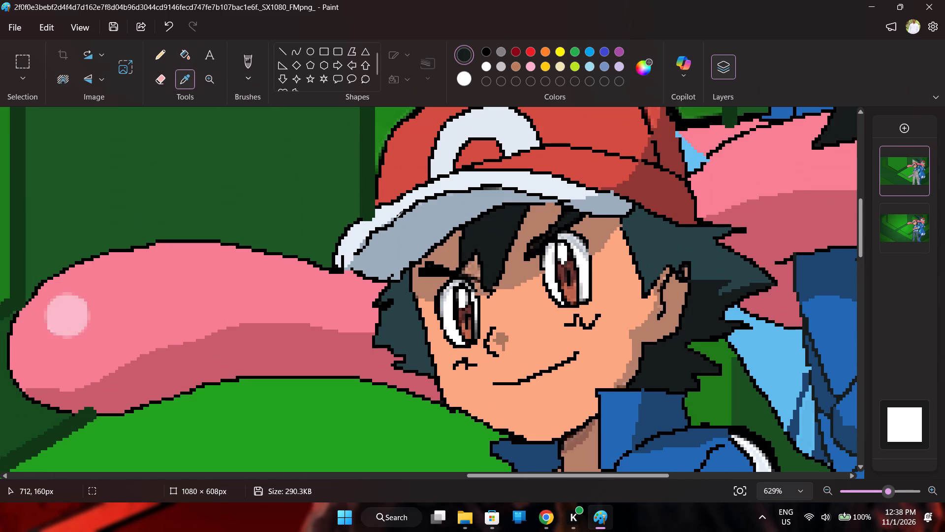
pyautogui.doubleClick(474, 270)
# Fill the whites of both of the boy's eyes with sampled white.
pyautogui.click(185, 80)
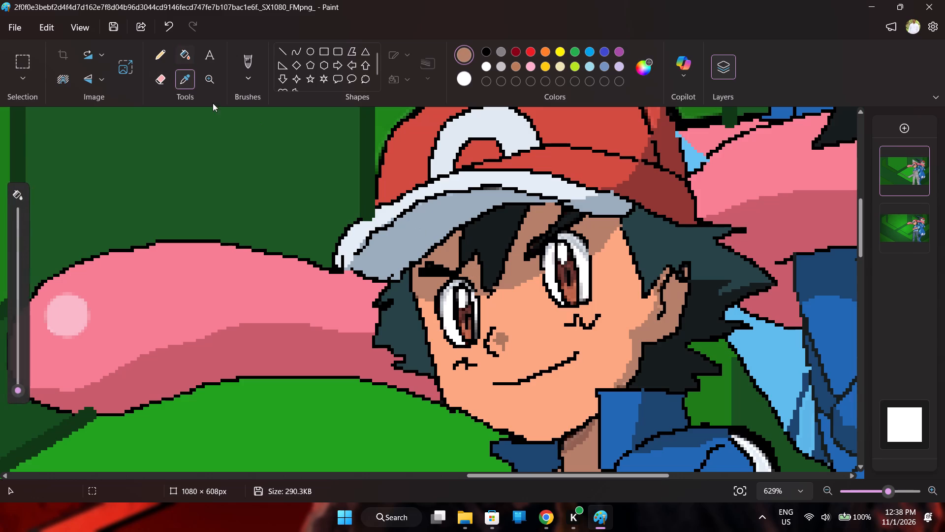
pyautogui.doubleClick(448, 310)
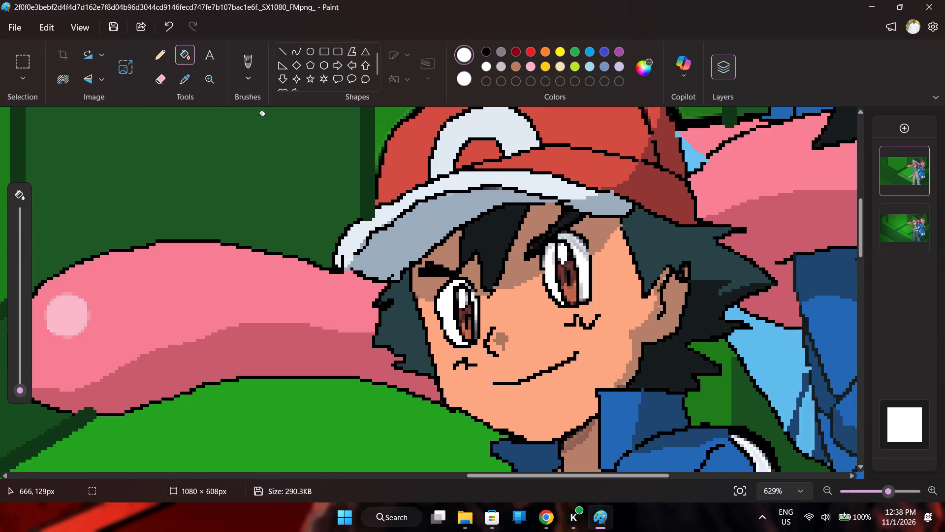
pyautogui.click(476, 305)
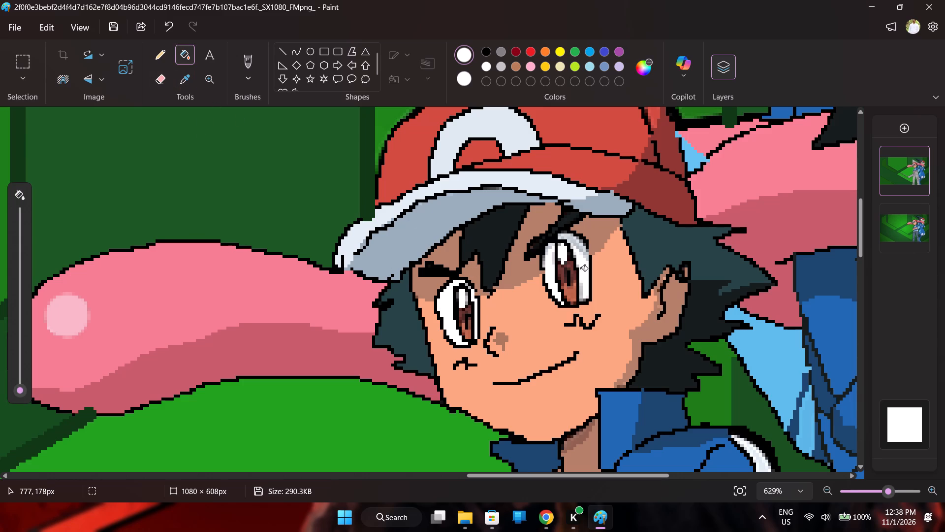
pyautogui.click(581, 270)
pyautogui.click(551, 274)
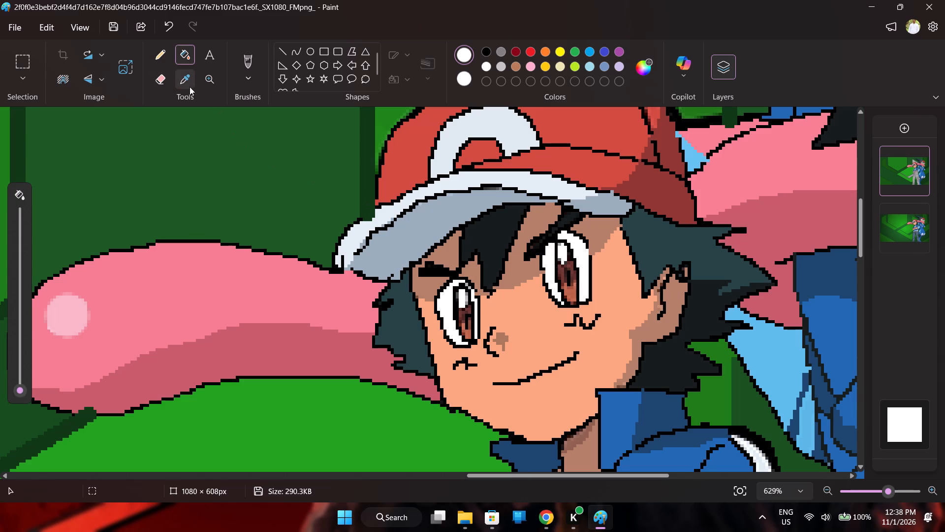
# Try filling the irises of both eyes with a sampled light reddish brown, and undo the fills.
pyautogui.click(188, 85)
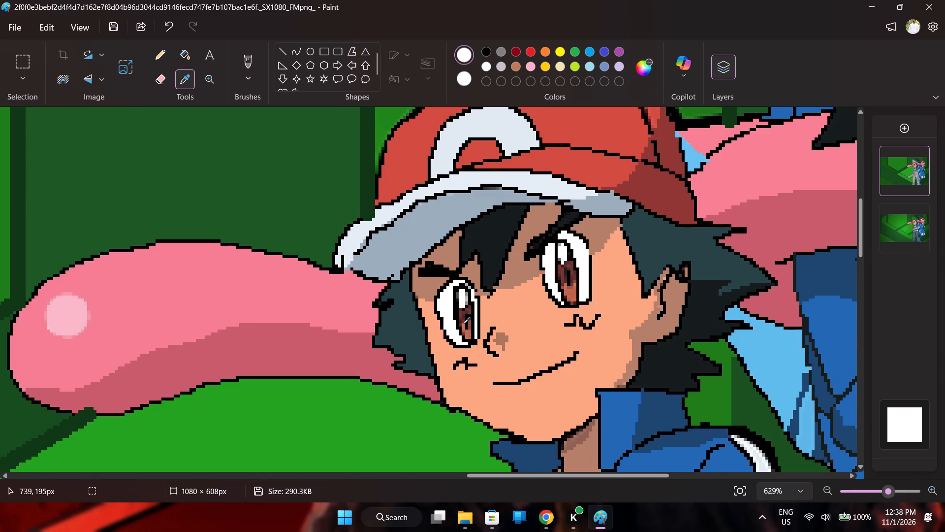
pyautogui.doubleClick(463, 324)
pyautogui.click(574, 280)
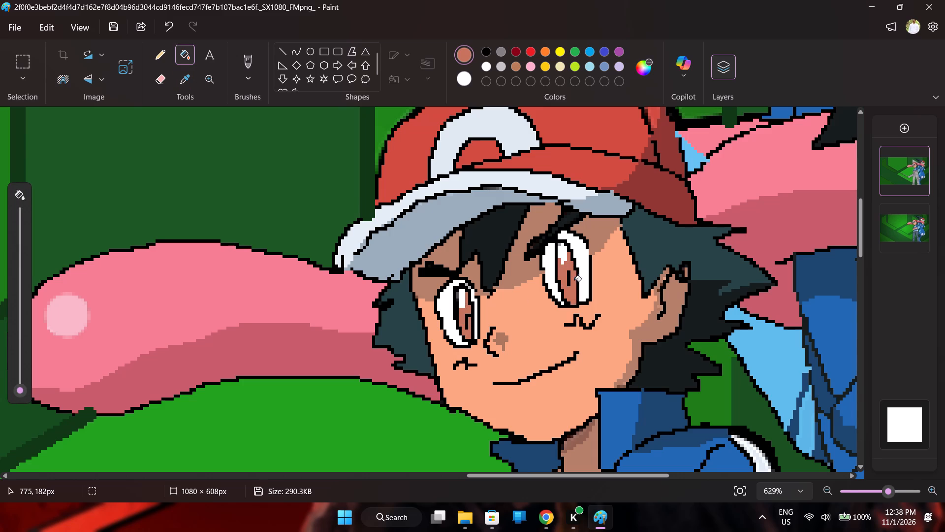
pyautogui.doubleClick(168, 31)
# Fill the irises of both eyes with sampled dark brown.
pyautogui.click(182, 83)
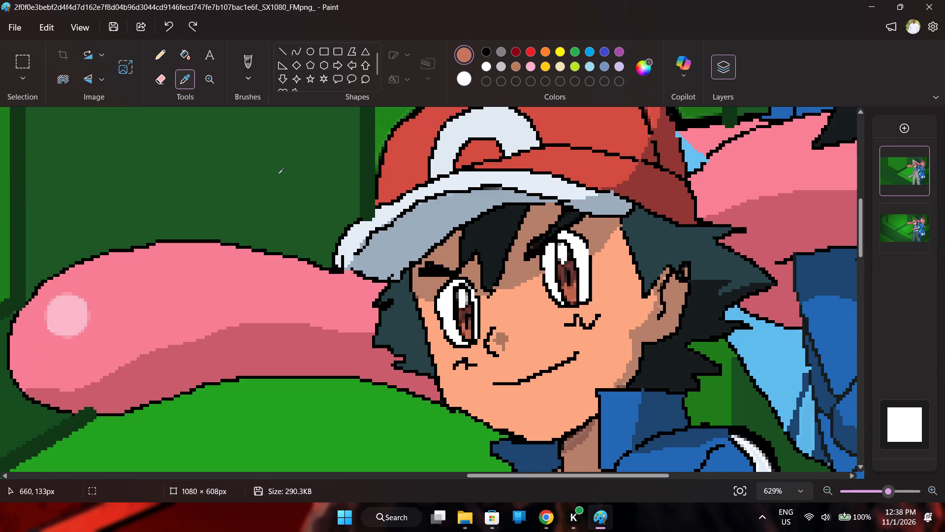
pyautogui.doubleClick(461, 317)
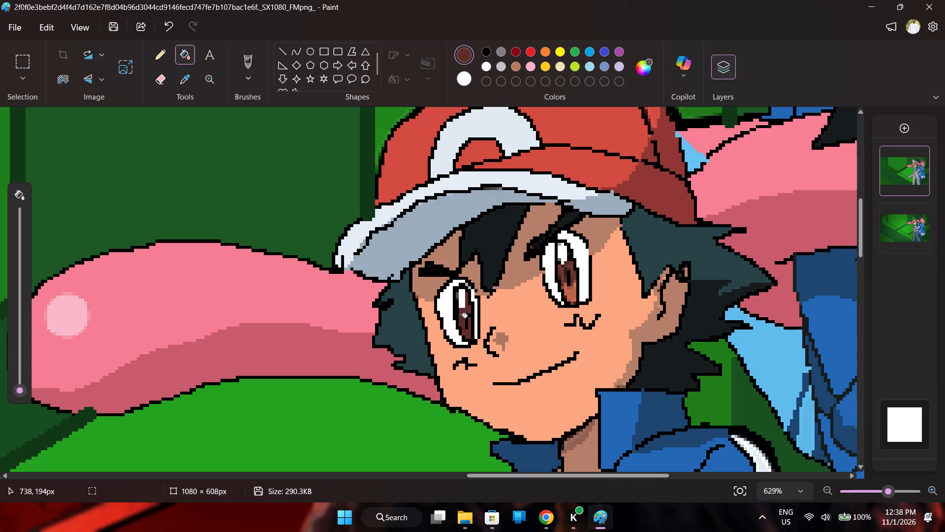
pyautogui.click(574, 294)
# Fill both eyebrows with sampled near-black, hiding the reference layer to reach the remaining gaps and showing it again.
pyautogui.scroll(-1, 583, 293)
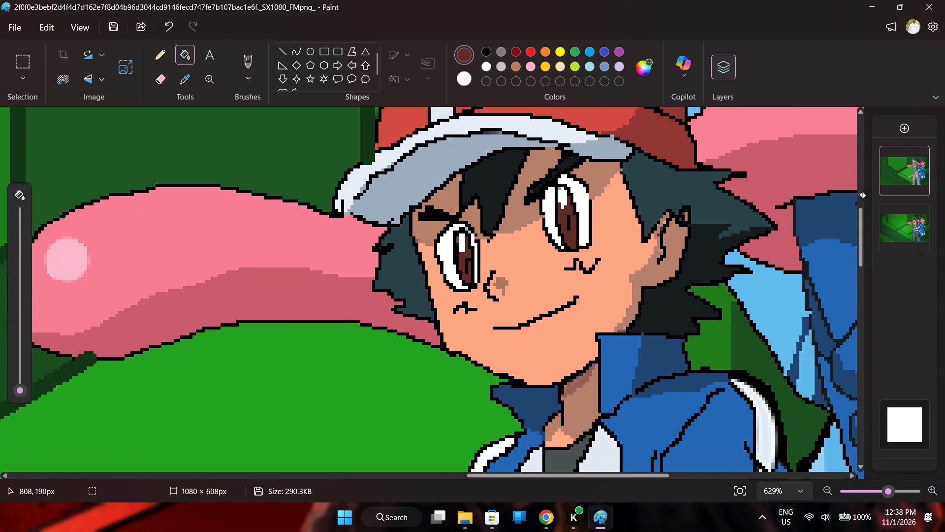
pyautogui.click(919, 210)
pyautogui.click(919, 210)
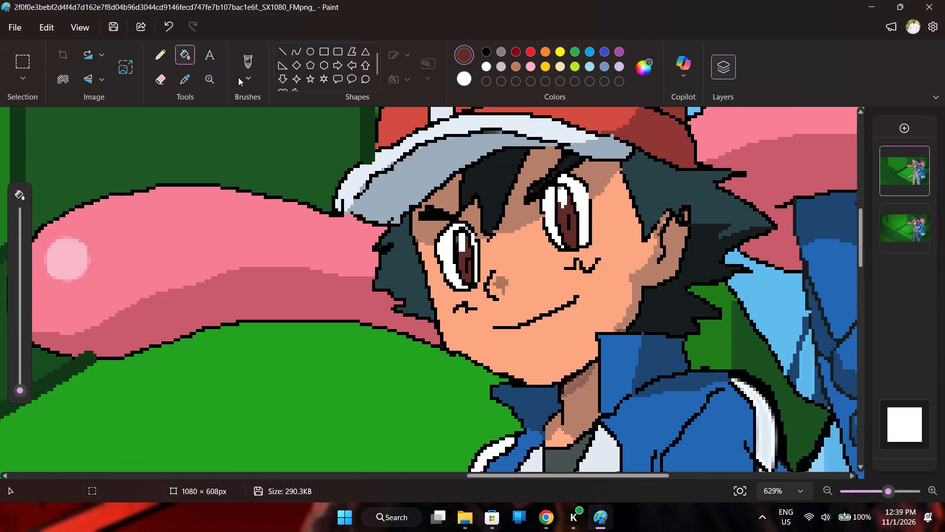
pyautogui.click(191, 75)
pyautogui.doubleClick(566, 161)
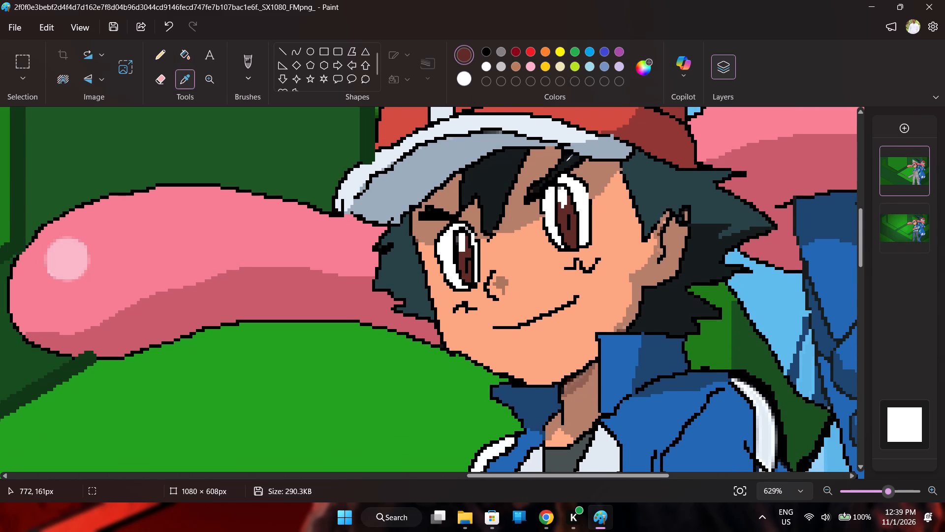
pyautogui.click(573, 161)
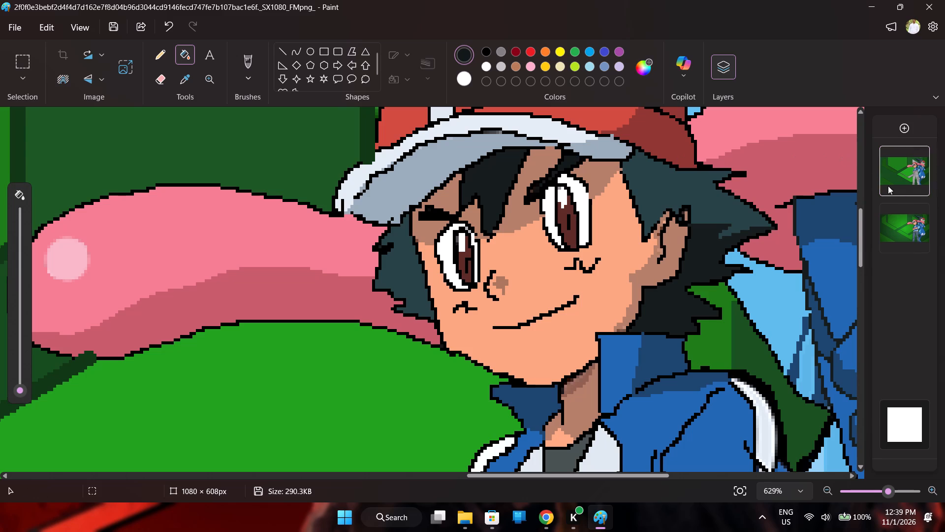
pyautogui.click(920, 211)
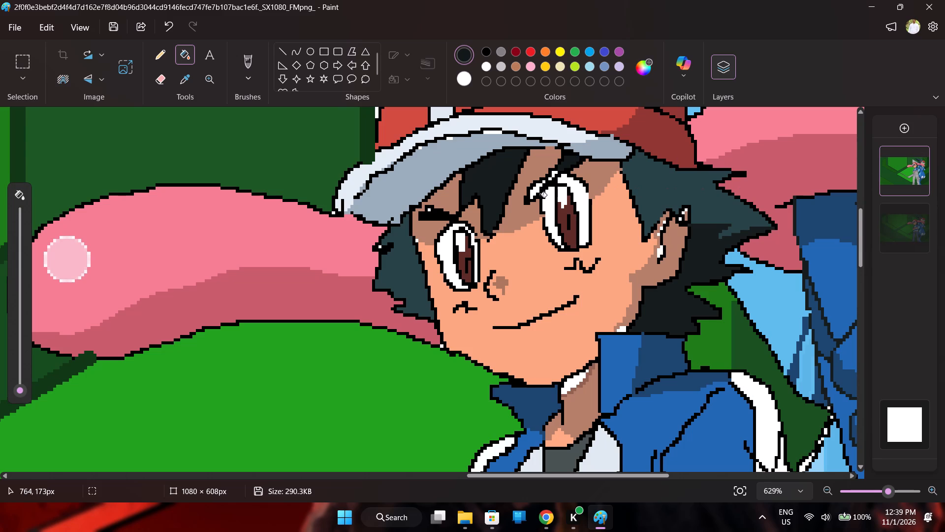
pyautogui.click(533, 190)
pyautogui.click(536, 188)
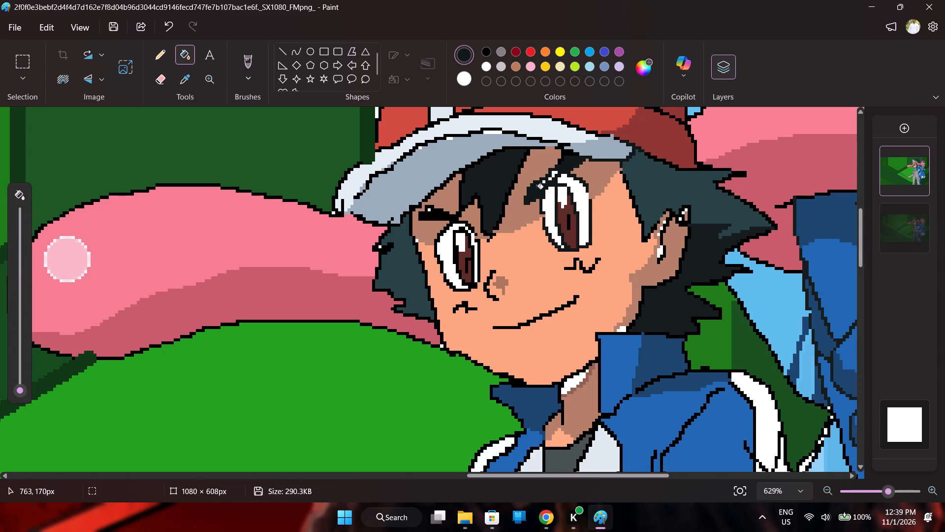
pyautogui.click(553, 174)
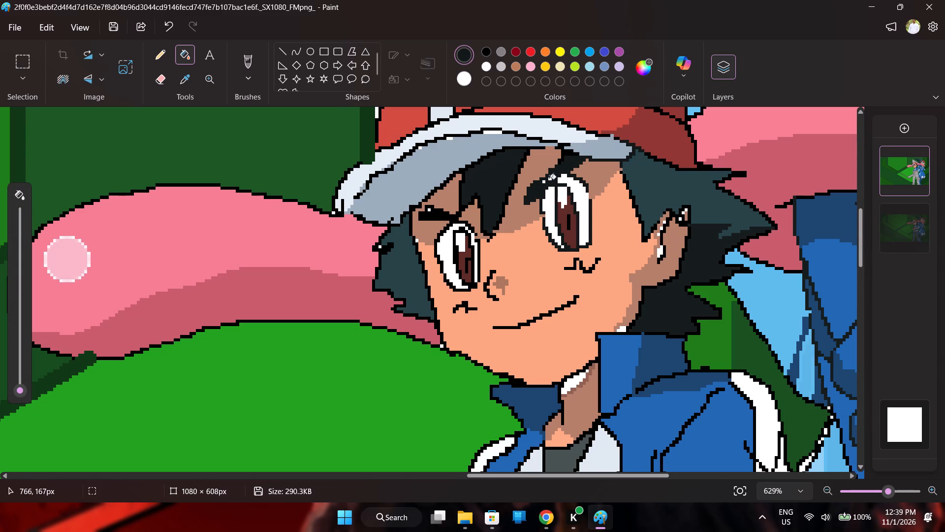
pyautogui.click(552, 179)
pyautogui.click(542, 182)
pyautogui.click(543, 183)
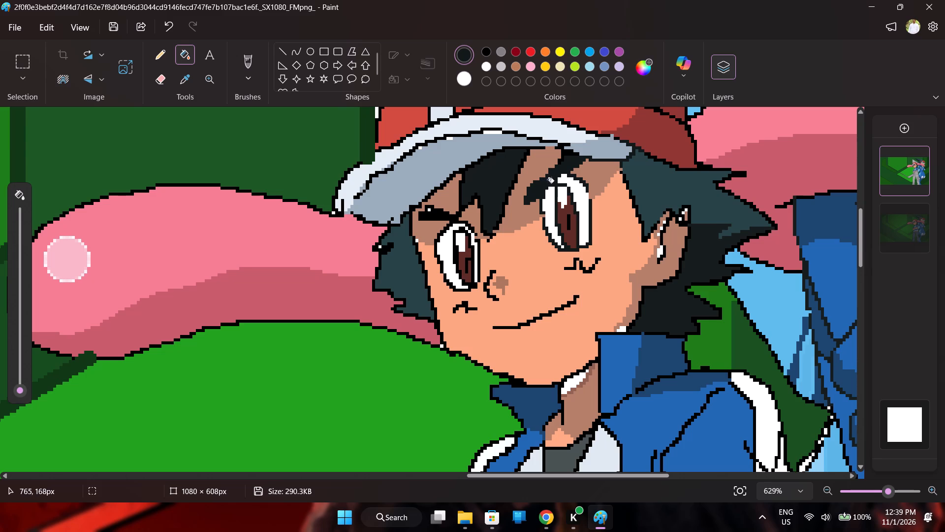
pyautogui.click(549, 179)
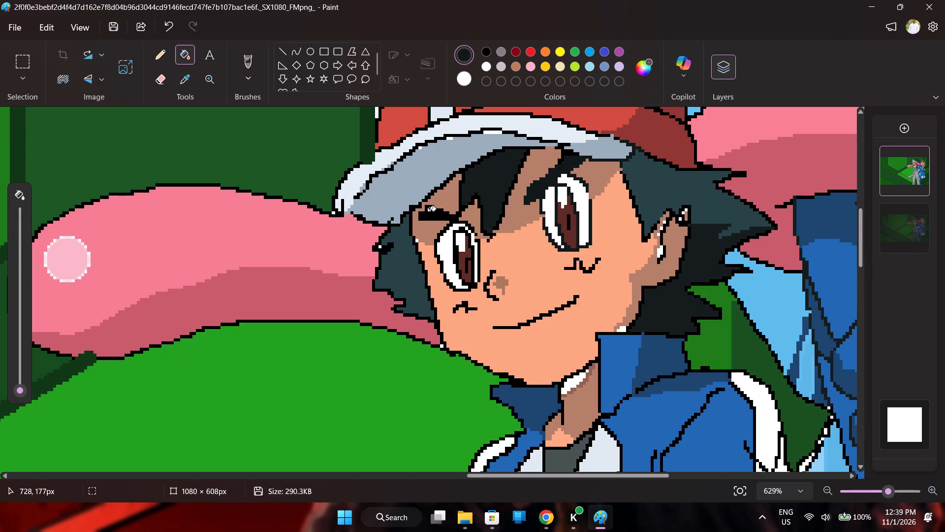
pyautogui.click(429, 210)
pyautogui.click(920, 211)
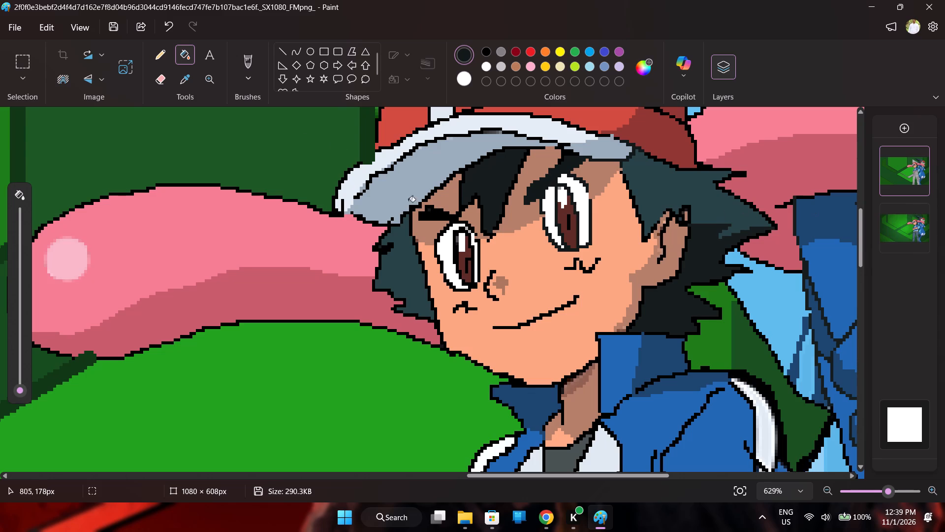
# Fill the neck shadow under the chin and the small gap between the jaw, hair and collar with sampled brown.
pyautogui.click(183, 88)
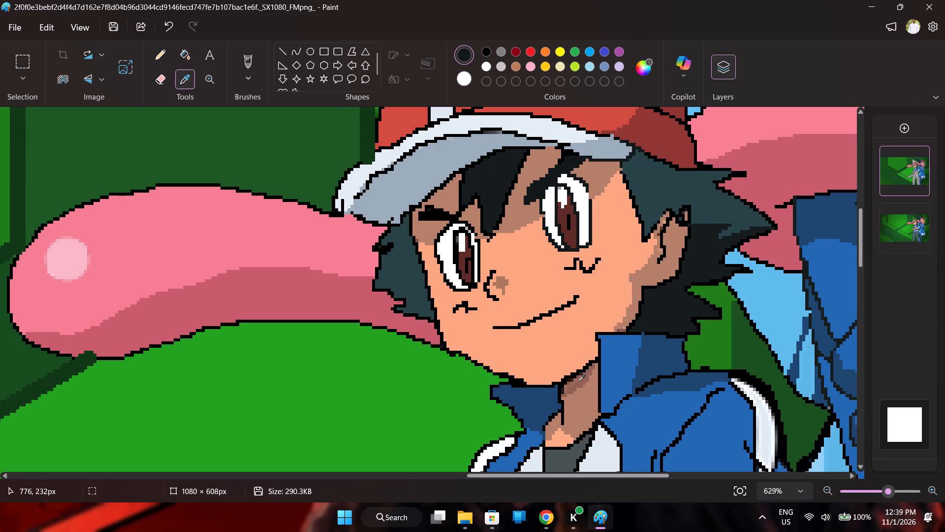
pyautogui.doubleClick(578, 381)
pyautogui.scroll(-2, 575, 376)
pyautogui.click(920, 211)
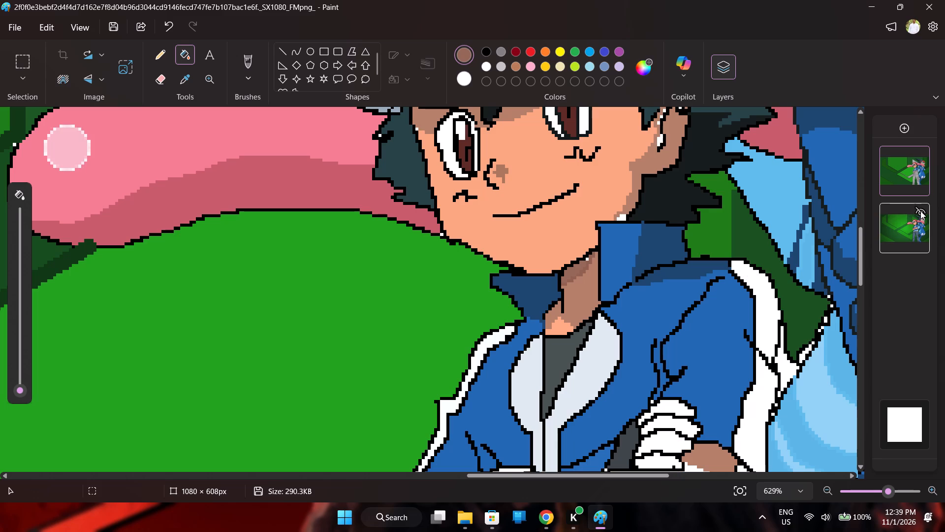
pyautogui.click(920, 211)
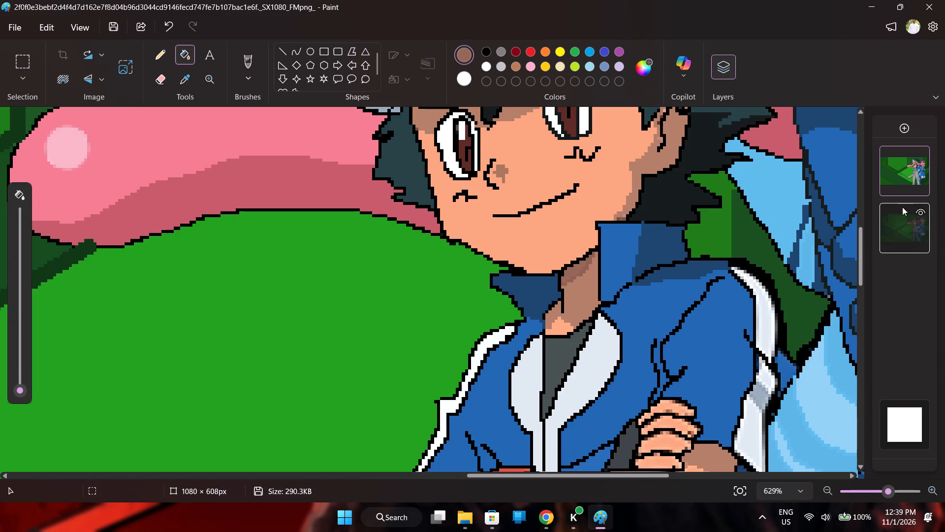
pyautogui.click(622, 218)
# Fill the upper and lower parts of the outer sleeve stripe beside the frog with sampled light greyish white.
pyautogui.scroll(-1, 641, 214)
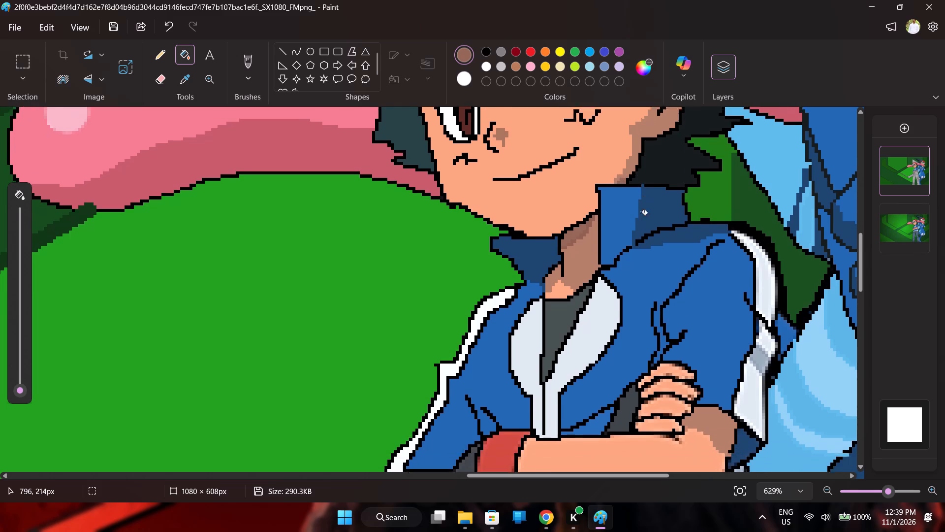
pyautogui.click(924, 210)
pyautogui.click(924, 210)
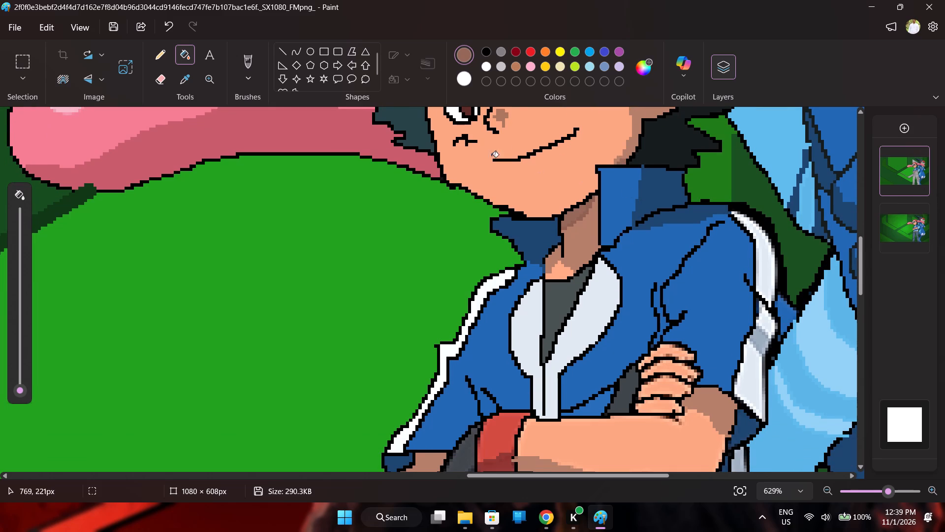
pyautogui.click(182, 79)
pyautogui.doubleClick(768, 250)
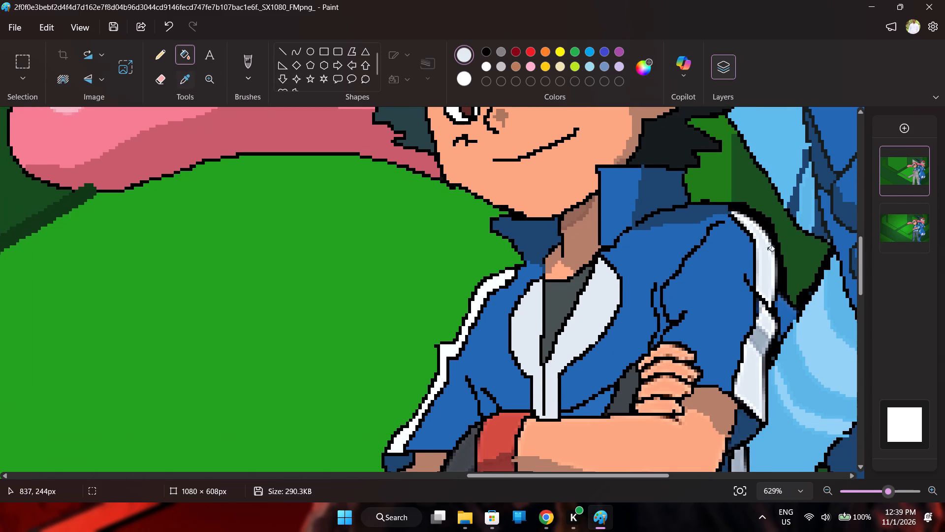
pyautogui.click(190, 84)
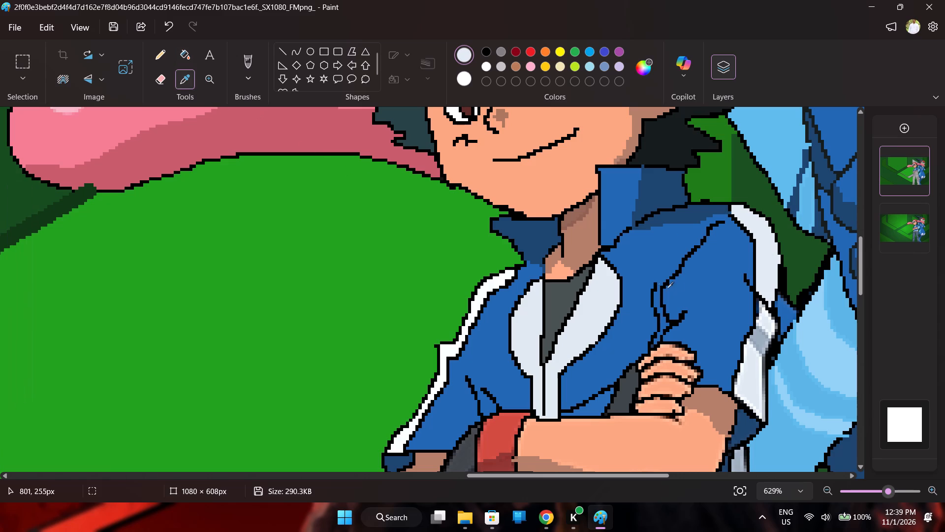
pyautogui.doubleClick(771, 325)
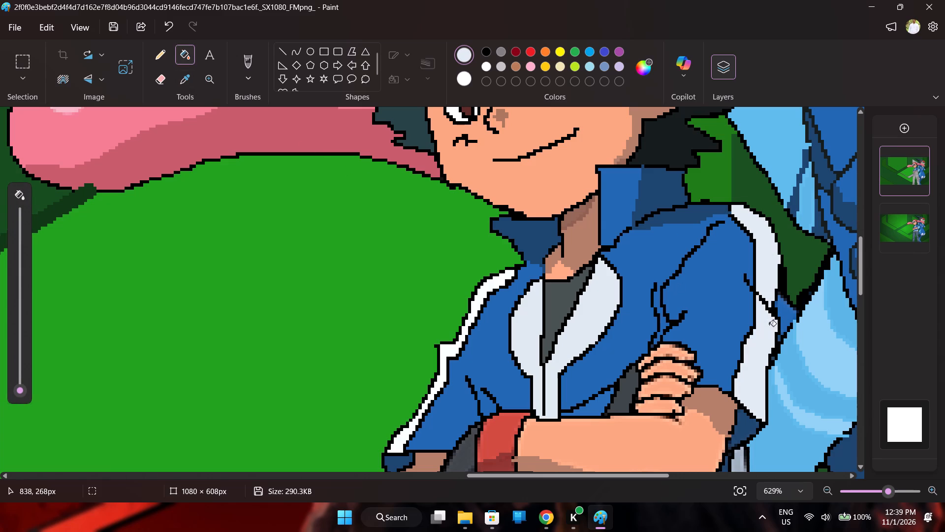
# Check the jacket for gaps without the reference layer, and fill the small patch behind the outer sleeve stripe with sampled medium blue.
pyautogui.scroll(-1, 756, 296)
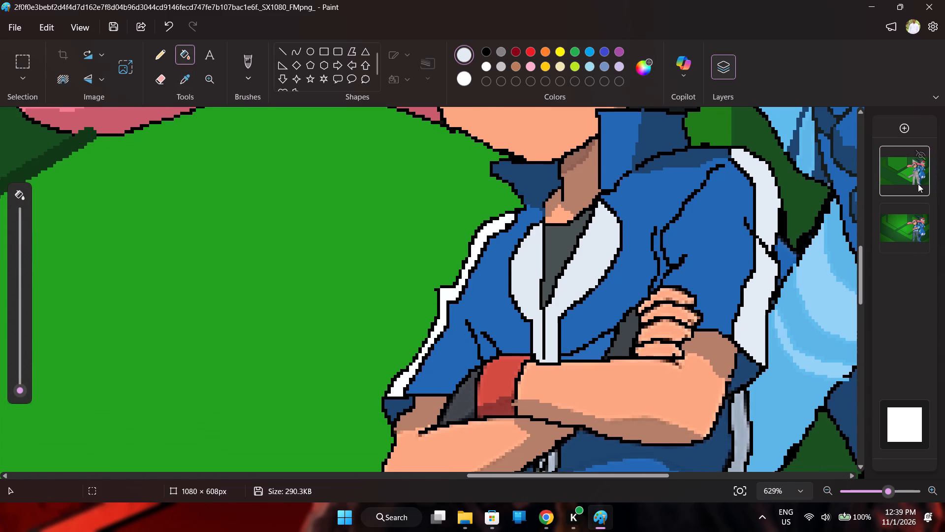
pyautogui.doubleClick(923, 213)
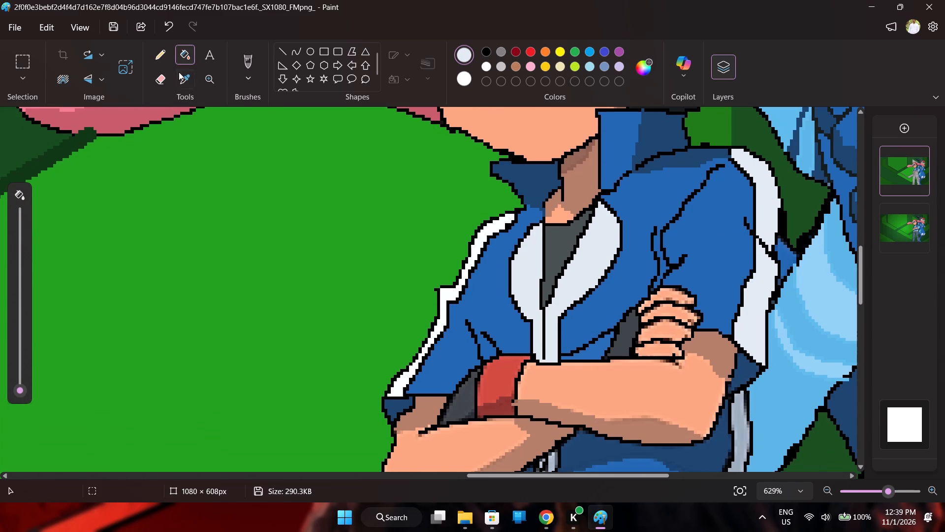
pyautogui.click(180, 74)
pyautogui.doubleClick(788, 258)
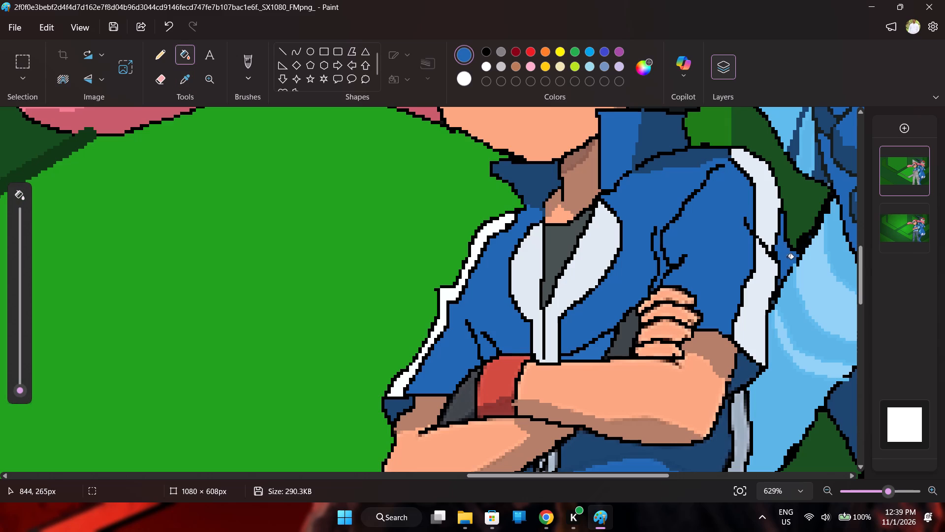
# Fill the forearm area just below the boy's fingers with sampled peach and his wristband with sampled red.
pyautogui.click(185, 80)
pyautogui.scroll(-1, 236, 125)
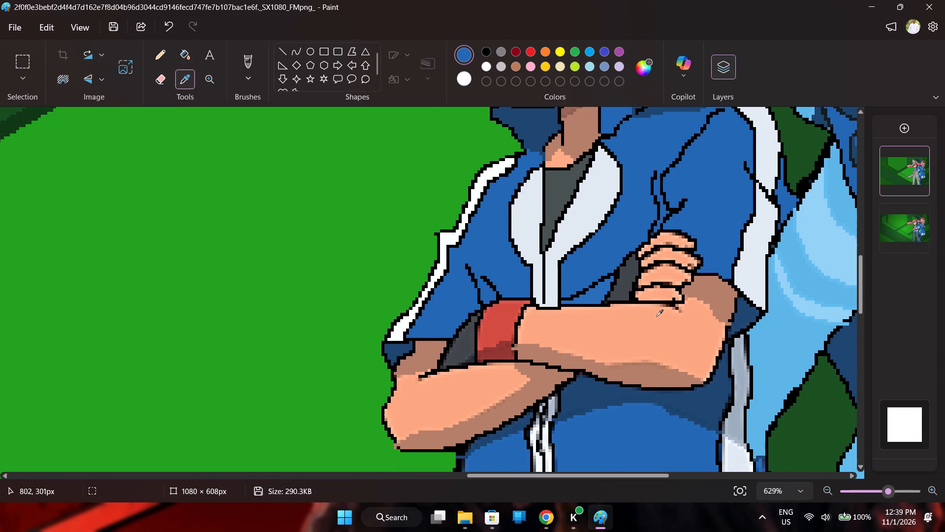
pyautogui.doubleClick(656, 316)
pyautogui.click(185, 80)
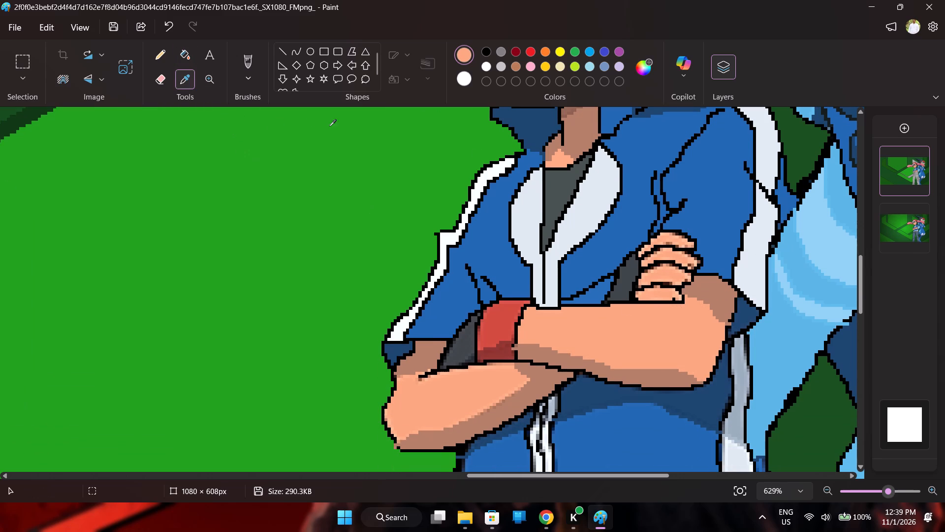
pyautogui.doubleClick(491, 323)
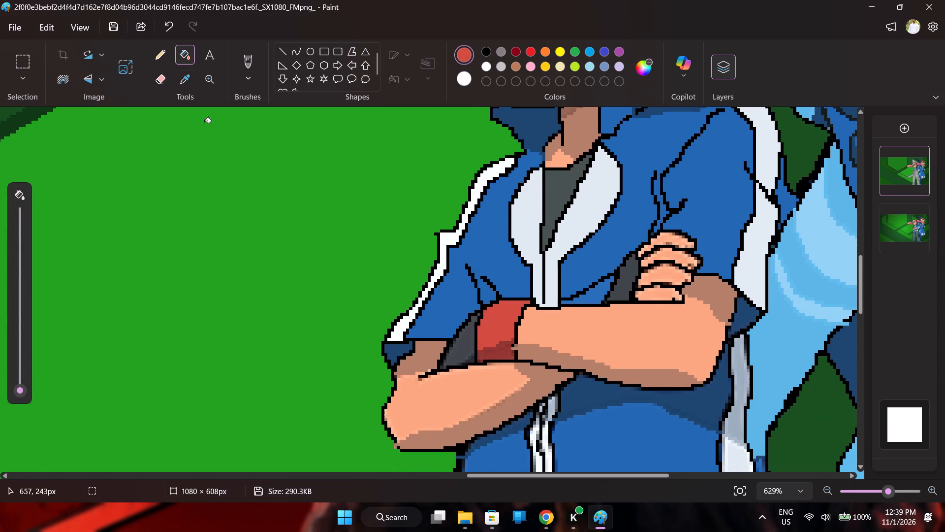
# Fill the shirt patch beside the wristband with sampled dark grey and the wristband's shadow with sampled dark red.
pyautogui.click(187, 86)
pyautogui.doubleClick(467, 347)
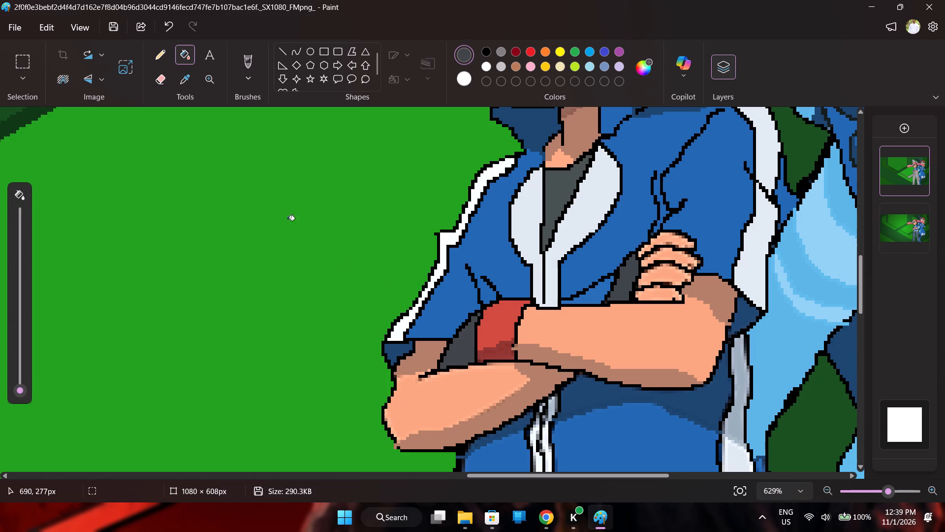
pyautogui.click(182, 85)
pyautogui.doubleClick(506, 355)
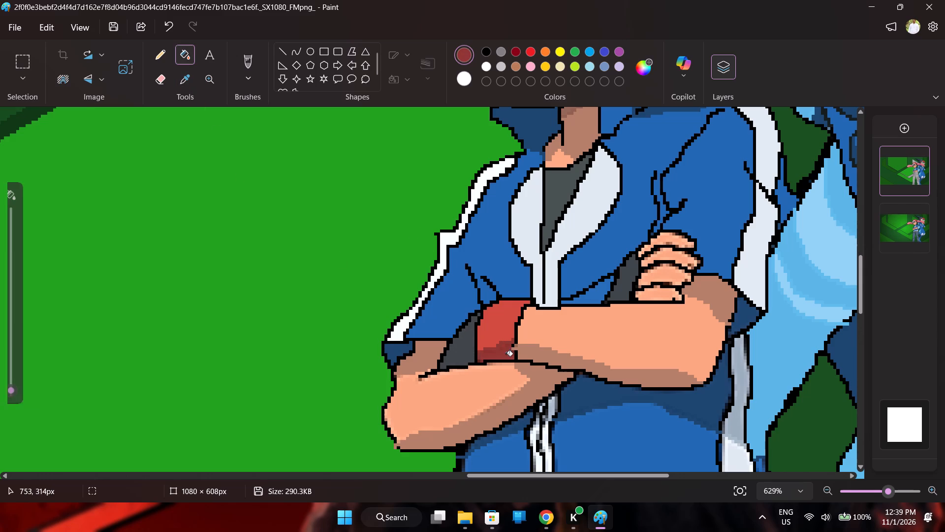
# Check for gaps without the reference layer, and fill the lower forearm and the four fingers with sampled peach.
pyautogui.click(920, 213)
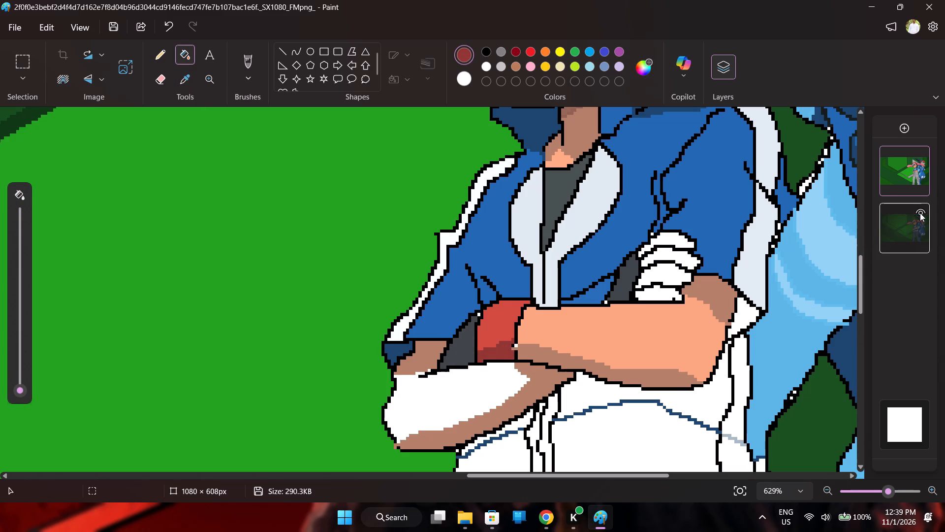
pyautogui.click(920, 213)
pyautogui.click(189, 78)
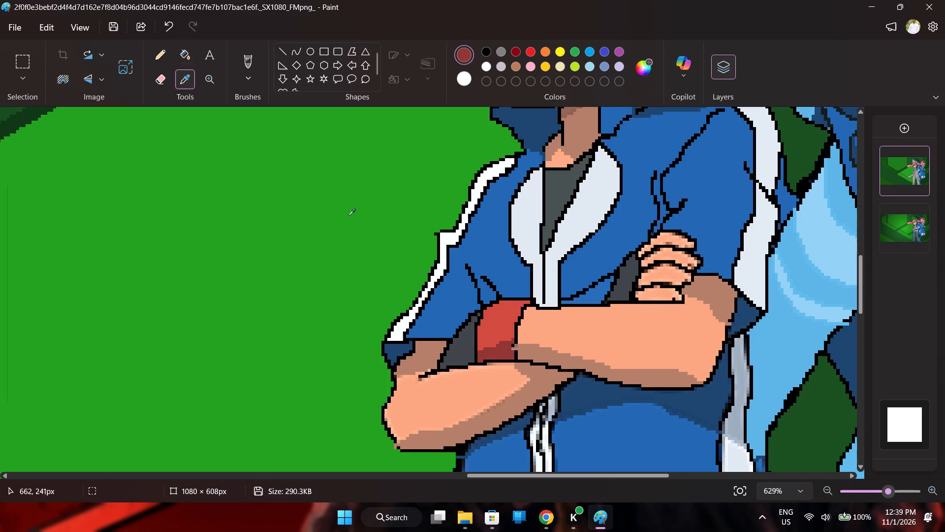
pyautogui.doubleClick(454, 384)
pyautogui.click(656, 295)
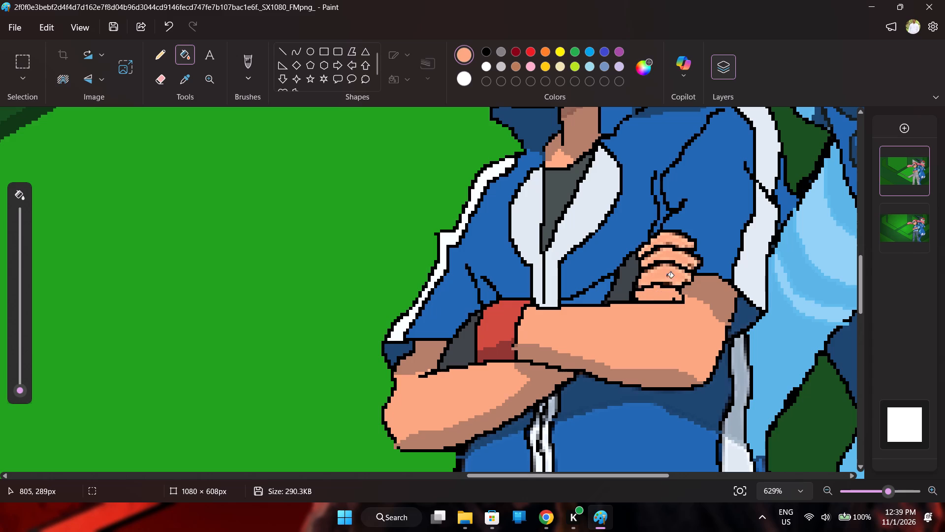
pyautogui.click(667, 277)
pyautogui.click(669, 258)
pyautogui.click(670, 242)
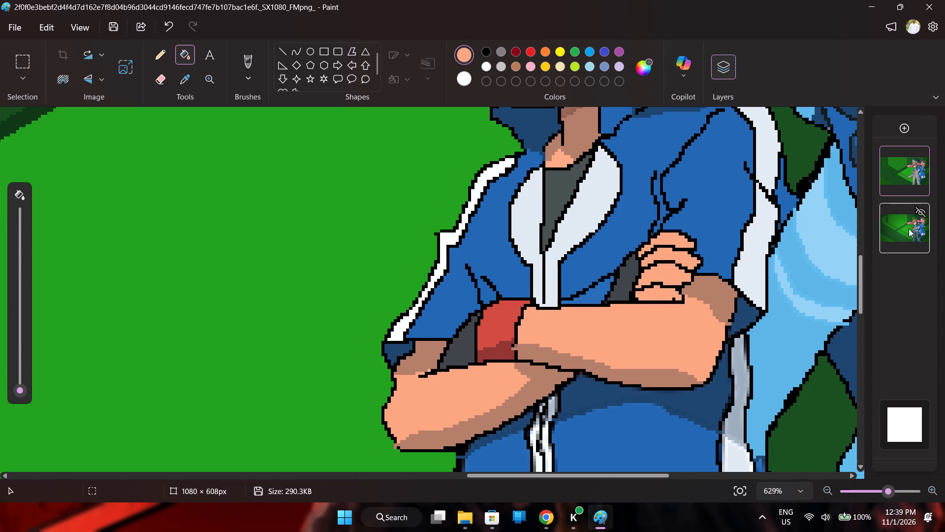
# Check the arms and jacket for remaining gaps with the reference layer hidden, keeping the drawing layer active.
pyautogui.click(922, 211)
pyautogui.click(913, 212)
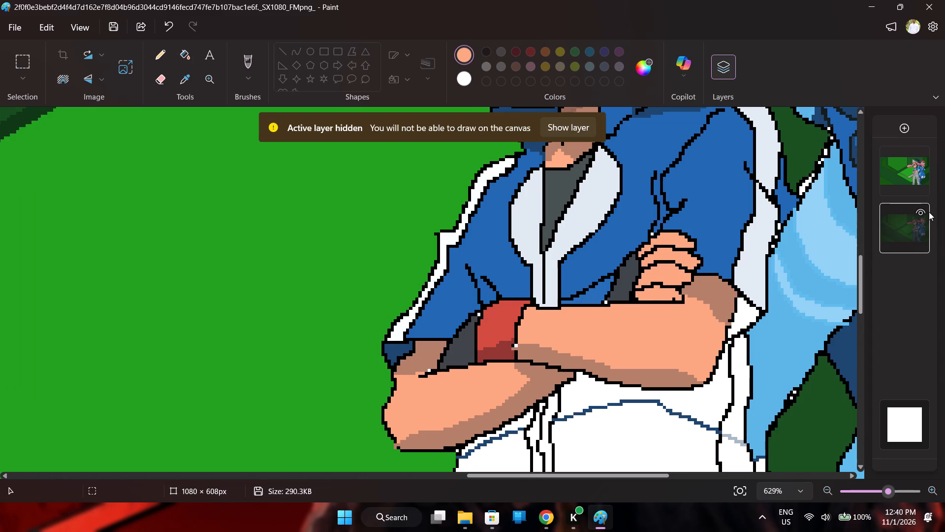
pyautogui.click(581, 133)
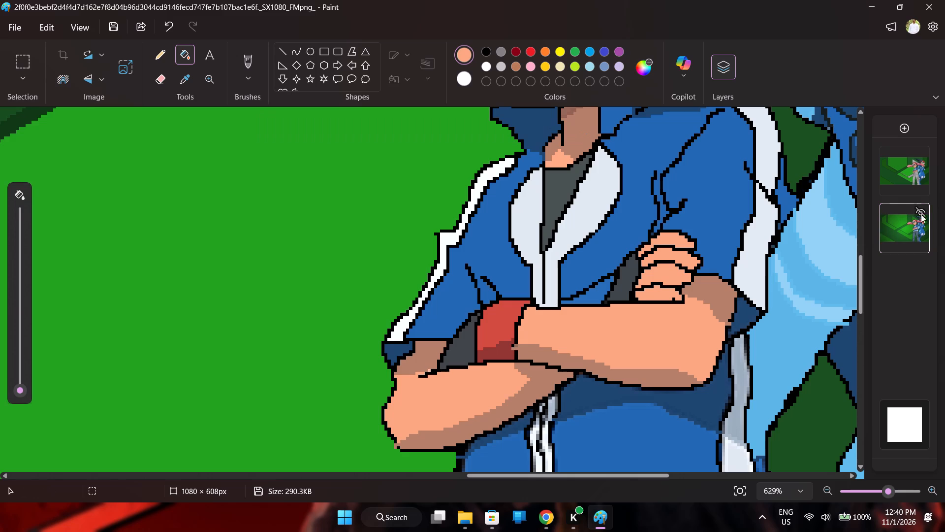
pyautogui.click(911, 185)
pyautogui.click(921, 208)
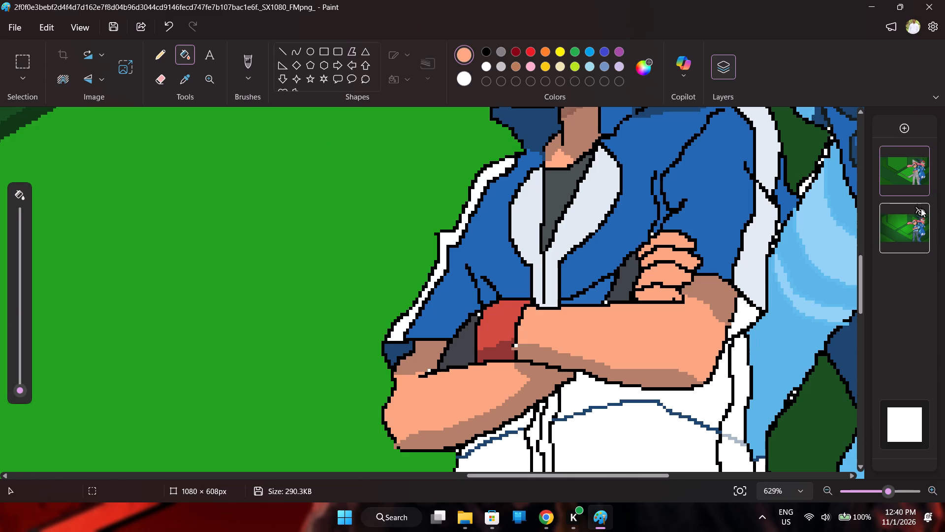
pyautogui.click(921, 208)
pyautogui.click(921, 208)
pyautogui.click(921, 208)
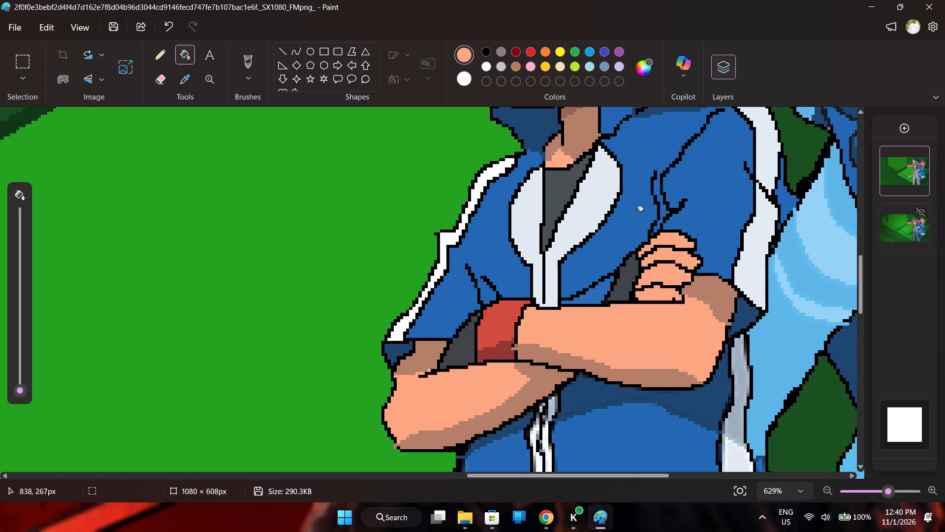
# Fill the sleeve opening behind the elbow and the jacket shadows under the crossed arms with sampled dark blue.
pyautogui.click(188, 78)
pyautogui.doubleClick(744, 322)
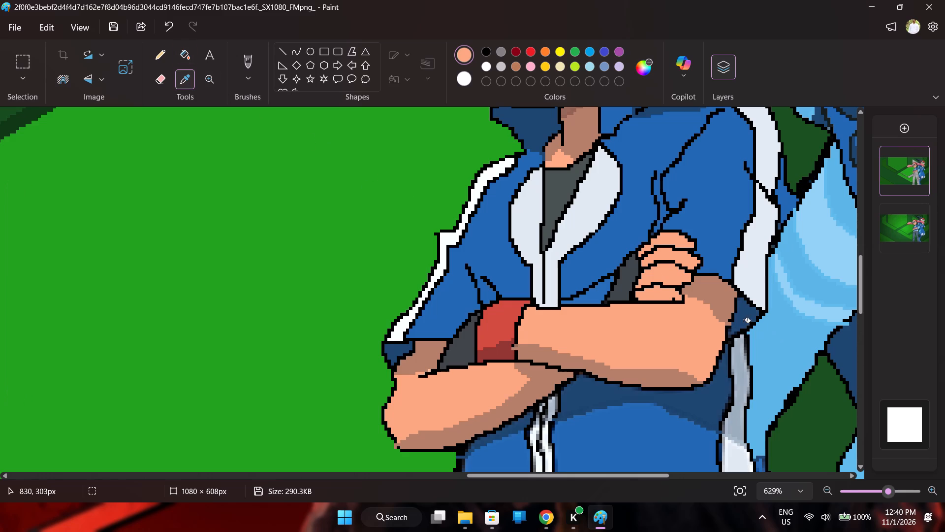
pyautogui.click(711, 387)
pyautogui.click(579, 407)
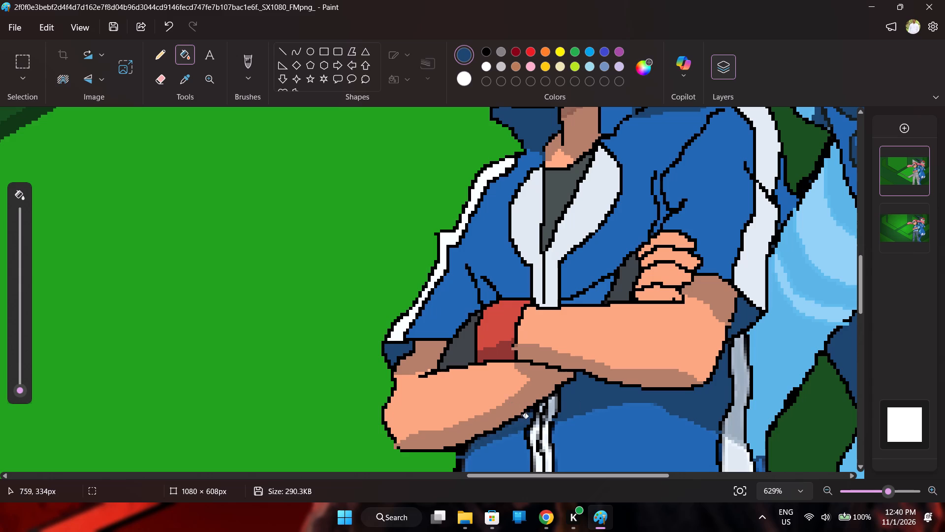
pyautogui.click(522, 422)
# Fill the wide jacket panel below the crossed arms with sampled medium blue.
pyautogui.scroll(-1, 519, 398)
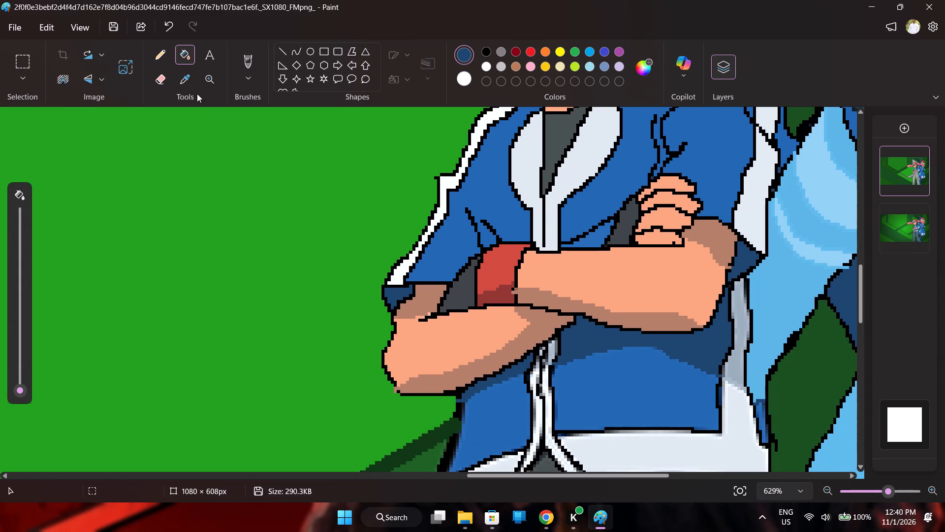
pyautogui.click(188, 82)
pyautogui.doubleClick(626, 393)
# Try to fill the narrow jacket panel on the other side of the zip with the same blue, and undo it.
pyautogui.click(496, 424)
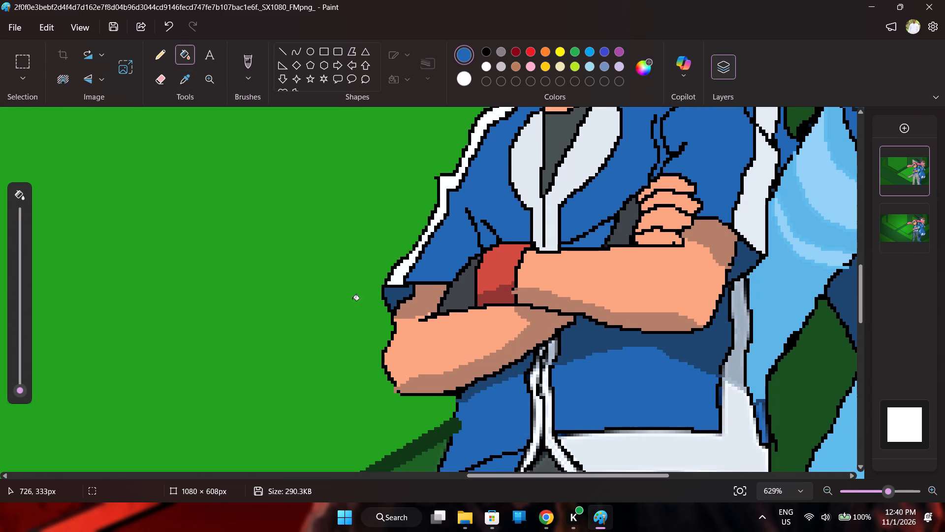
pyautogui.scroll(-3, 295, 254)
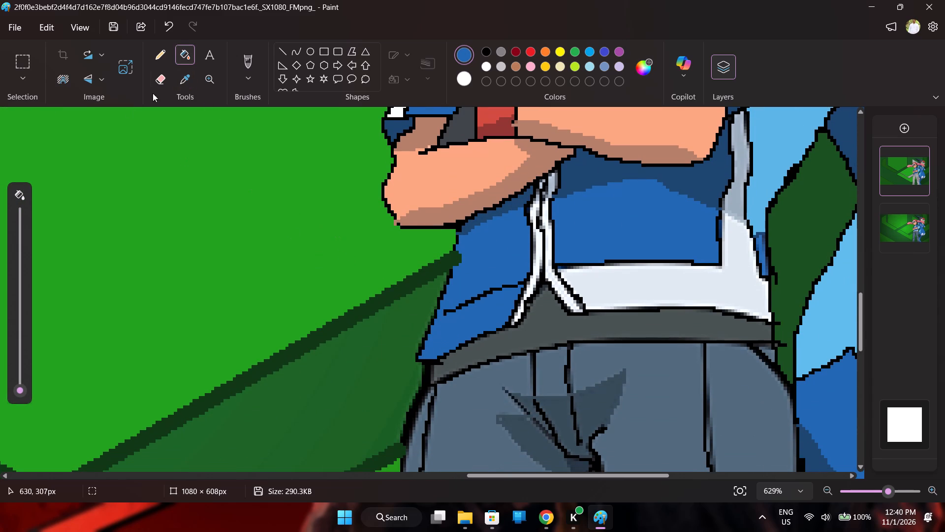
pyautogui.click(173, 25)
# Close the black line between the narrow jacket panel and its white hem, and fill the panel with sampled medium blue.
pyautogui.click(171, 50)
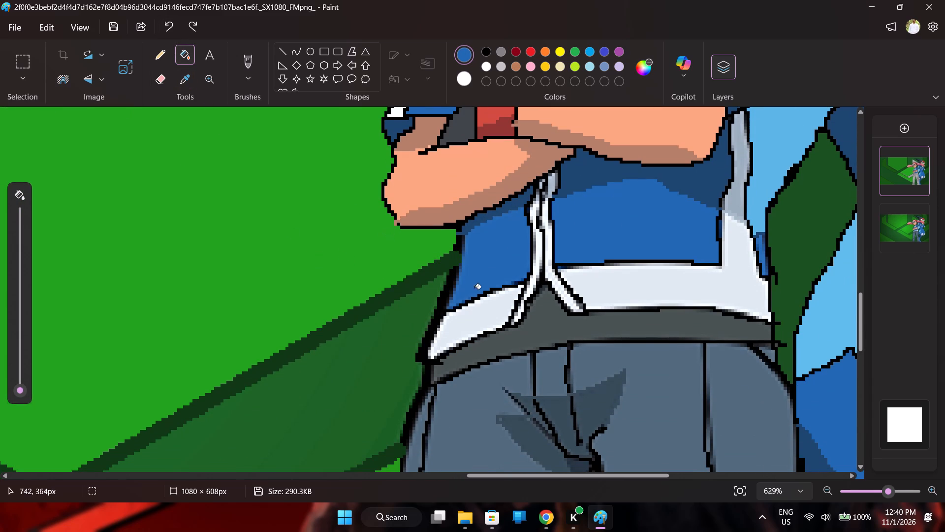
pyautogui.click(158, 61)
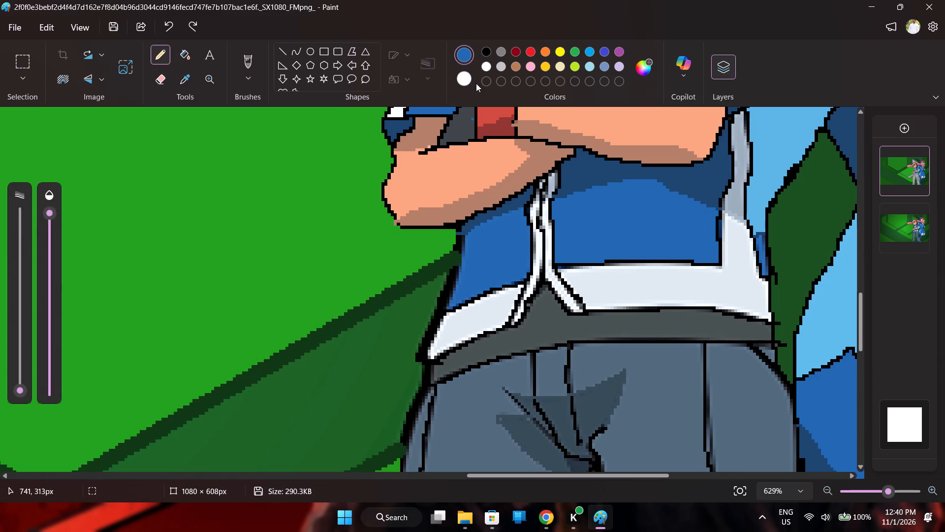
pyautogui.click(484, 43)
pyautogui.click(485, 47)
pyautogui.moveTo(461, 308); pyautogui.dragTo(436, 313)
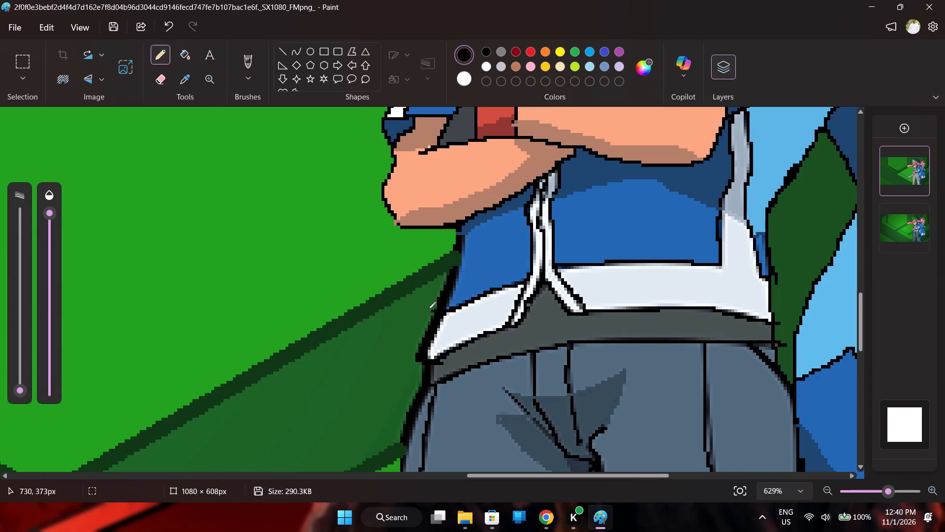
pyautogui.click(188, 63)
pyautogui.click(187, 78)
pyautogui.doubleClick(497, 258)
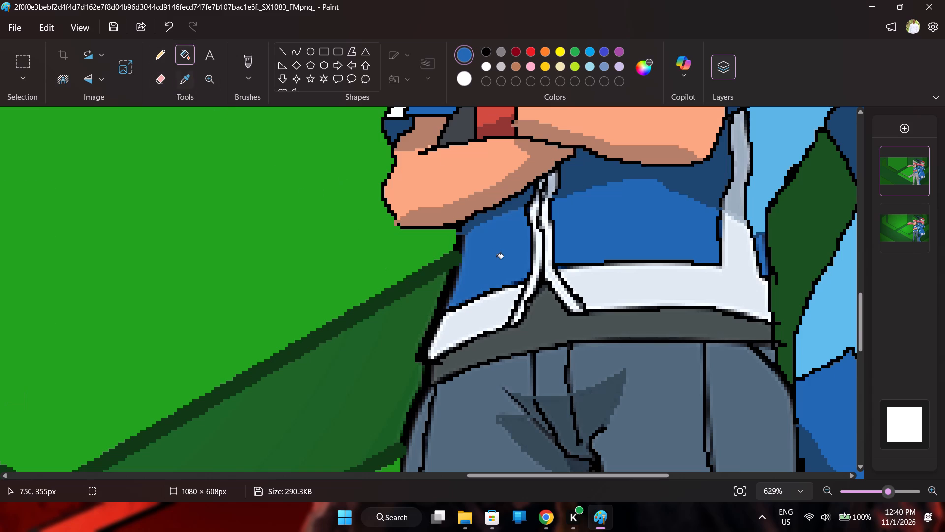
# Fill the wide panel's hem and side stripe with sampled light greyish white, and the small patch behind the stripe with sampled blue.
pyautogui.click(177, 86)
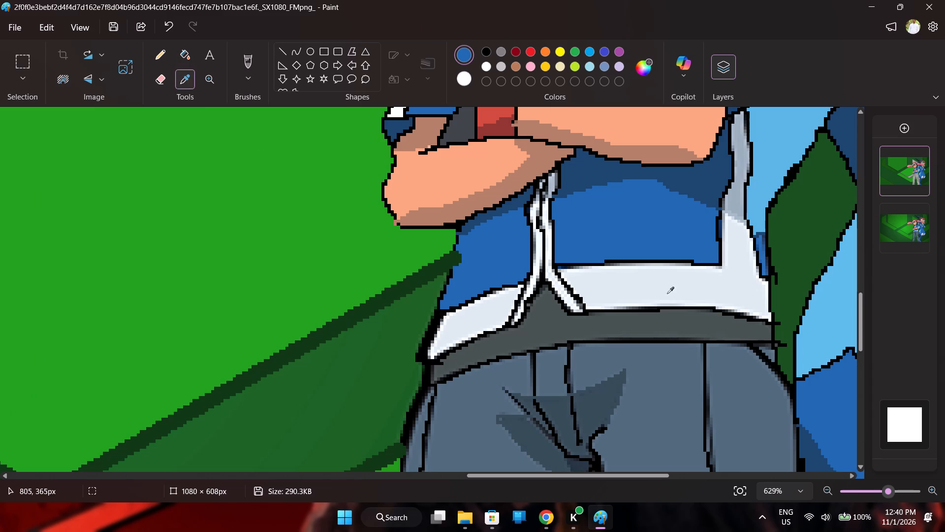
pyautogui.doubleClick(667, 300)
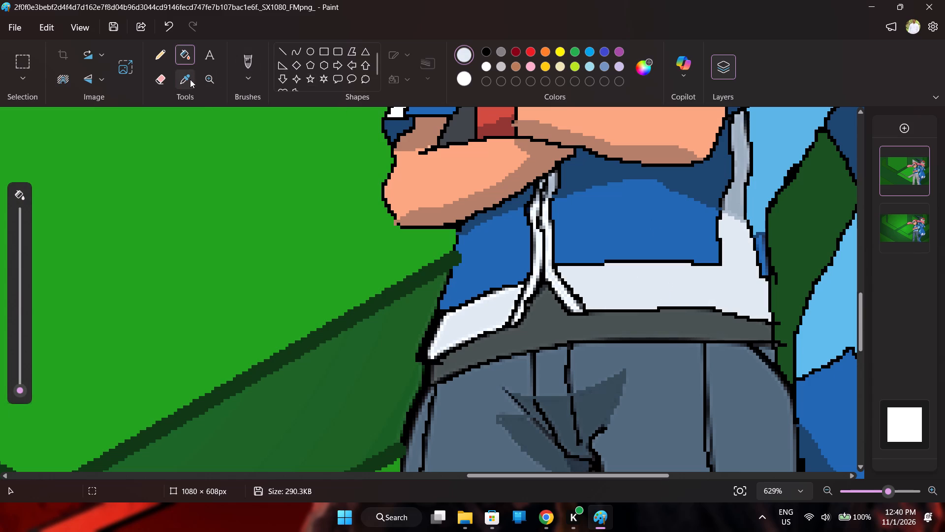
pyautogui.click(190, 79)
pyautogui.doubleClick(759, 244)
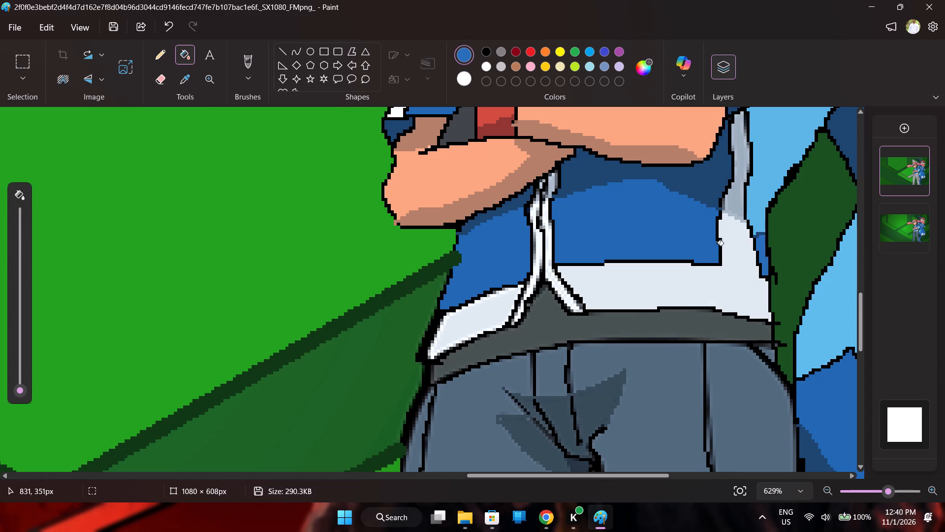
# Fill the shirt band showing below the jacket hem with sampled dark grey.
pyautogui.click(180, 78)
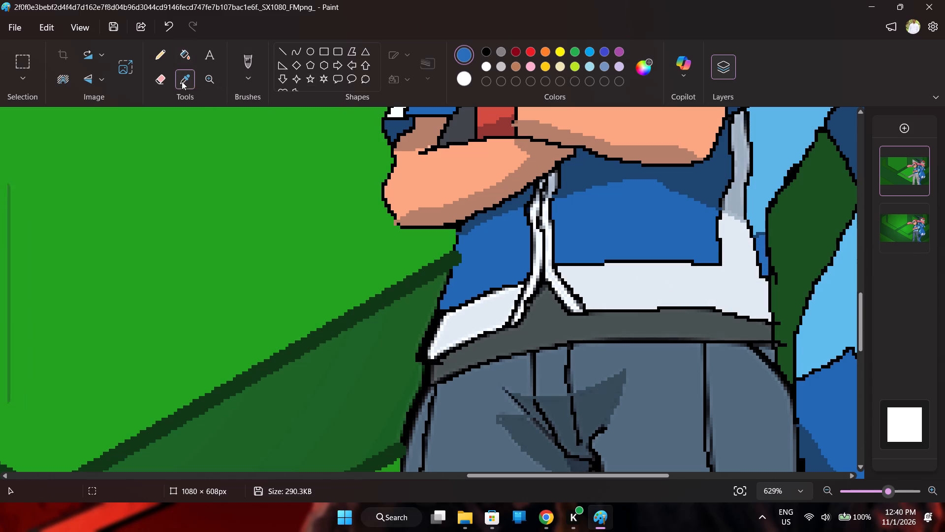
pyautogui.doubleClick(490, 350)
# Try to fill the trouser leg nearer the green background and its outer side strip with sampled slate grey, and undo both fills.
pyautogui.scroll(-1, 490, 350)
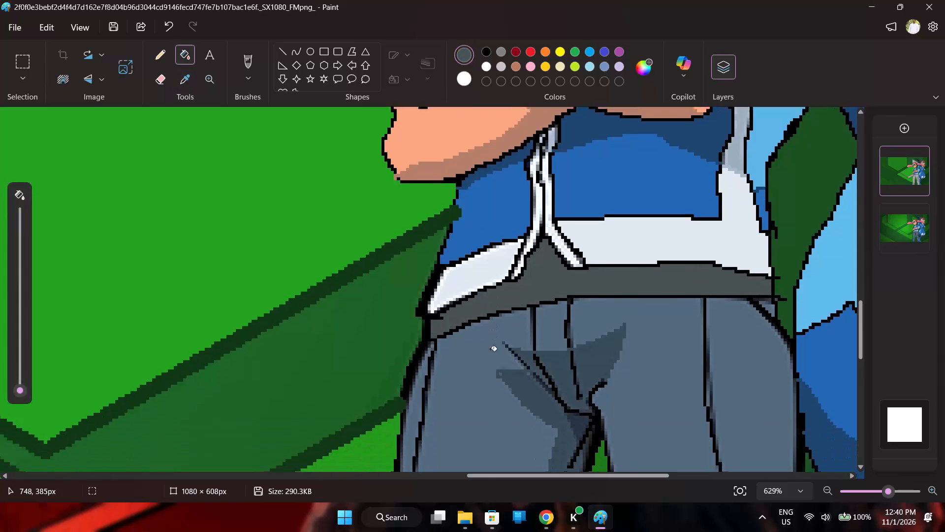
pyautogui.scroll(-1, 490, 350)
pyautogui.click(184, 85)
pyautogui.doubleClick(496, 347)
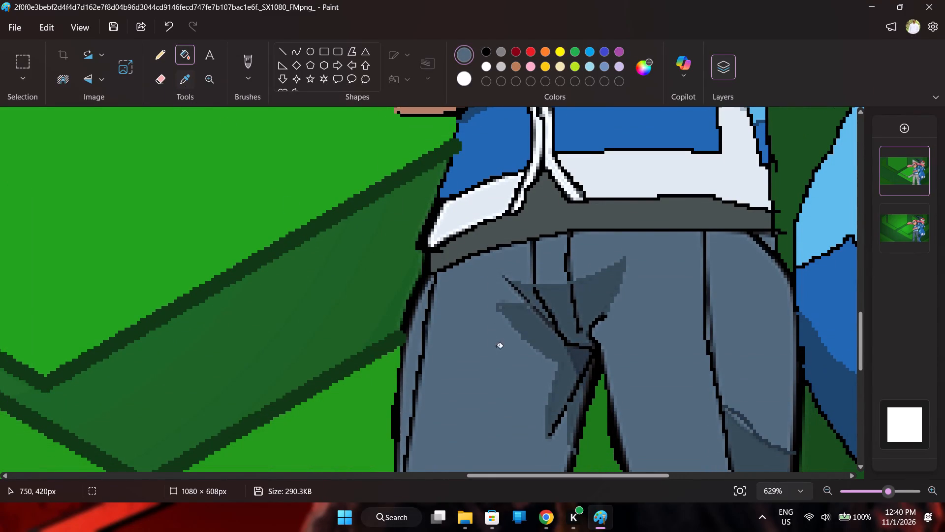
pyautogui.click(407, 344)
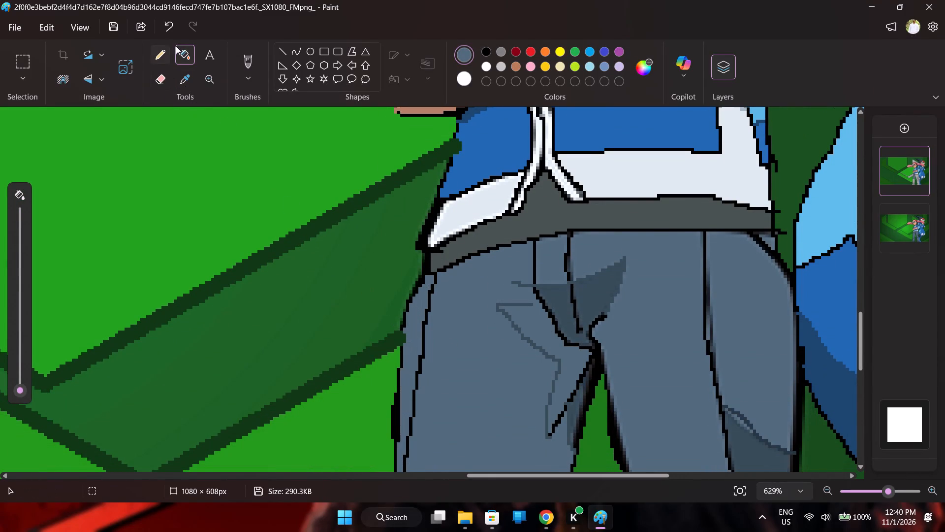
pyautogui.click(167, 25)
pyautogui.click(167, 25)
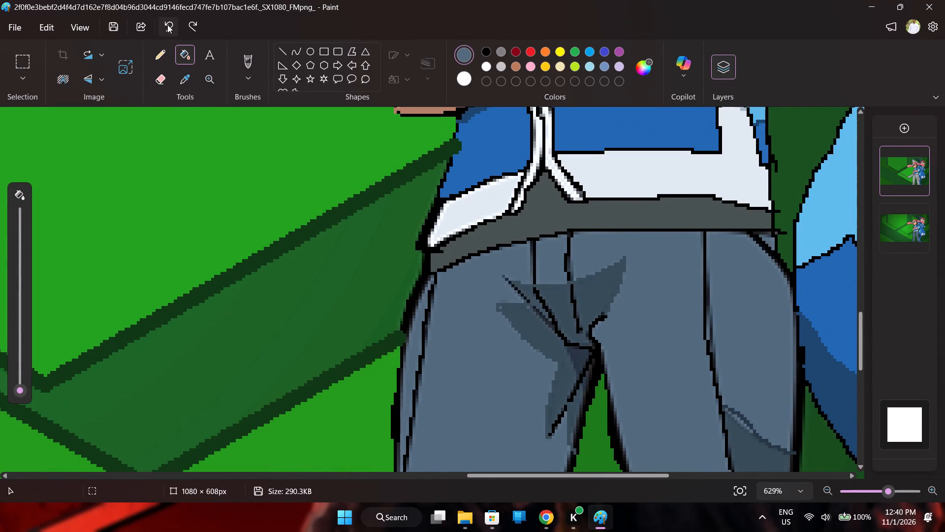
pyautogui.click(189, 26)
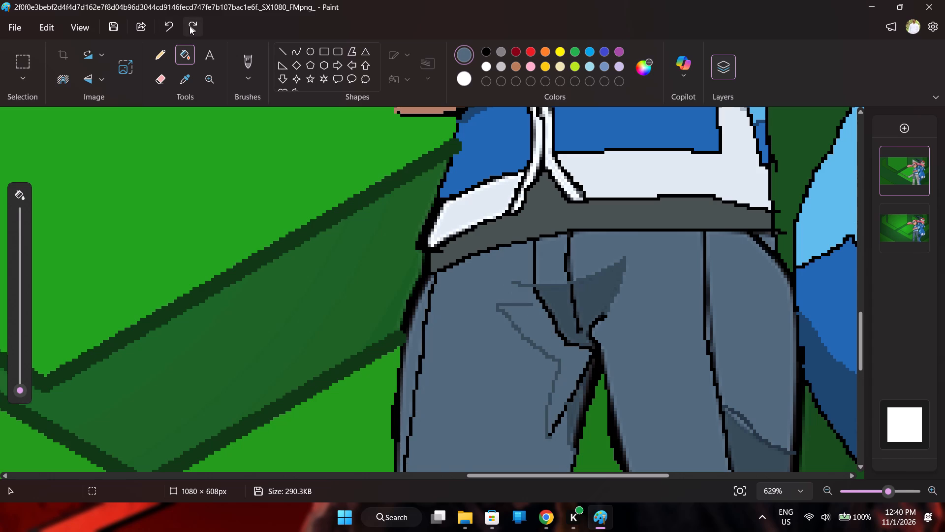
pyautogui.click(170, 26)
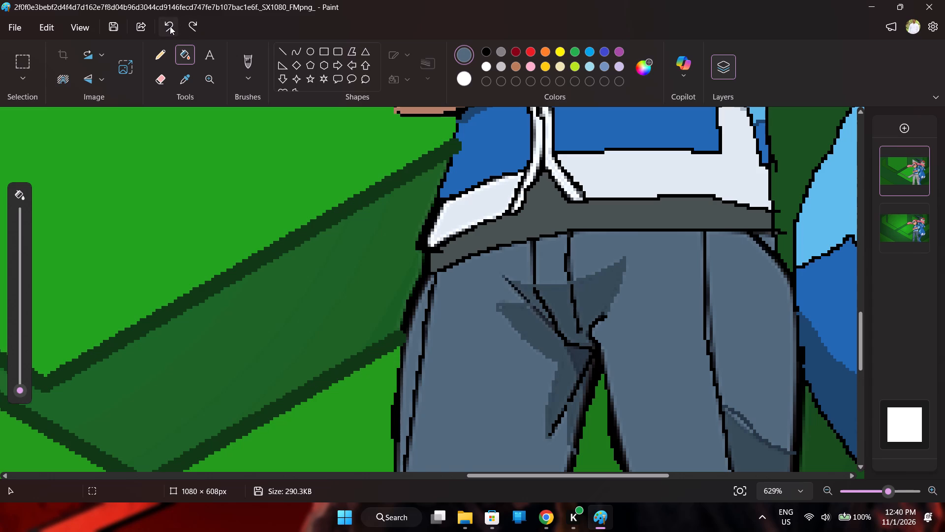
# Trace the diagonal trouser crease beside the crotch in black, and fill that trouser leg with sampled slate grey.
pyautogui.click(488, 52)
pyautogui.click(168, 50)
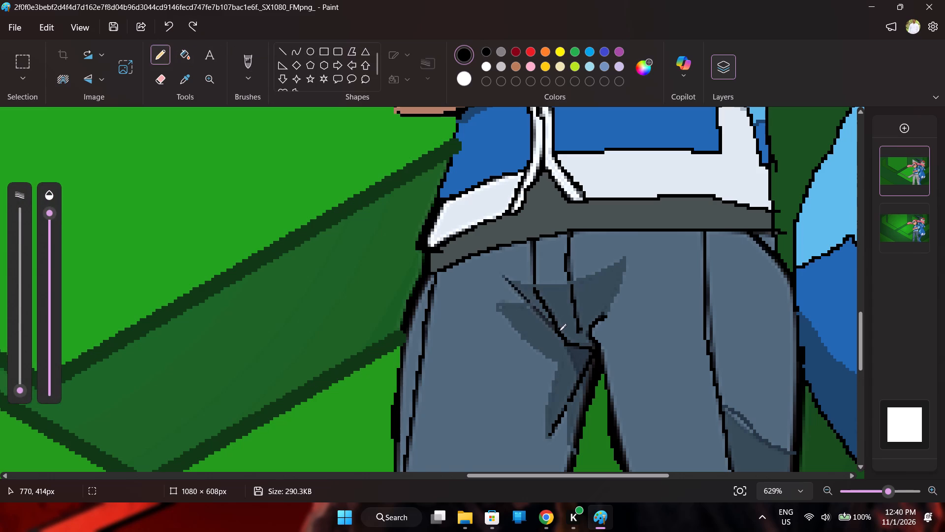
pyautogui.moveTo(559, 331); pyautogui.dragTo(508, 278)
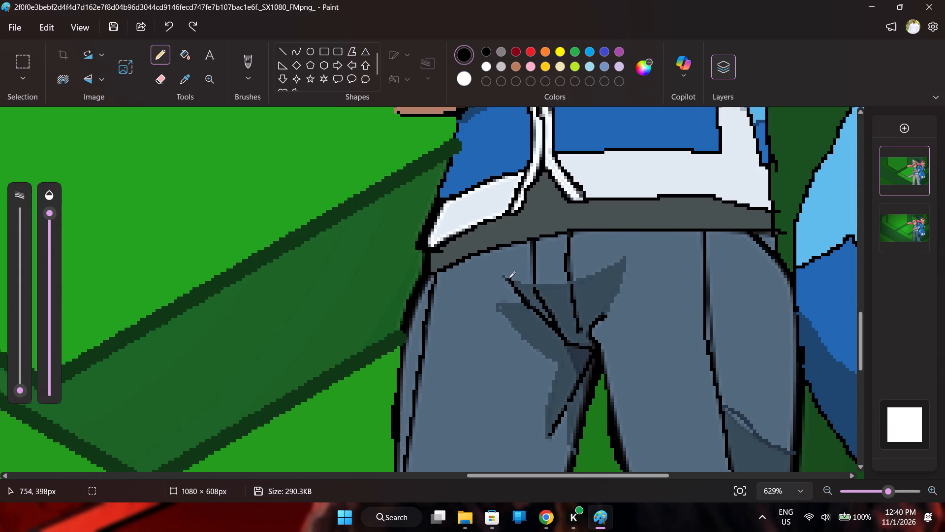
pyautogui.moveTo(508, 278); pyautogui.dragTo(505, 276)
pyautogui.click(181, 58)
pyautogui.click(182, 73)
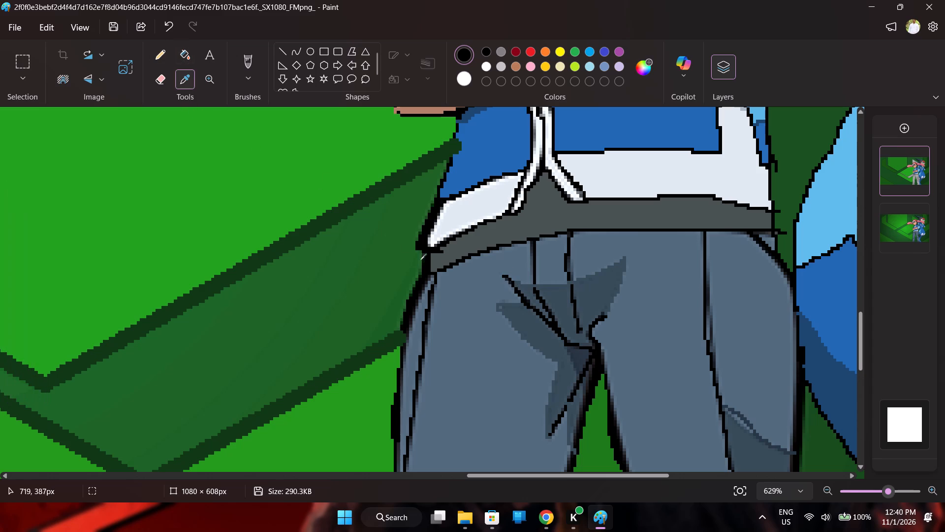
pyautogui.doubleClick(446, 284)
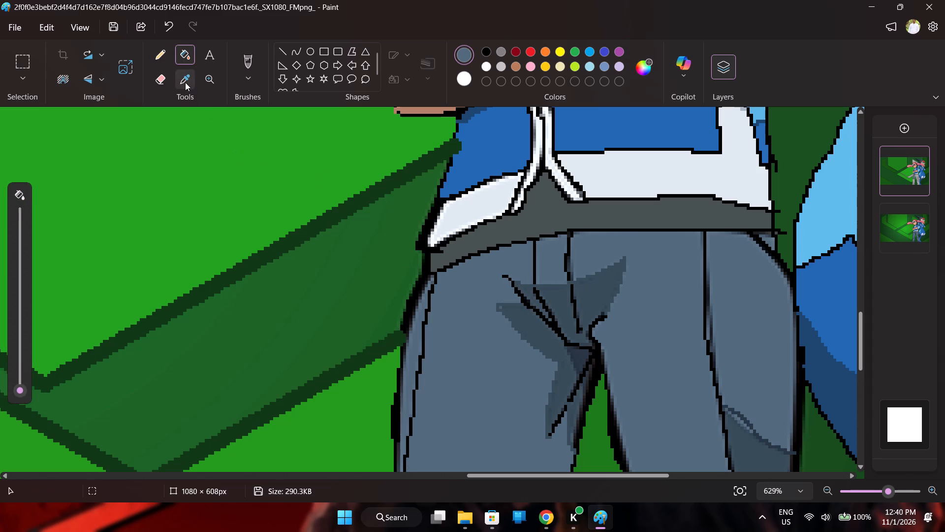
# Fill the trouser shadows on both sides of the diagonal crease with sampled dark slate.
pyautogui.click(185, 82)
pyautogui.doubleClick(544, 335)
pyautogui.click(555, 309)
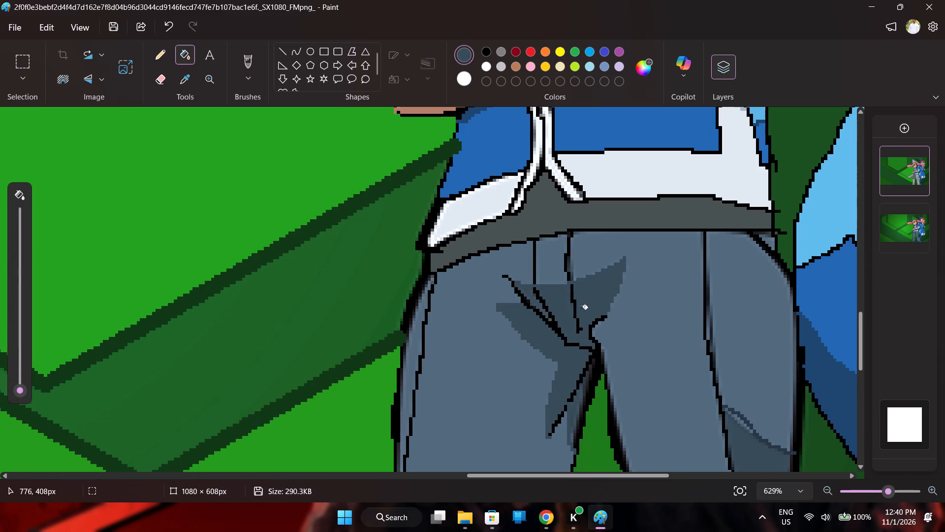
# Fill the remaining crotch shadows and the thigh shadow beside the frog with the same dark slate.
pyautogui.click(530, 300)
pyautogui.click(556, 301)
pyautogui.click(598, 298)
pyautogui.click(578, 396)
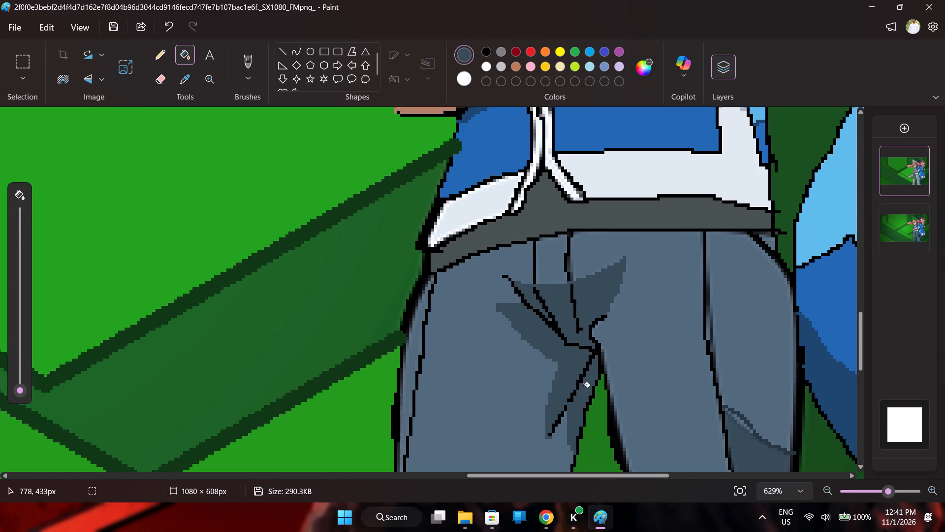
pyautogui.scroll(-2, 583, 385)
pyautogui.click(750, 357)
# Fill the knee shadows and the lower-leg shadows of both trouser legs with the same dark slate.
pyautogui.scroll(-3, 750, 357)
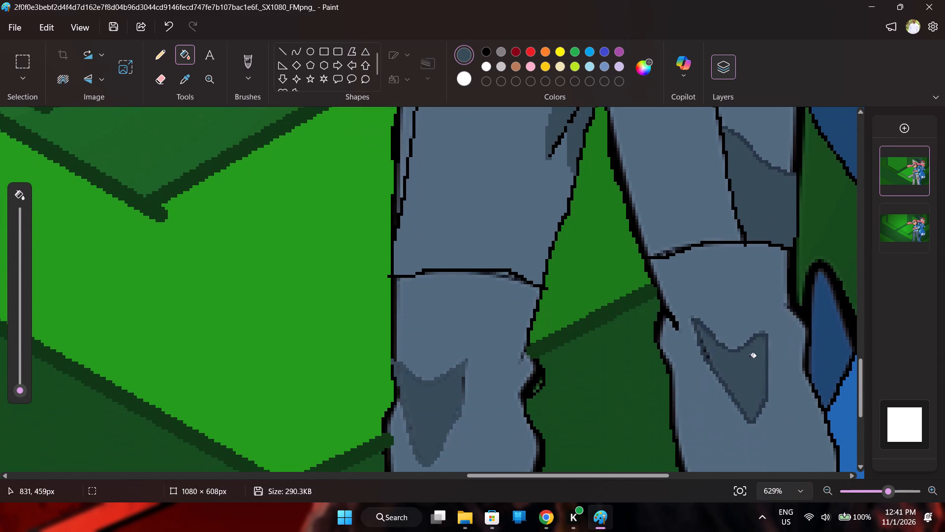
pyautogui.click(750, 358)
pyautogui.click(438, 403)
pyautogui.scroll(-4, 448, 391)
pyautogui.click(489, 387)
pyautogui.click(434, 410)
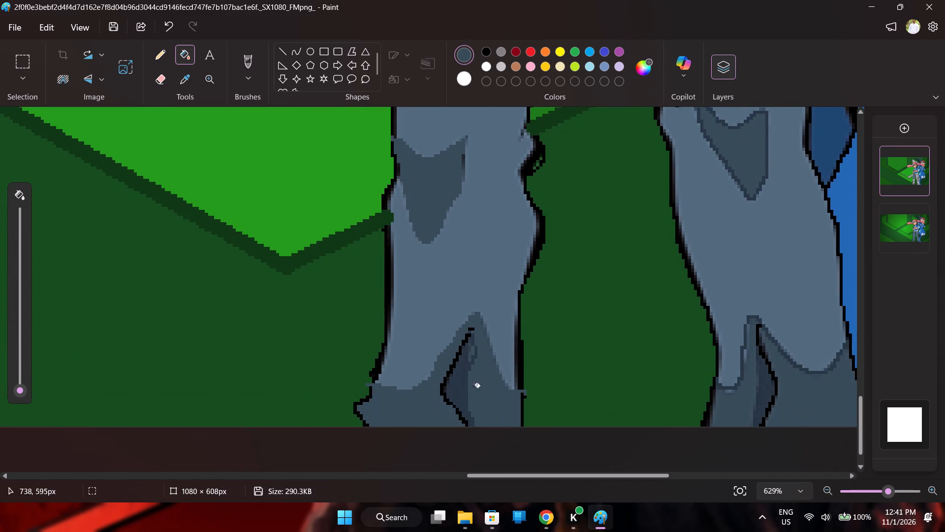
pyautogui.click(816, 396)
pyautogui.click(736, 409)
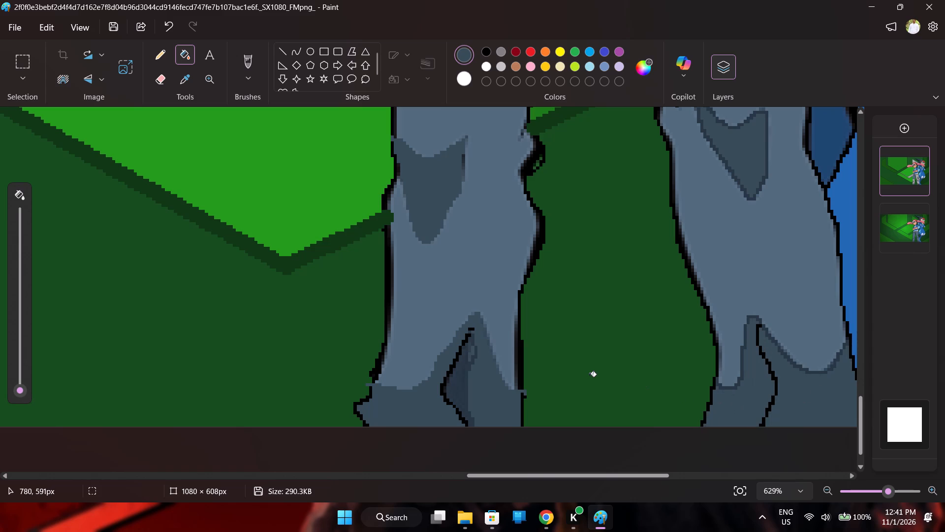
# Fill the lower legs, the thigh and the outer side strips of the trousers with sampled slate grey.
pyautogui.scroll(2, 212, 244)
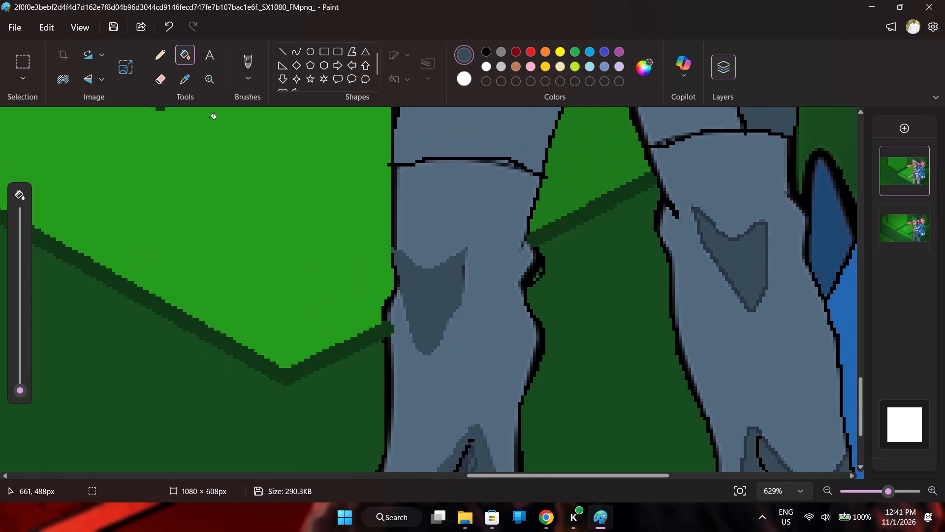
pyautogui.click(189, 84)
pyautogui.doubleClick(496, 271)
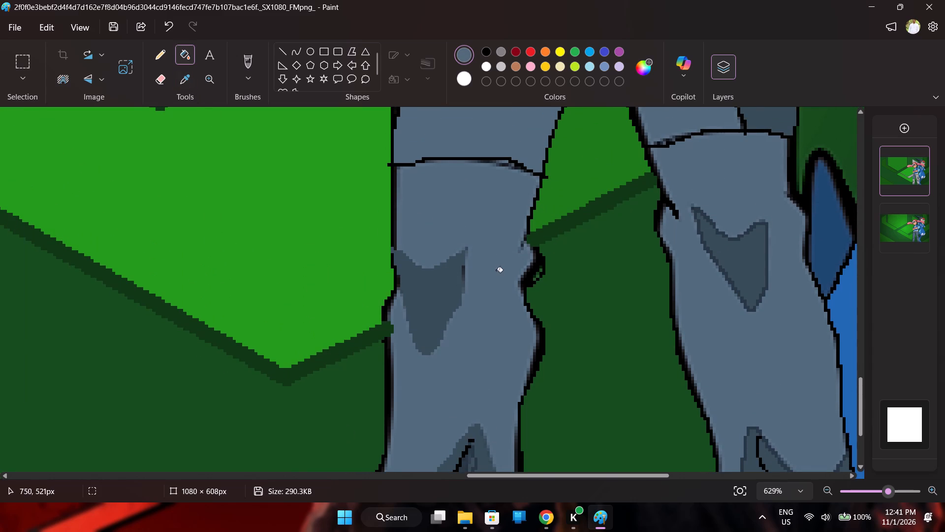
pyautogui.click(776, 338)
pyautogui.scroll(2, 779, 332)
pyautogui.click(672, 200)
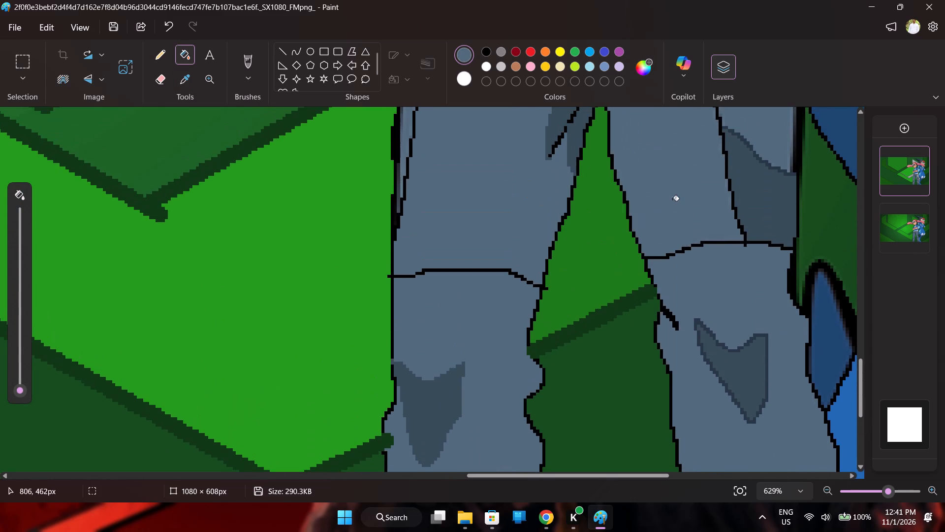
pyautogui.scroll(3, 703, 274)
pyautogui.click(762, 254)
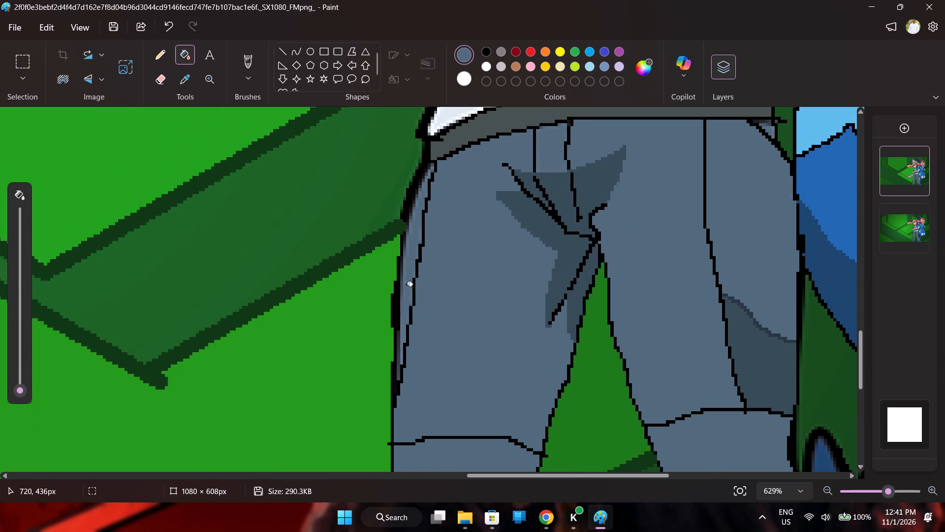
pyautogui.click(406, 286)
pyautogui.scroll(1, 532, 339)
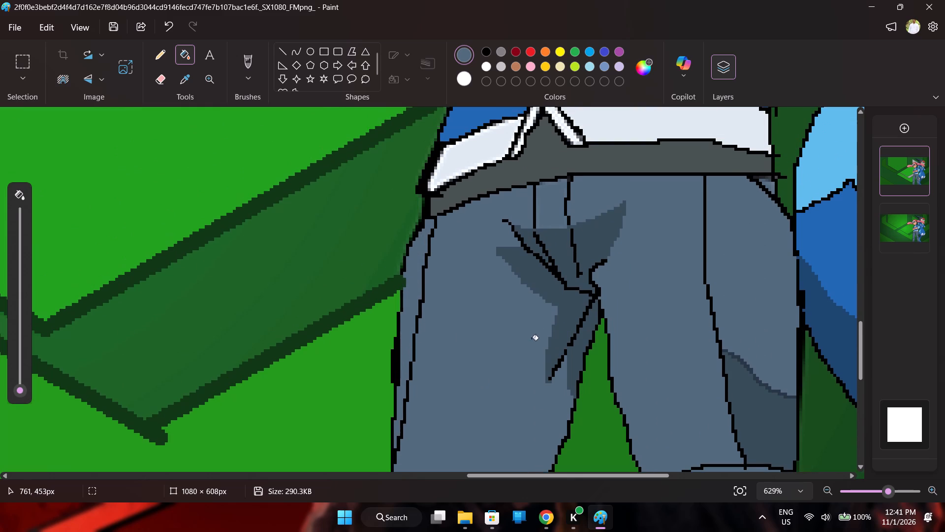
pyautogui.scroll(-3, 532, 339)
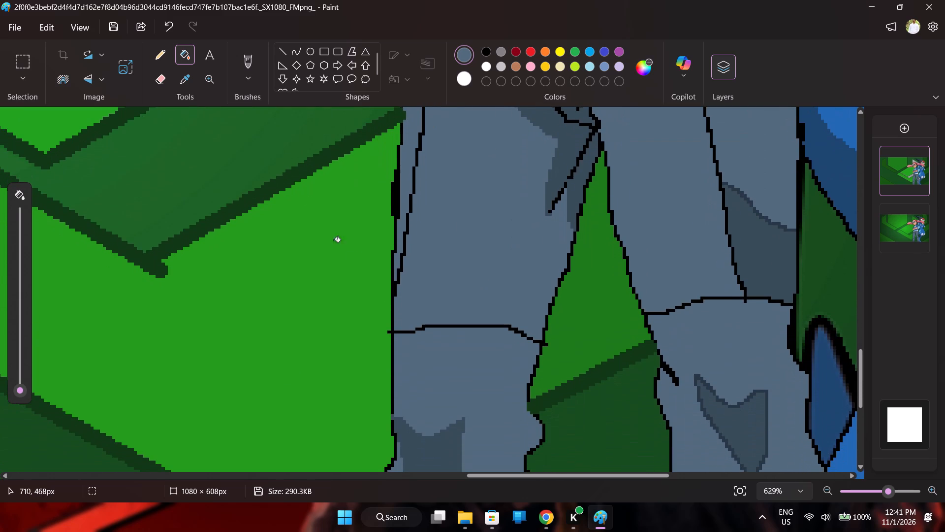
# Fill the background between the legs with sampled mid green above the diagonal stripe and sampled dark green below it.
pyautogui.click(187, 79)
pyautogui.doubleClick(605, 303)
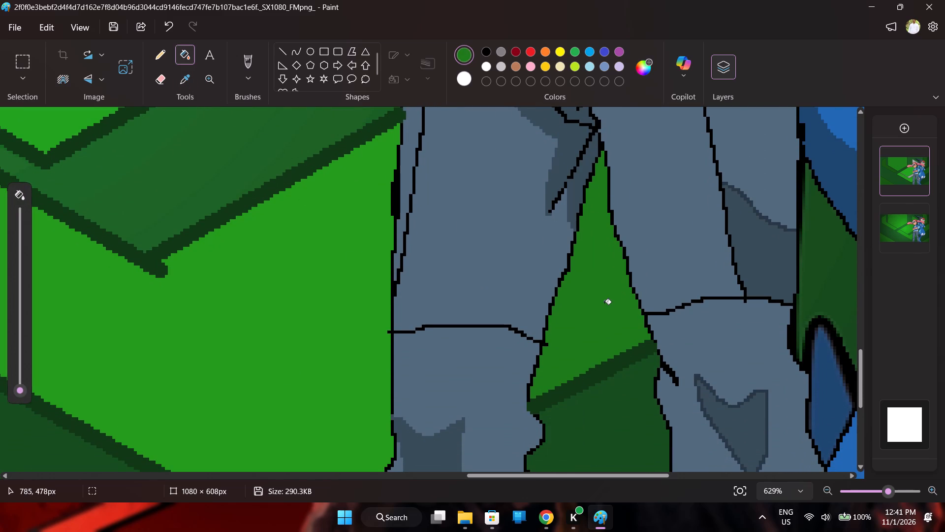
pyautogui.click(181, 81)
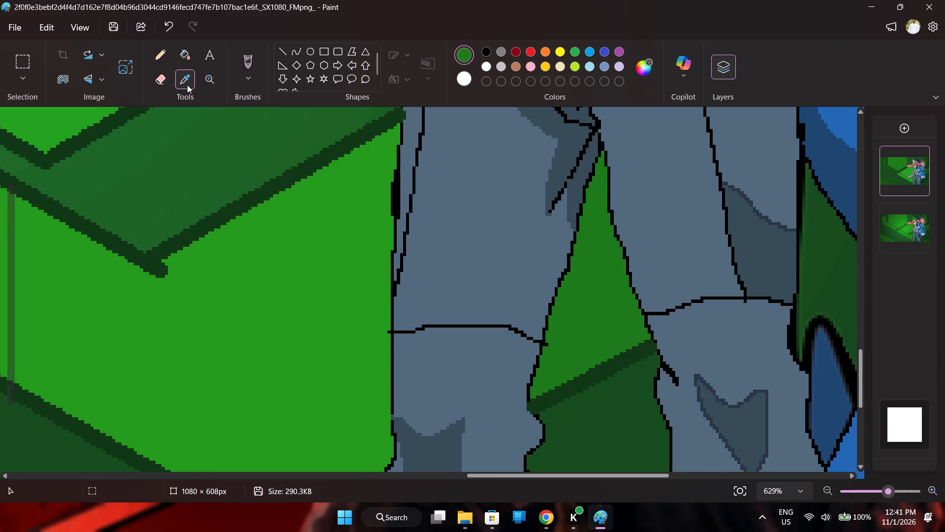
pyautogui.doubleClick(579, 429)
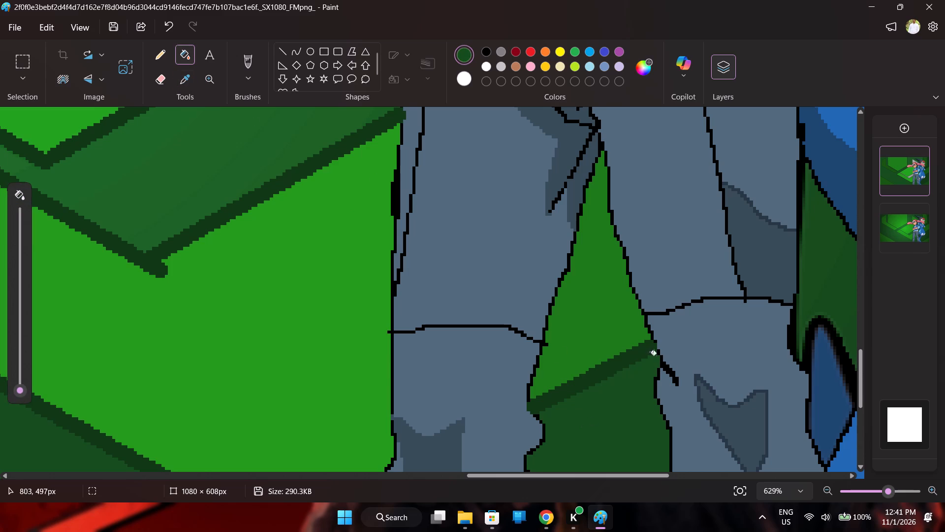
# Check the hip area for gaps against the hidden reference, and fill the diagonal background band beside it with sampled dark green.
pyautogui.scroll(4, 650, 351)
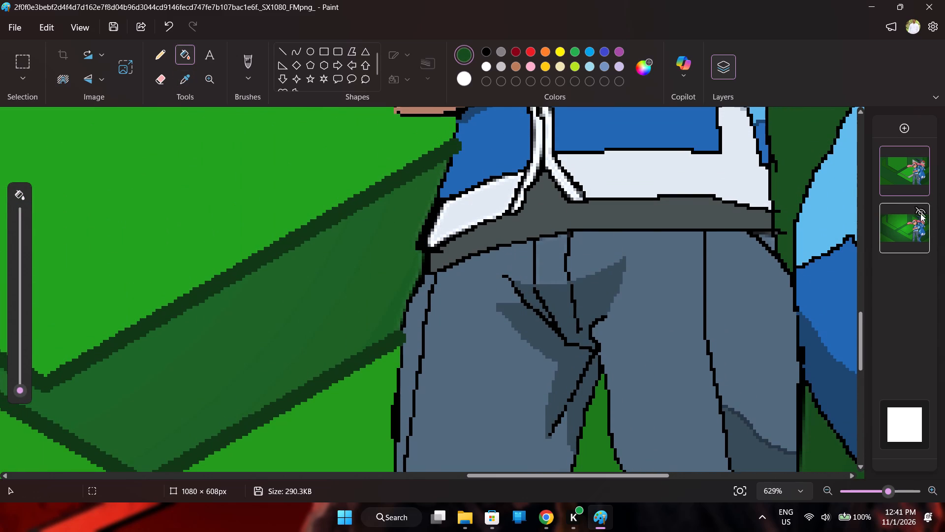
pyautogui.click(920, 211)
pyautogui.click(920, 211)
pyautogui.click(920, 211)
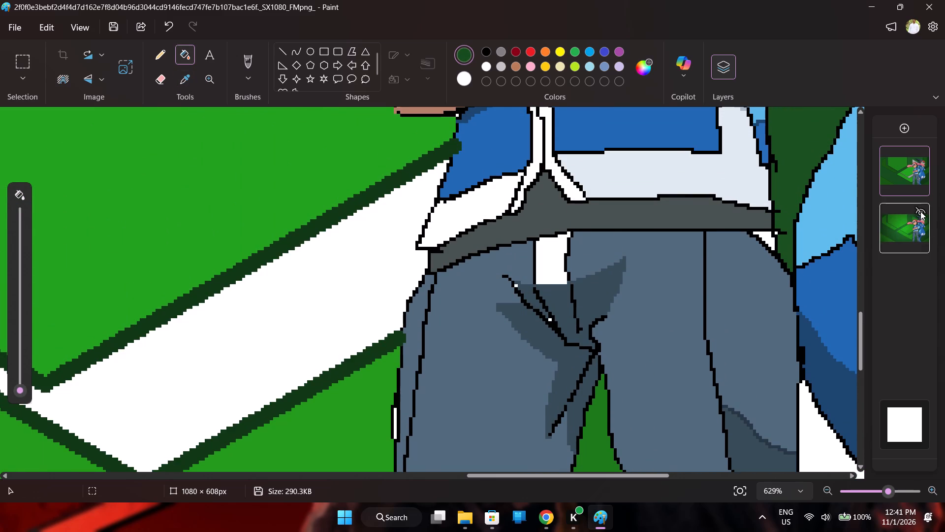
pyautogui.doubleClick(920, 211)
pyautogui.click(920, 211)
pyautogui.scroll(2, 700, 337)
pyautogui.scroll(-1, 700, 337)
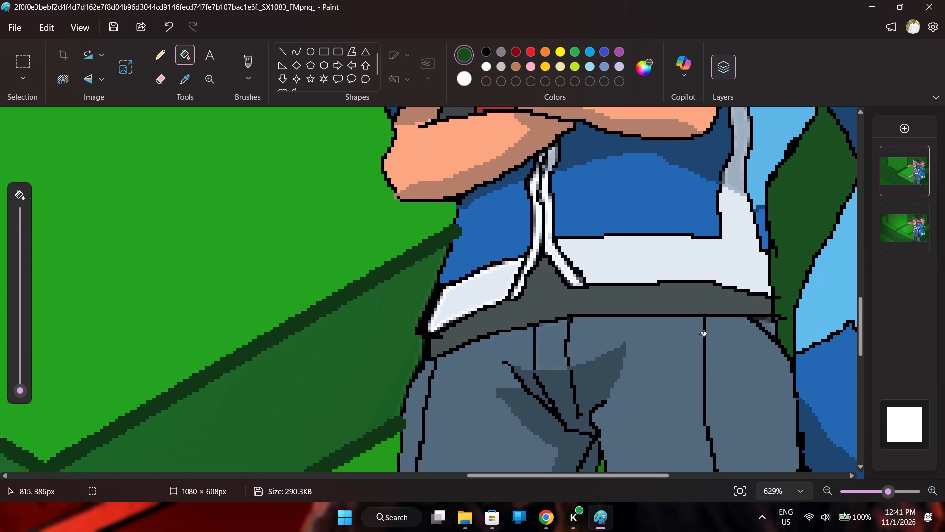
pyautogui.click(190, 86)
pyautogui.doubleClick(301, 349)
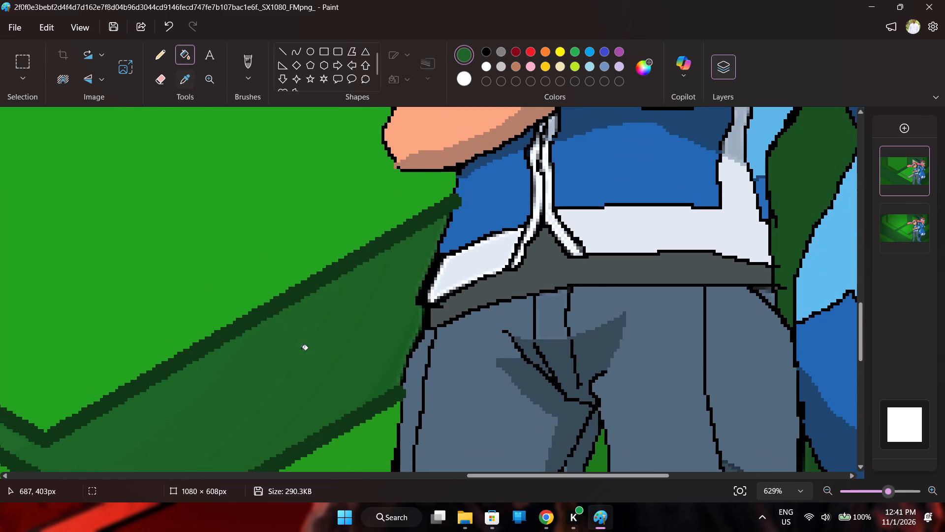
# Fill the white jacket hem and the zip trim strips with sampled pale off-white.
pyautogui.click(191, 75)
pyautogui.doubleClick(495, 252)
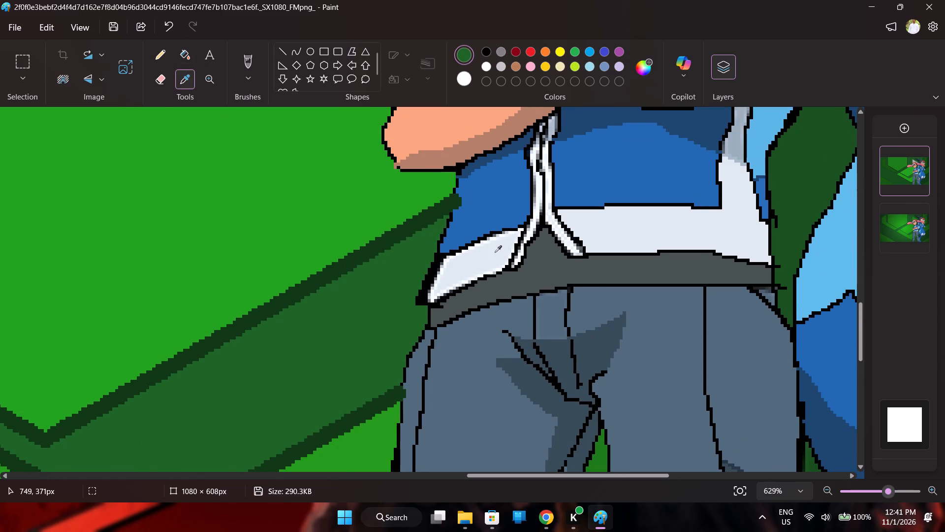
pyautogui.click(641, 229)
pyautogui.click(574, 249)
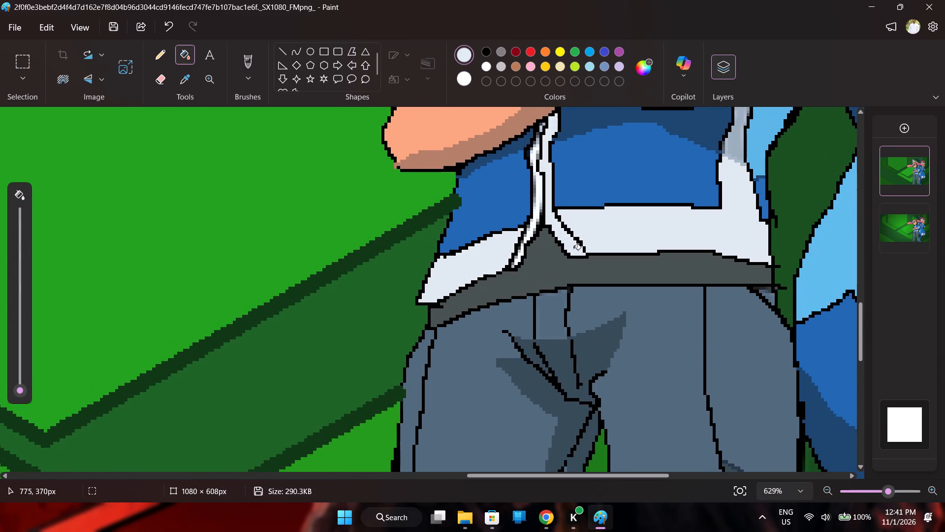
pyautogui.click(536, 213)
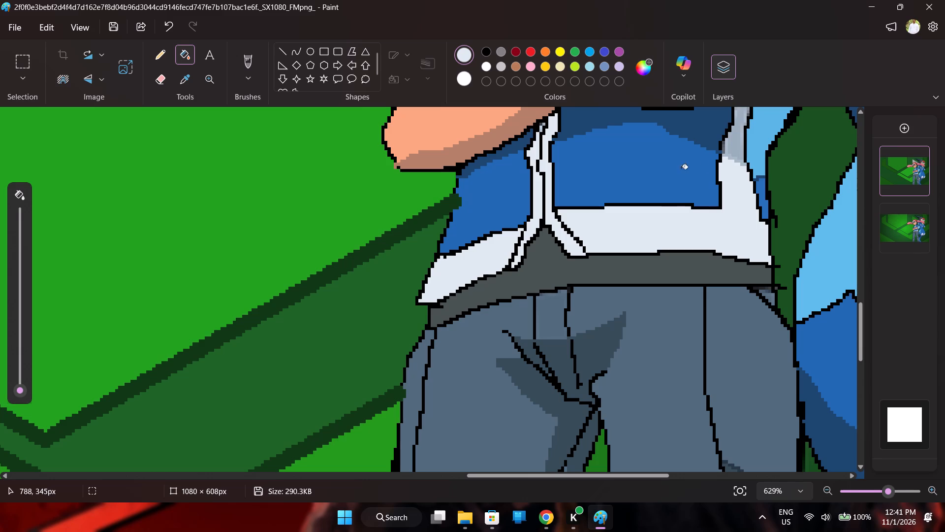
pyautogui.click(541, 131)
pyautogui.click(920, 209)
pyautogui.click(920, 209)
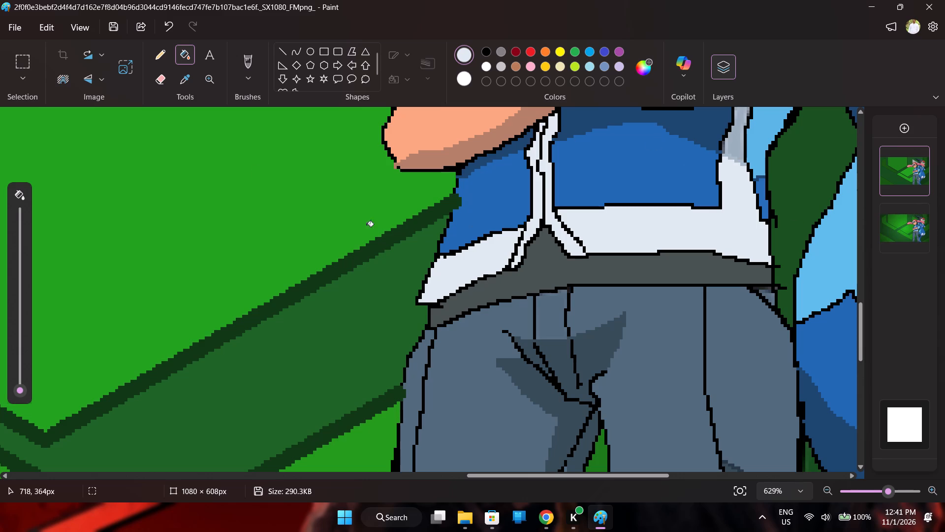
# Fill the trouser patch between the waist creases and the small hip corner under the shirt with sampled slate grey.
pyautogui.click(180, 85)
pyautogui.doubleClick(545, 318)
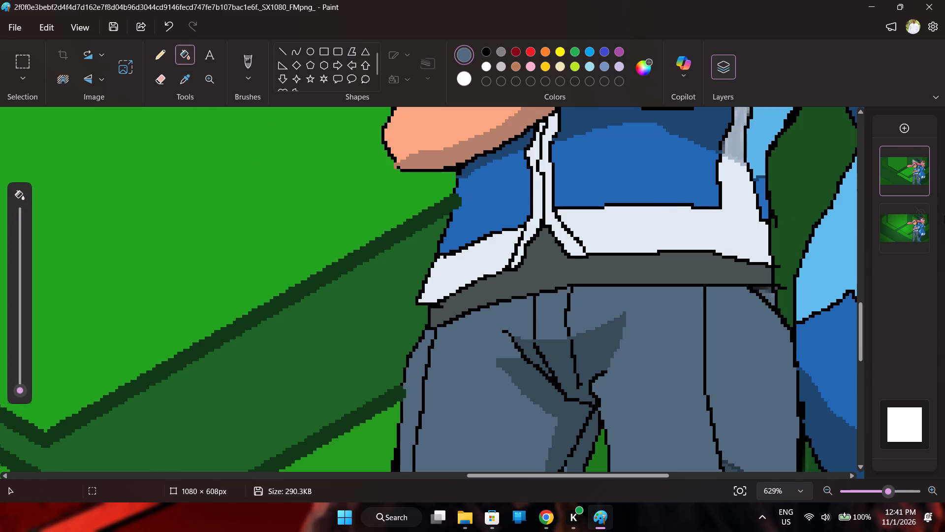
pyautogui.click(923, 210)
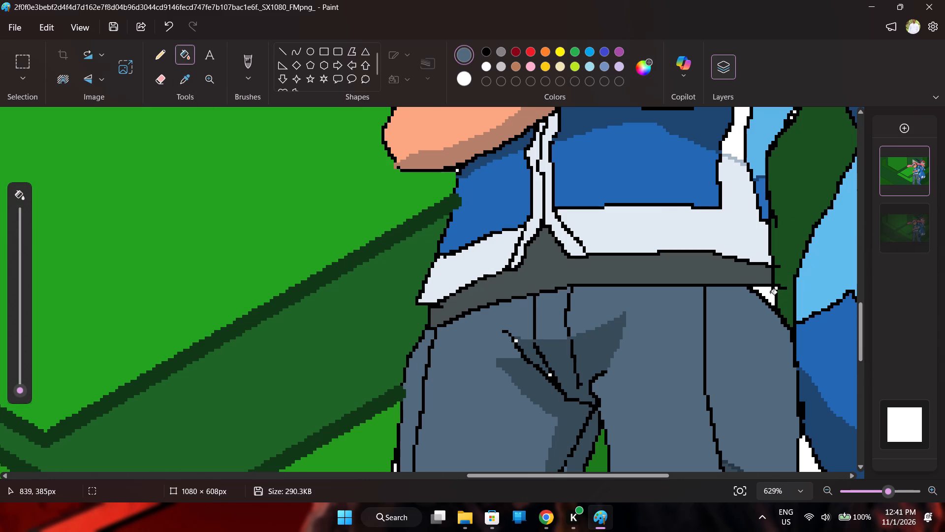
pyautogui.click(769, 294)
pyautogui.click(920, 209)
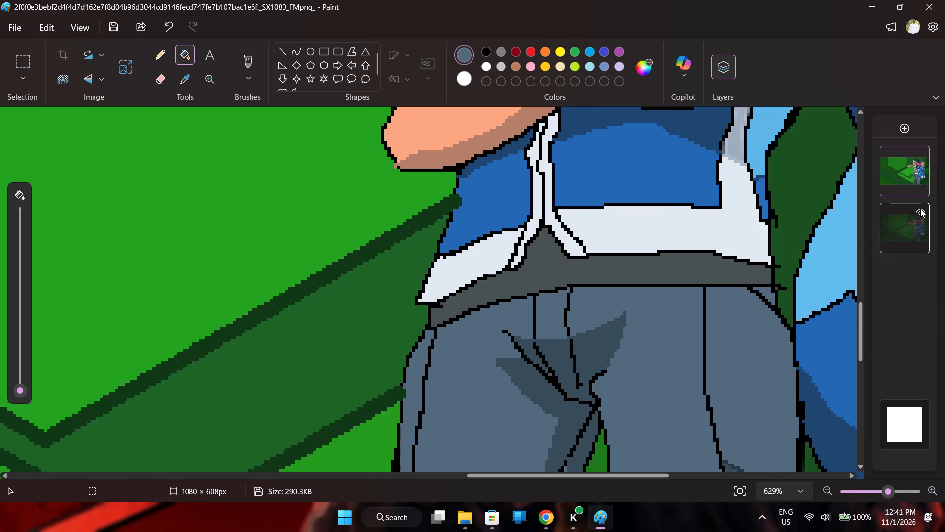
# Fill the shaded part of the jacket's white side trim with sampled grey-blue.
pyautogui.click(183, 81)
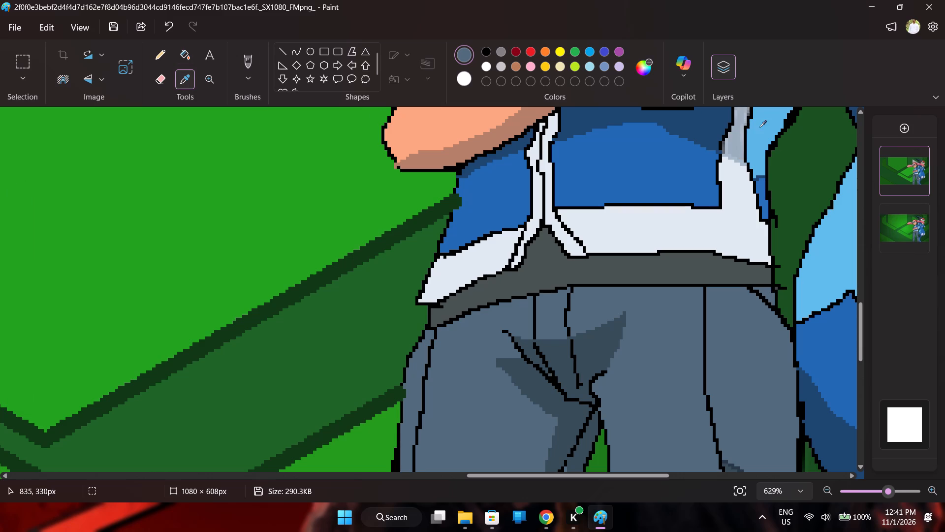
pyautogui.doubleClick(735, 140)
pyautogui.click(922, 206)
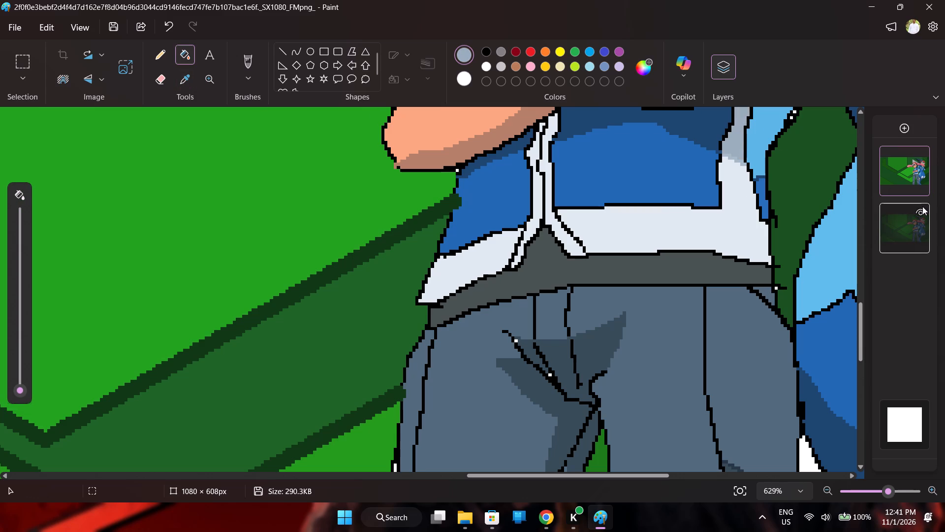
pyautogui.click(922, 206)
# Fill the background gap between the trouser leg and the frog with sampled dark green.
pyautogui.scroll(-5, 744, 211)
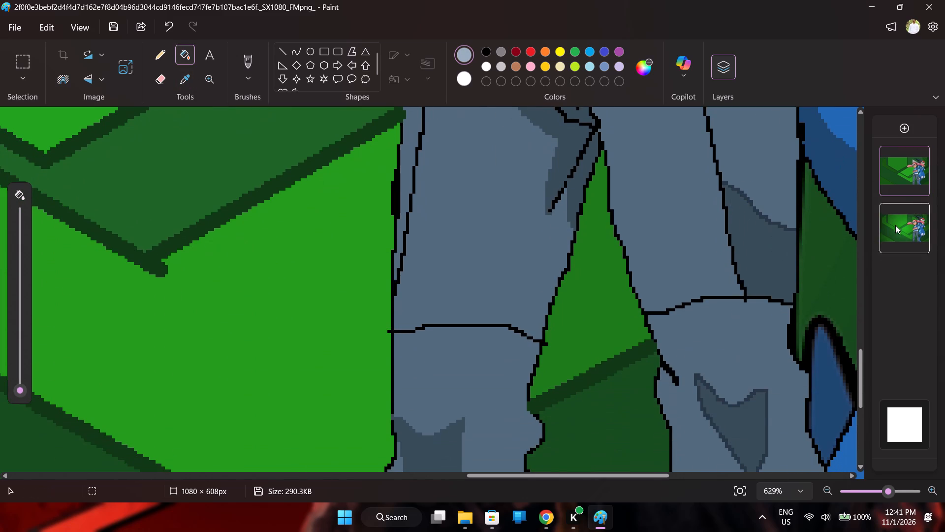
pyautogui.click(189, 80)
pyautogui.doubleClick(823, 261)
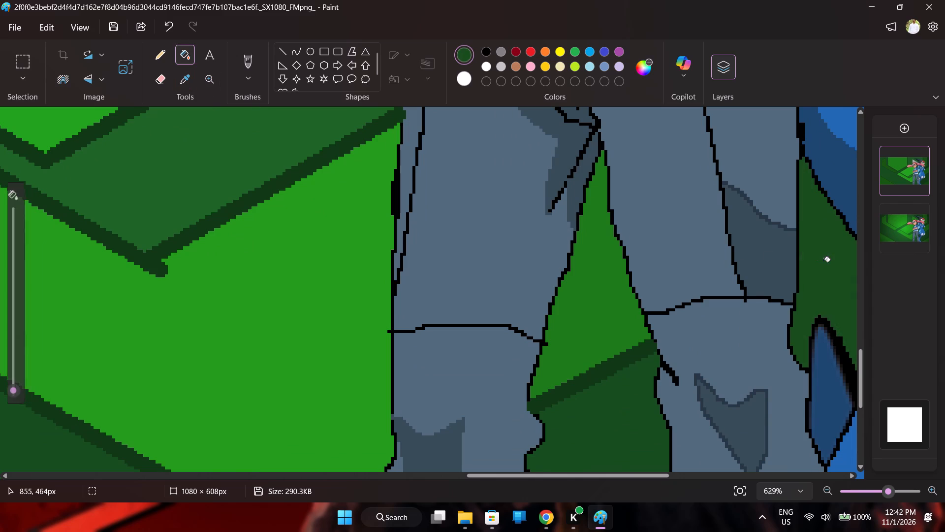
# Fill the background panel above the boy's cap with sampled mid green, and compare the whole picture with the reference hidden.
pyautogui.moveTo(883, 489); pyautogui.dragTo(843, 491)
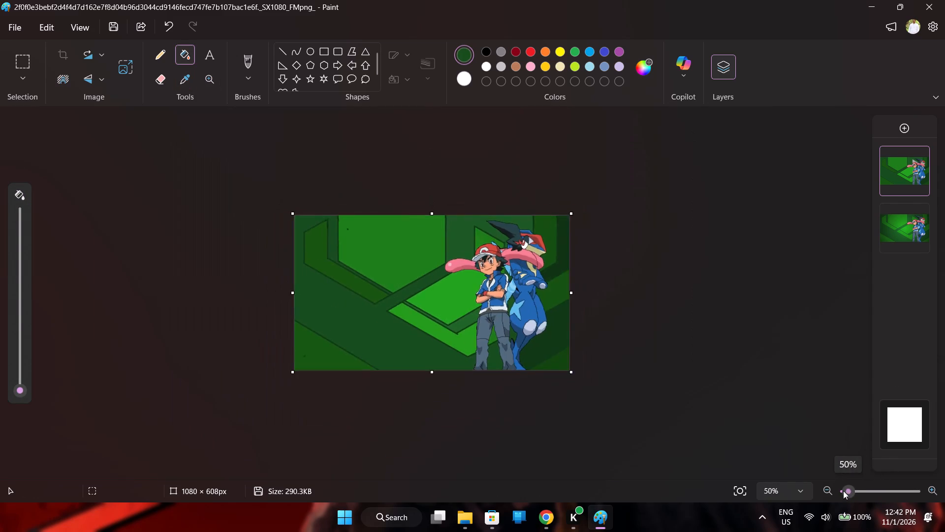
pyautogui.moveTo(843, 491); pyautogui.dragTo(850, 491)
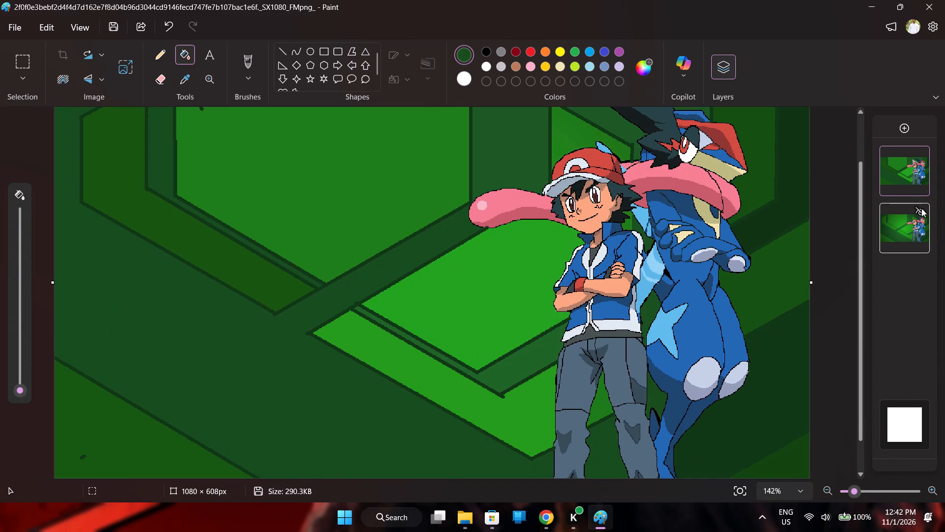
pyautogui.click(919, 211)
pyautogui.click(919, 211)
pyautogui.click(187, 77)
pyautogui.doubleClick(576, 133)
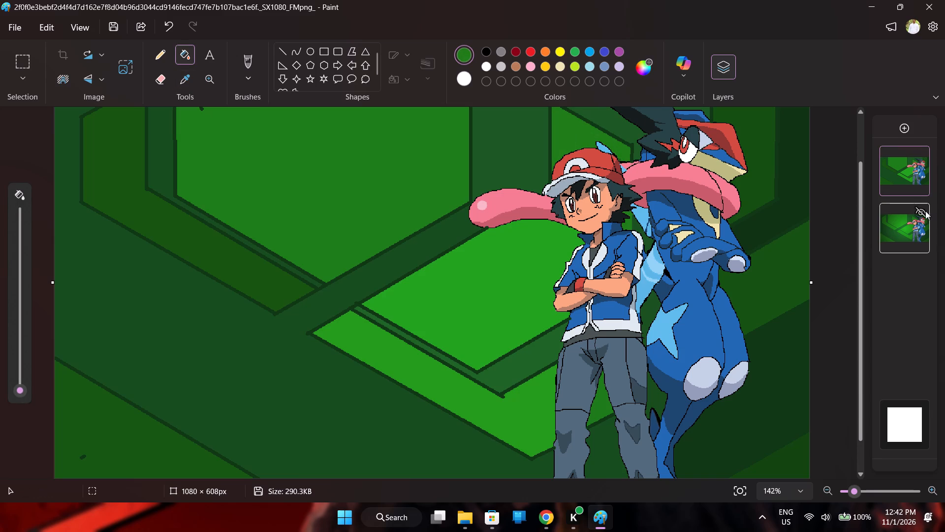
pyautogui.click(923, 211)
pyautogui.click(923, 211)
# Fill the small gap on the frog's lower leg beside the boy's trousers with sampled dark blue, and compare the picture with the reference hidden.
pyautogui.click(188, 87)
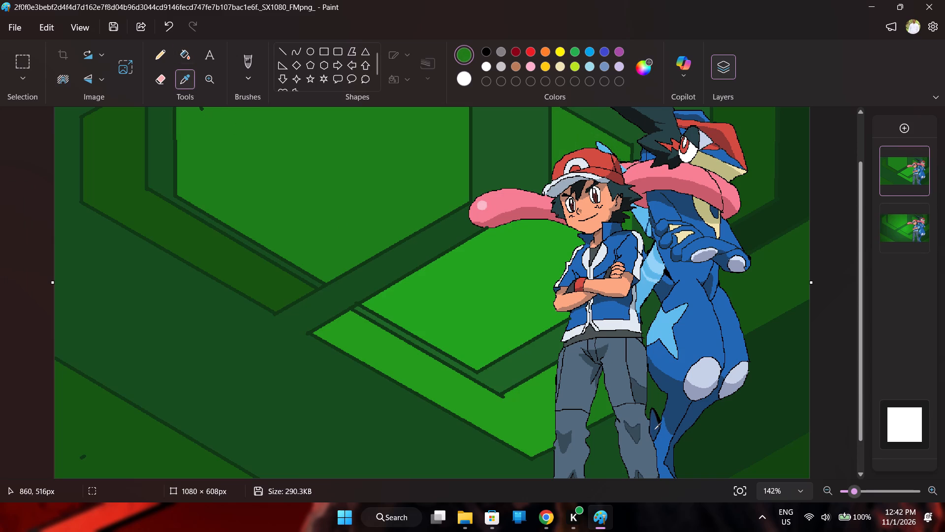
pyautogui.doubleClick(654, 430)
pyautogui.click(923, 209)
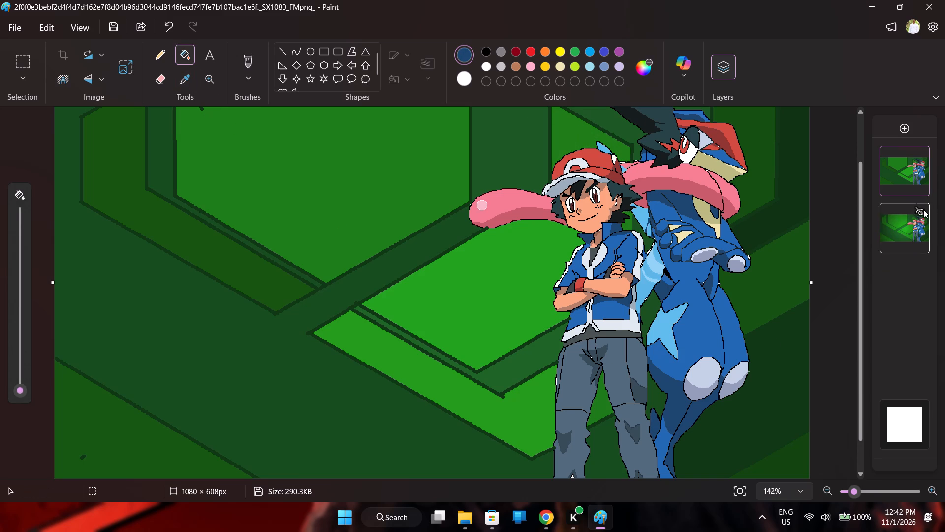
pyautogui.tripleClick(923, 209)
pyautogui.tripleClick(923, 209)
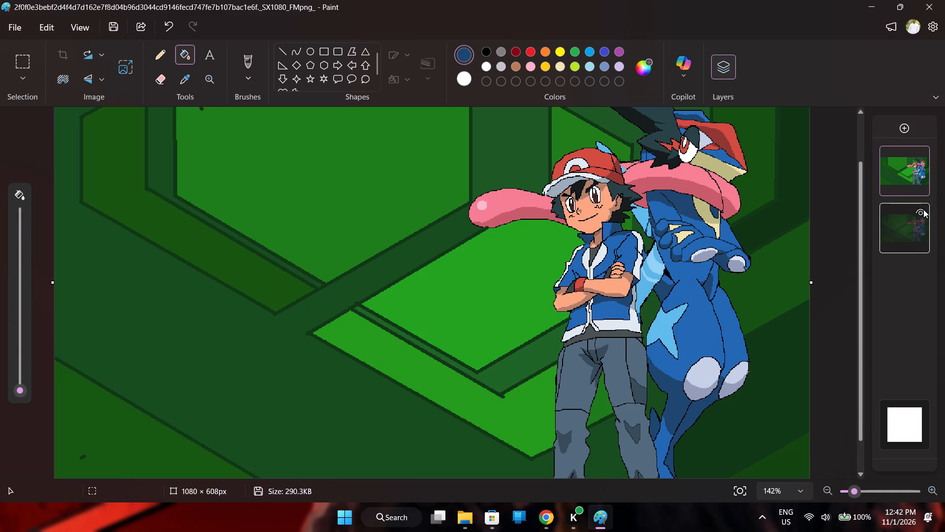
# Show the reference layer and fill the small gap at the back edge of the boy's cap with sampled red.
pyautogui.click(923, 209)
pyautogui.click(188, 71)
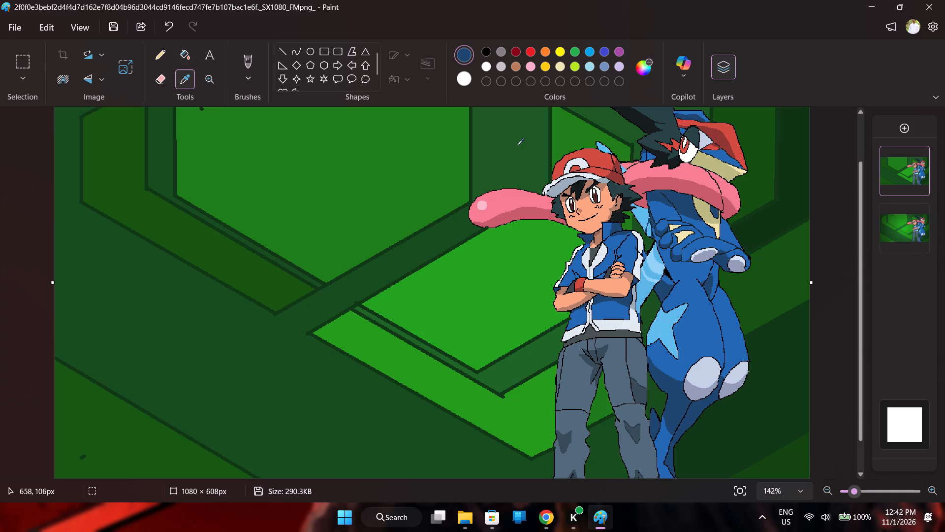
pyautogui.click(613, 160)
pyautogui.click(613, 160)
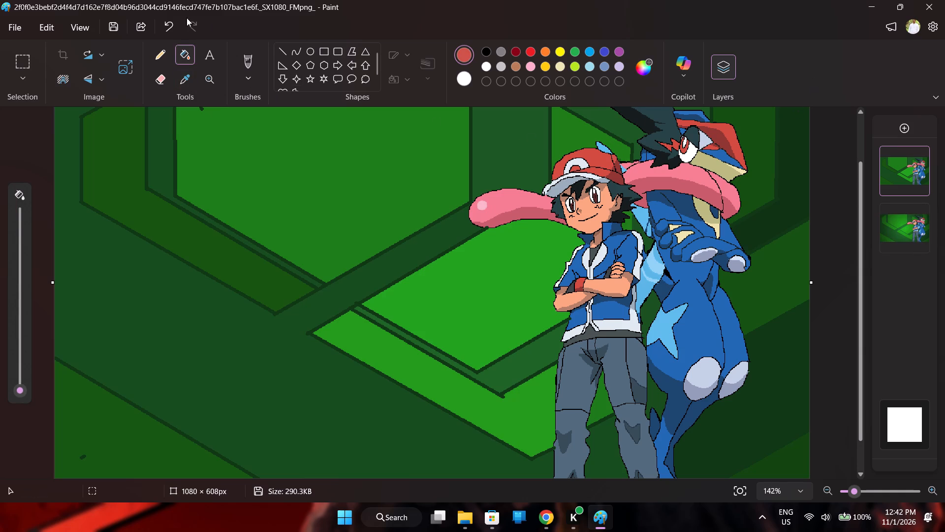
# Save the picture under its existing file name.
pyautogui.click(108, 25)
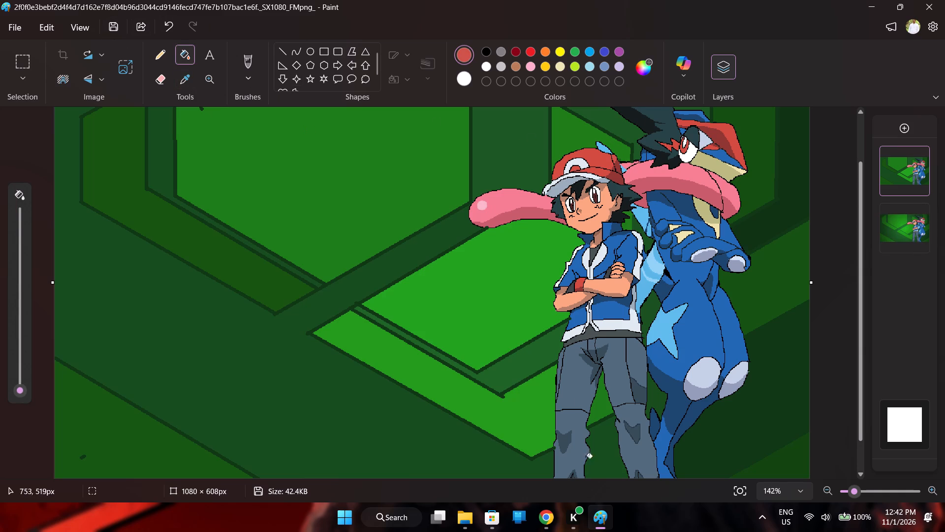